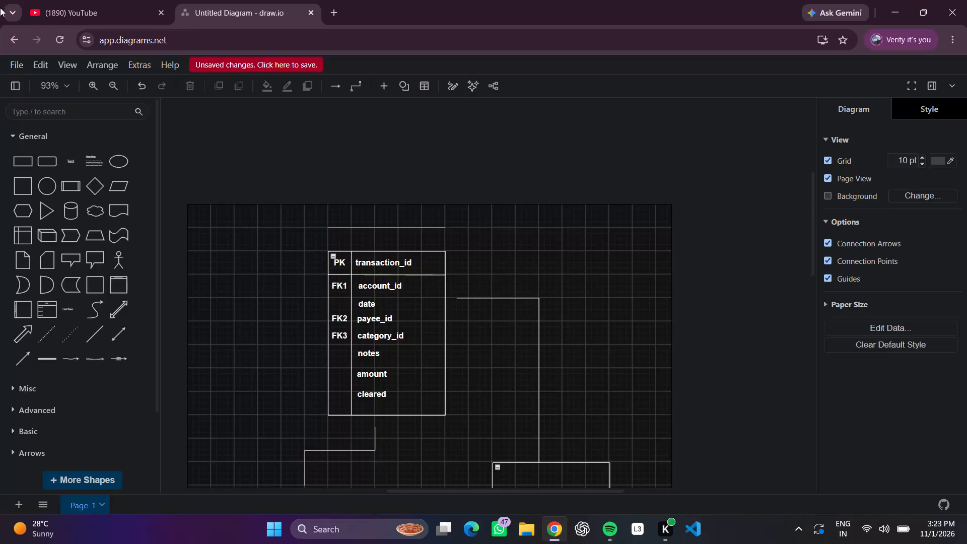
# Draw a horizontal divider line across the empty box below the transaction table, attached to both sides about 20% down.
pyautogui.scroll(-3, 1, 0)
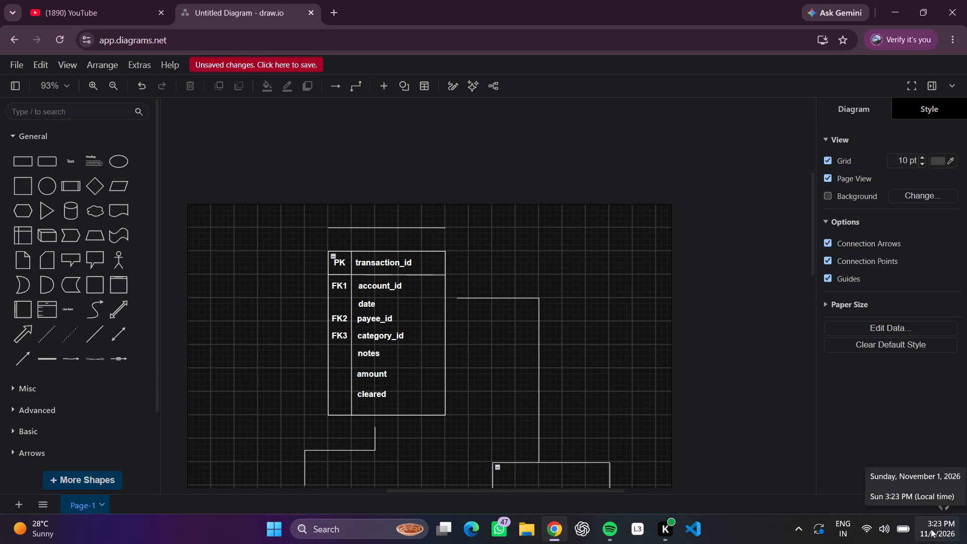
pyautogui.scroll(-4, 931, 529)
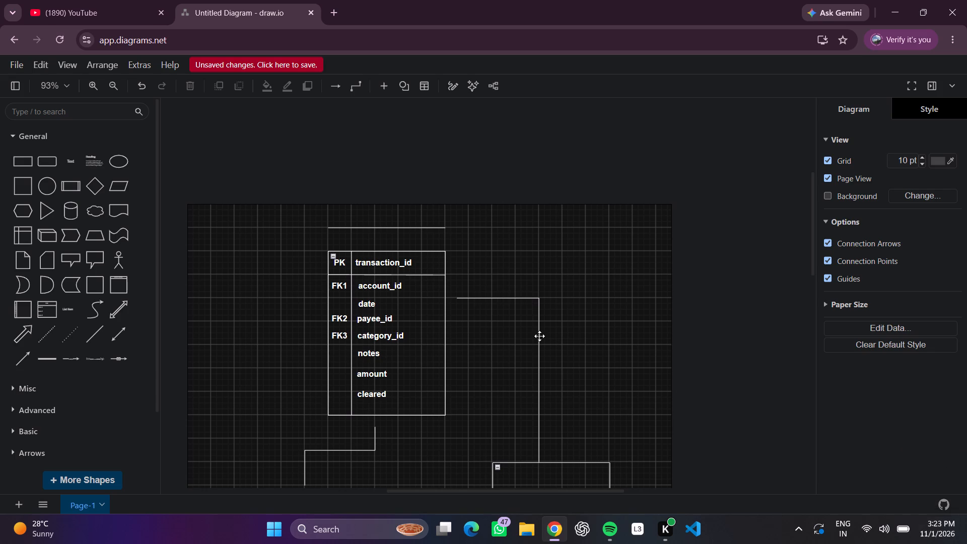
pyautogui.scroll(-2, 539, 336)
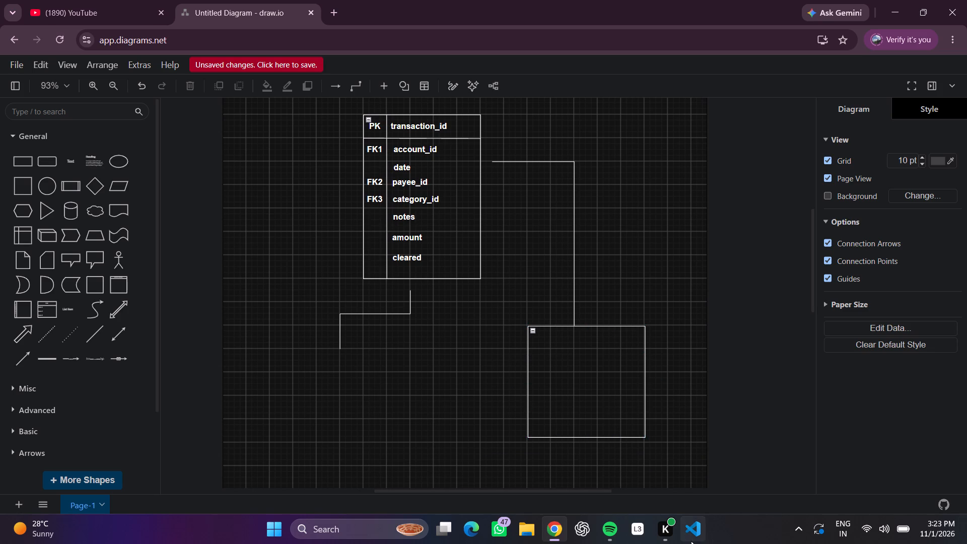
pyautogui.click(91, 332)
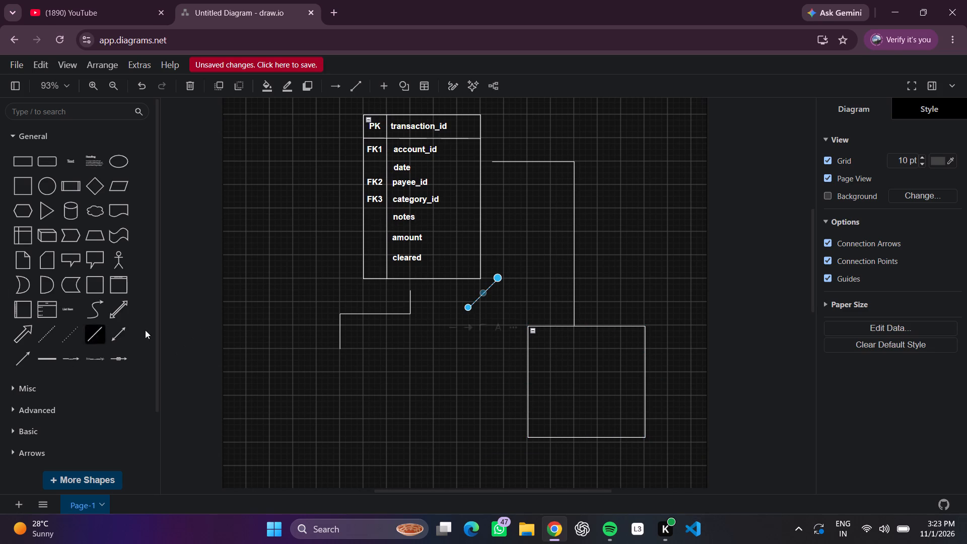
pyautogui.moveTo(468, 309); pyautogui.dragTo(658, 353)
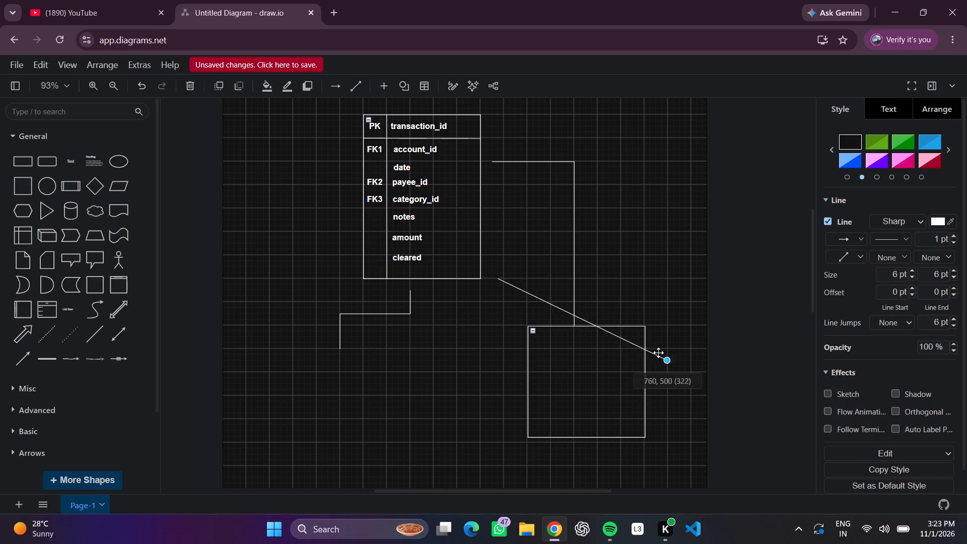
pyautogui.moveTo(658, 353); pyautogui.dragTo(645, 348)
pyautogui.moveTo(497, 275); pyautogui.dragTo(527, 325)
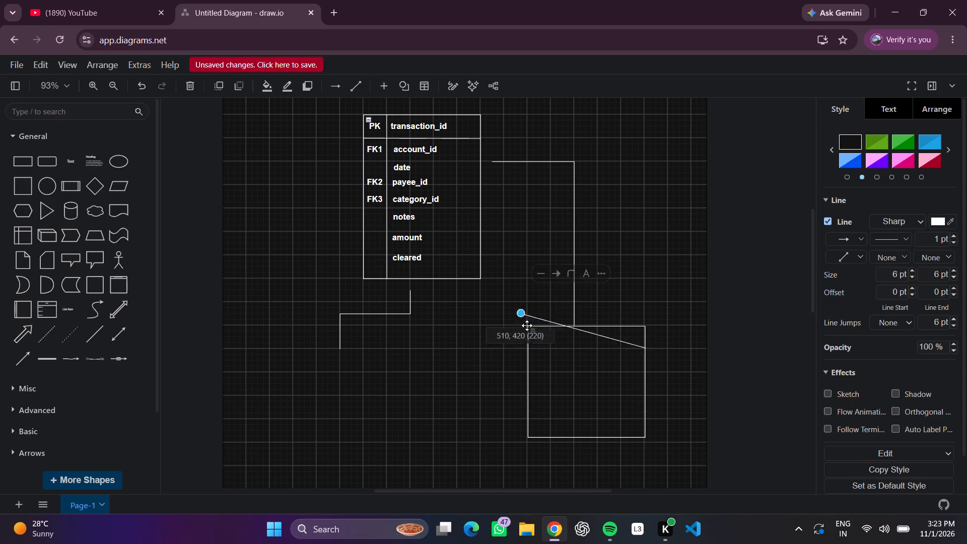
pyautogui.moveTo(527, 325); pyautogui.dragTo(526, 347)
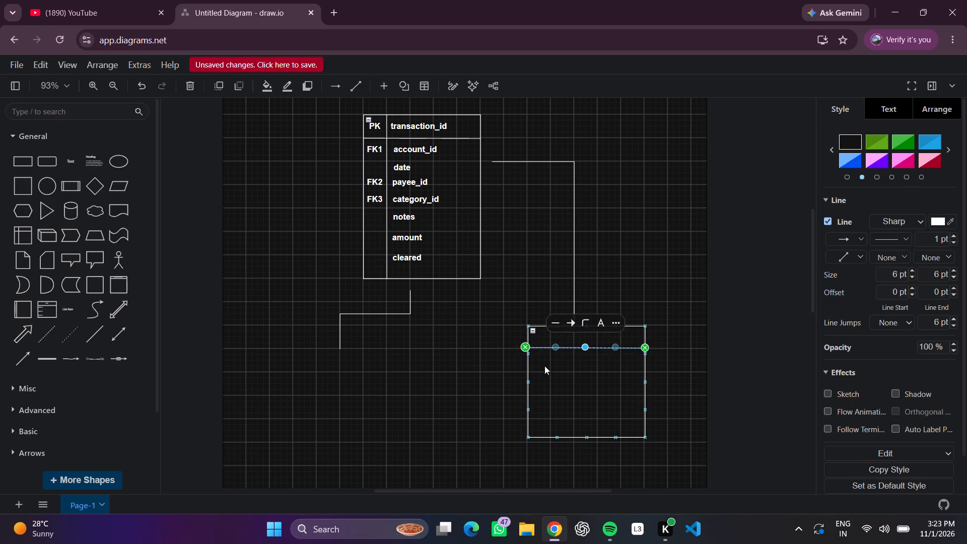
pyautogui.click(558, 377)
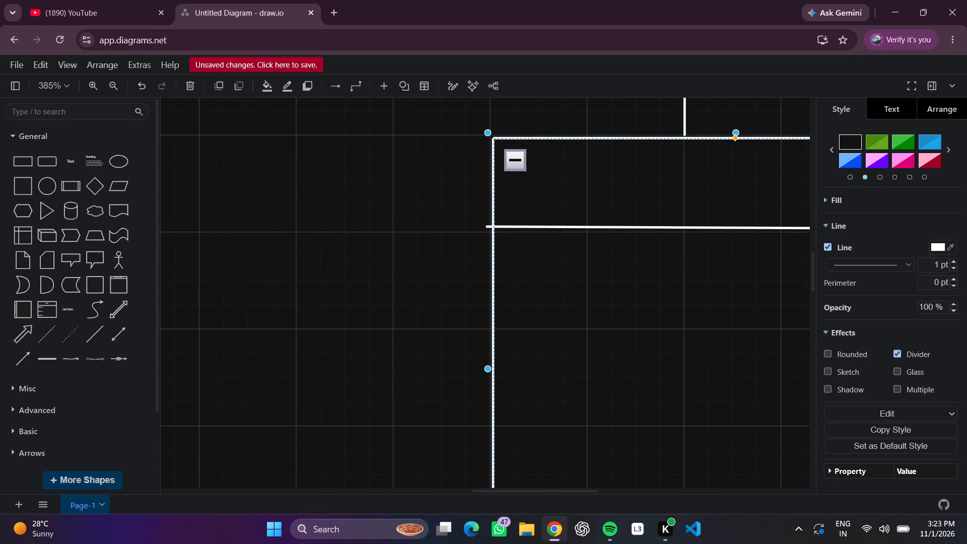
pyautogui.moveTo(488, 226); pyautogui.dragTo(492, 230)
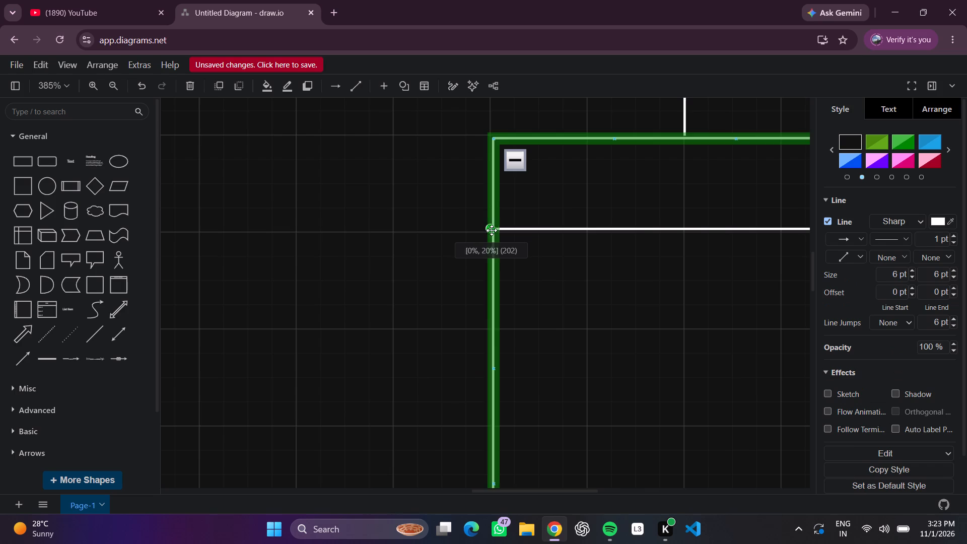
pyautogui.moveTo(492, 230); pyautogui.dragTo(492, 230)
pyautogui.click(470, 236)
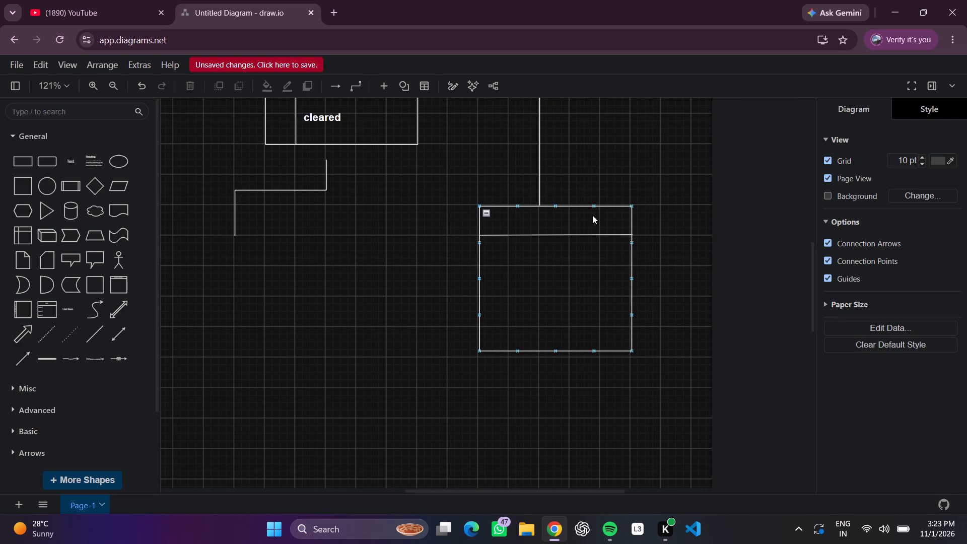
# Add a widened text label reading "category" in the header band of the divided box.
pyautogui.doubleClick(523, 221)
pyautogui.click(523, 220)
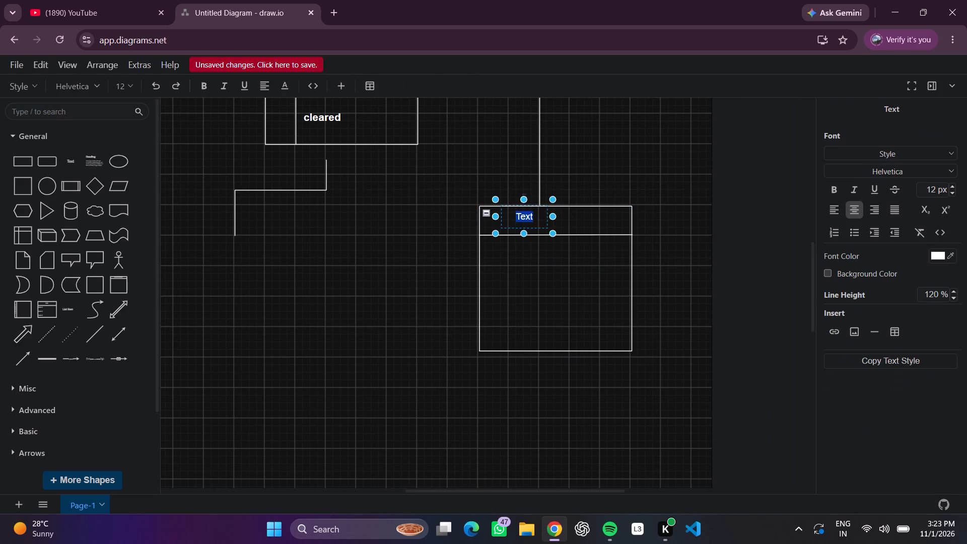
pyautogui.moveTo(553, 217); pyautogui.dragTo(603, 223)
pyautogui.doubleClick(574, 222)
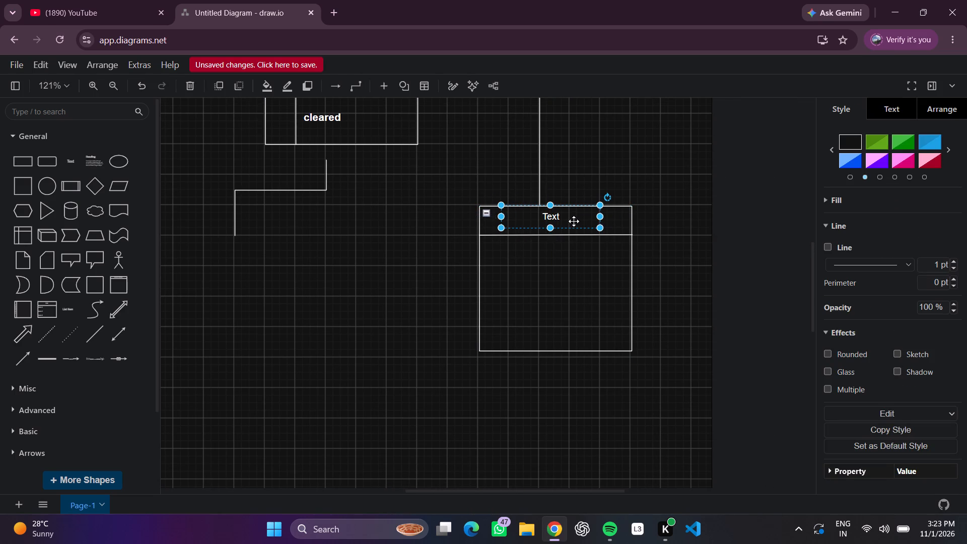
pyautogui.press('BackSpace')
pyautogui.write('categi')
pyautogui.press('BackSpace')
pyautogui.write('ory')
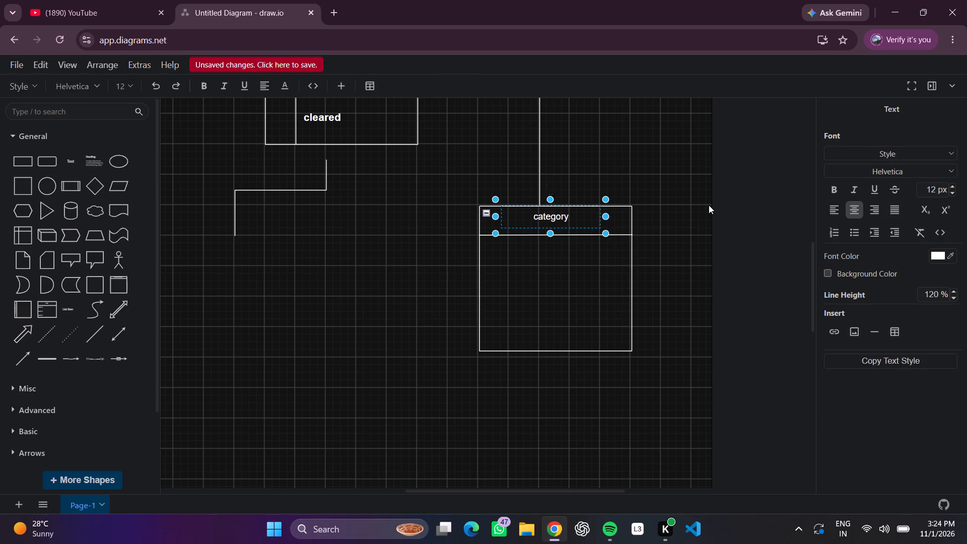
pyautogui.click(709, 205)
# Apply a bold heading style of about 14 px to the "category" label.
pyautogui.doubleClick(559, 221)
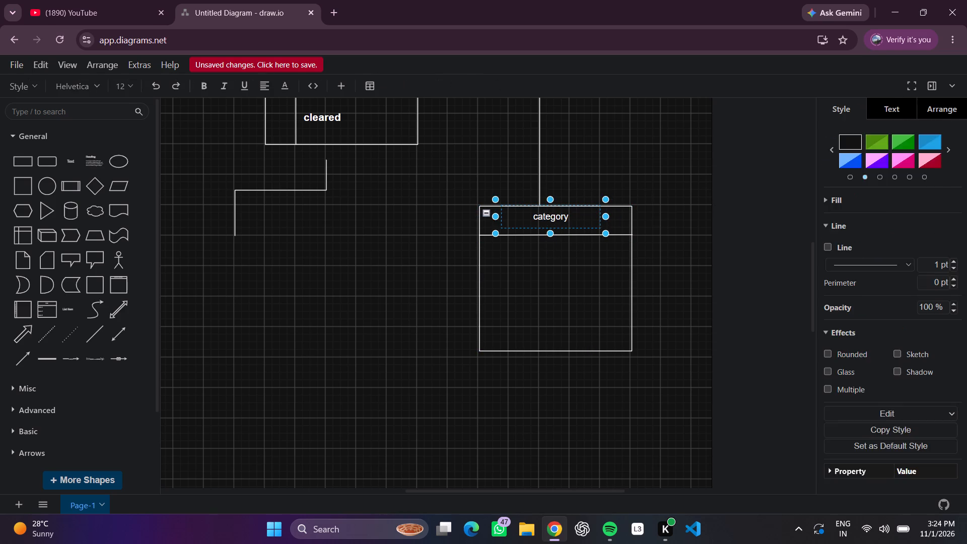
pyautogui.click(853, 156)
pyautogui.click(872, 233)
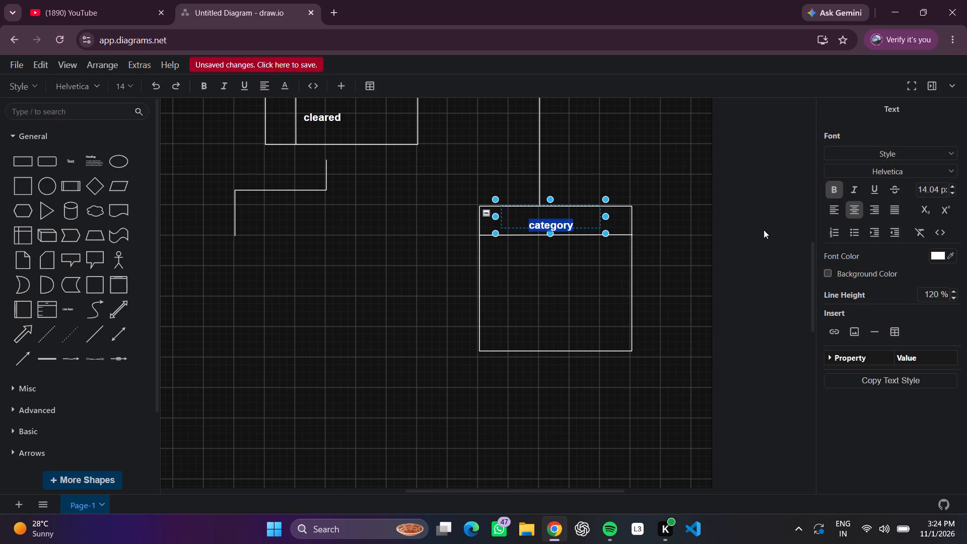
pyautogui.click(759, 231)
# Nudge the "category" label so it sits centred in the box's header band.
pyautogui.scroll(4, 641, 265)
pyautogui.hscroll(1, 641, 265)
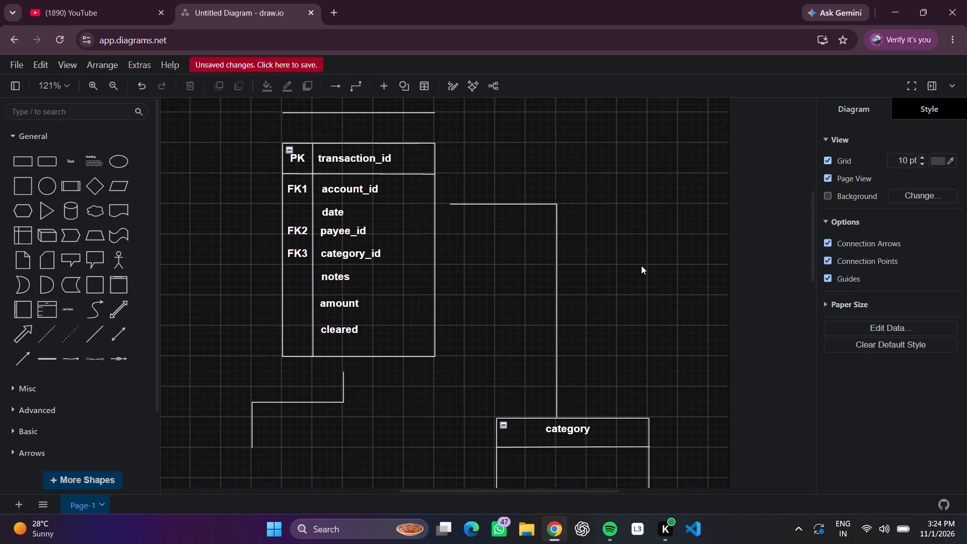
pyautogui.hscroll(1, 641, 265)
pyautogui.scroll(-1, 641, 265)
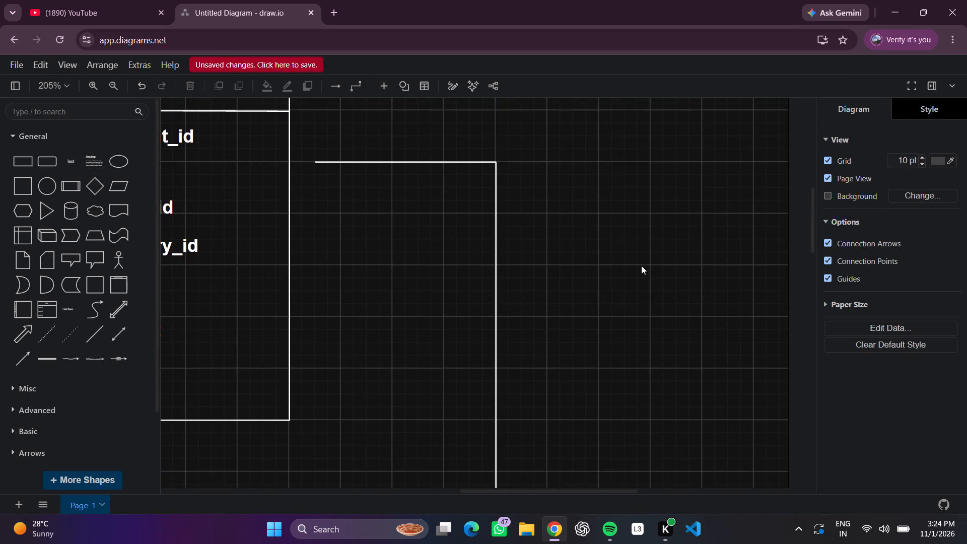
pyautogui.scroll(-4, 641, 265)
pyautogui.scroll(1, 641, 265)
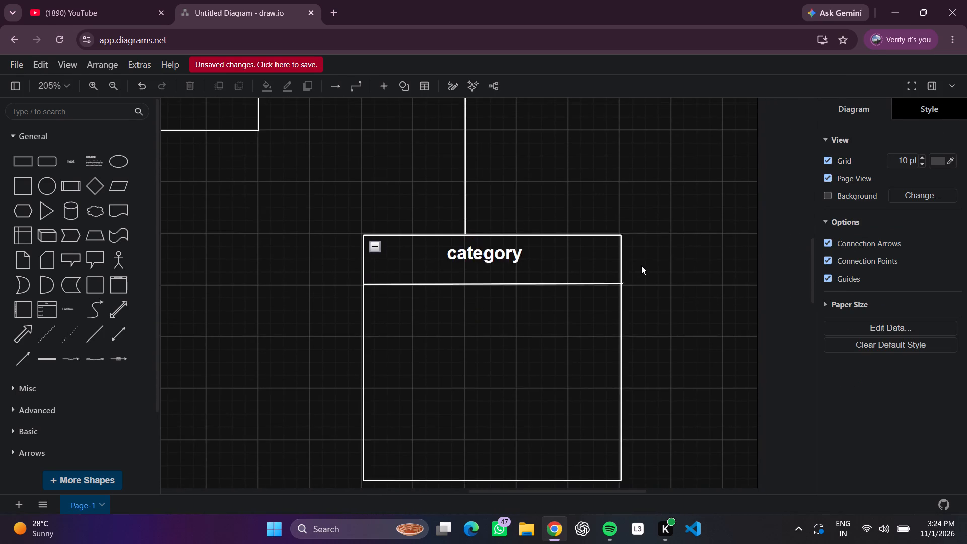
pyautogui.hscroll(1, 641, 265)
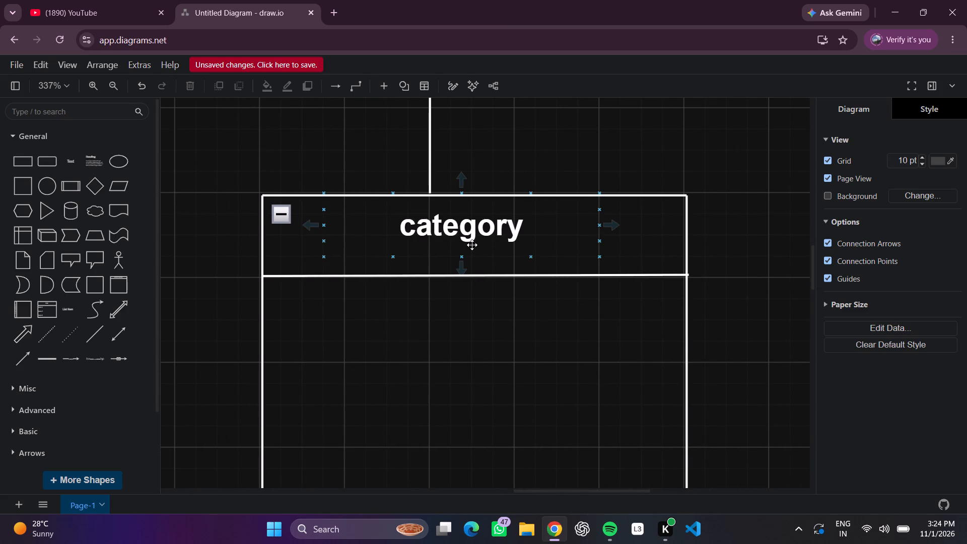
pyautogui.moveTo(459, 228); pyautogui.dragTo(466, 233)
pyautogui.click(597, 9)
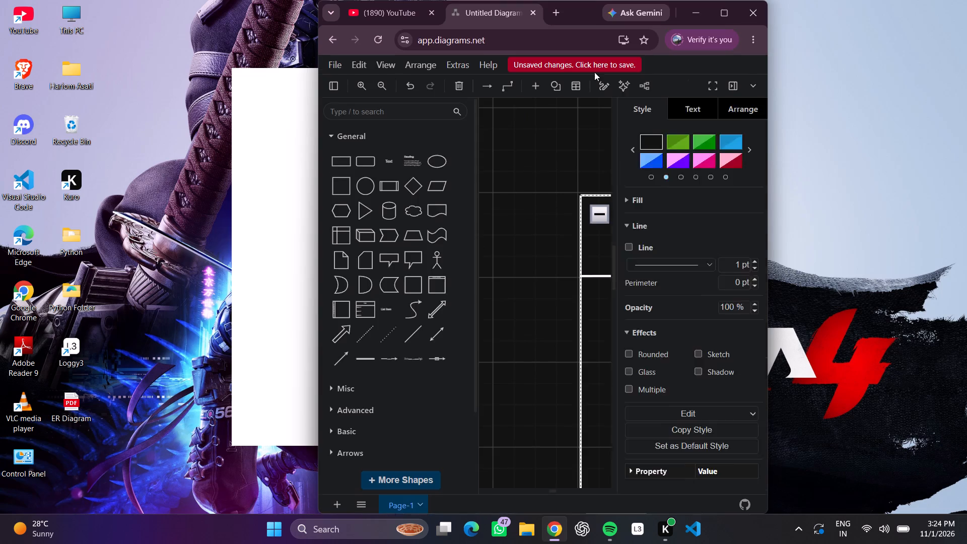
pyautogui.click(715, 6)
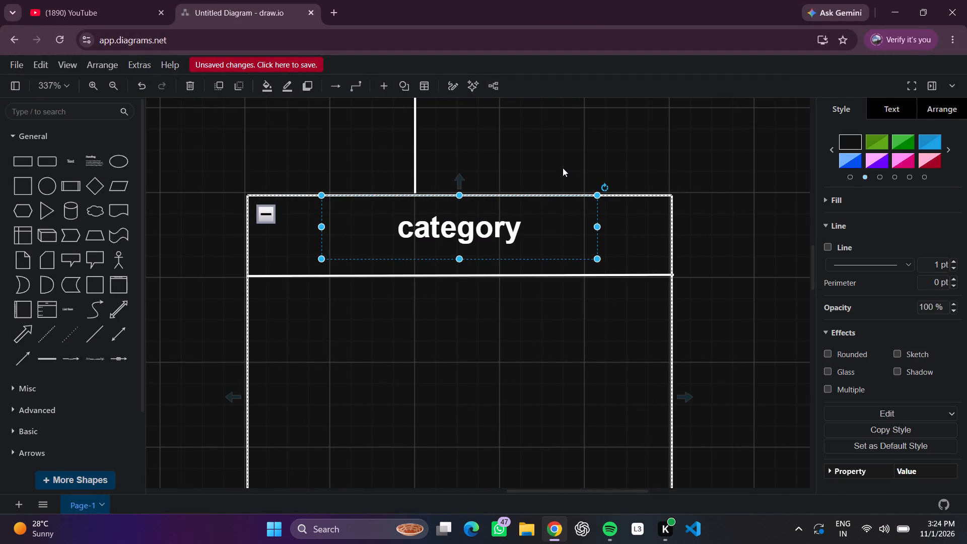
pyautogui.click(564, 162)
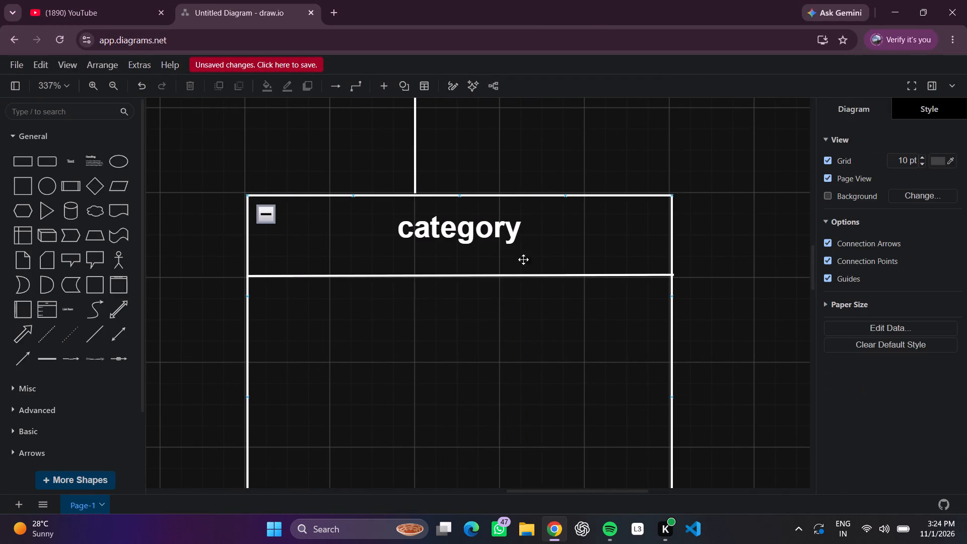
# Draw a vertical divider line from the category header line to the box's bottom edge, forming a narrow left key column.
pyautogui.scroll(-1, 449, 356)
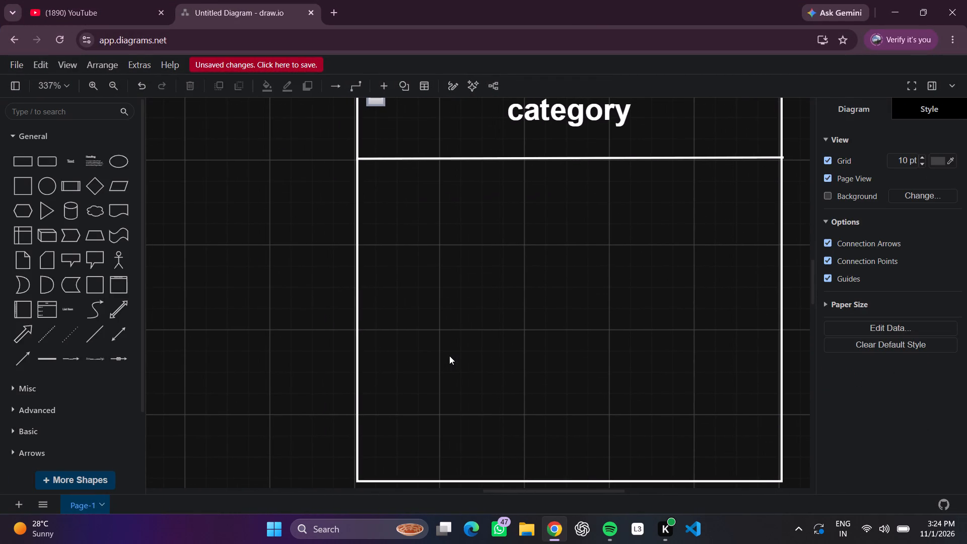
pyautogui.click(91, 335)
pyautogui.moveTo(525, 248); pyautogui.dragTo(524, 245)
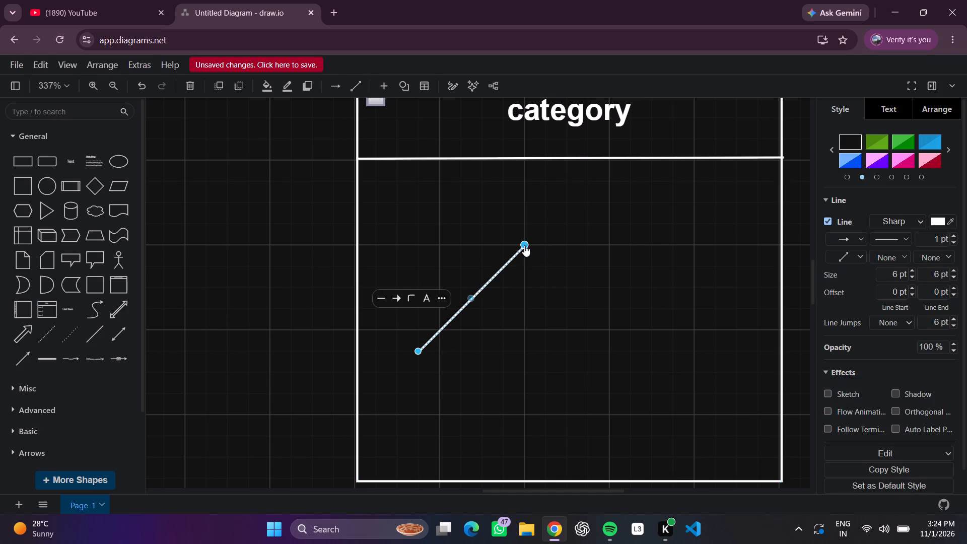
pyautogui.moveTo(524, 245); pyautogui.dragTo(436, 163)
pyautogui.moveTo(415, 348); pyautogui.dragTo(418, 354)
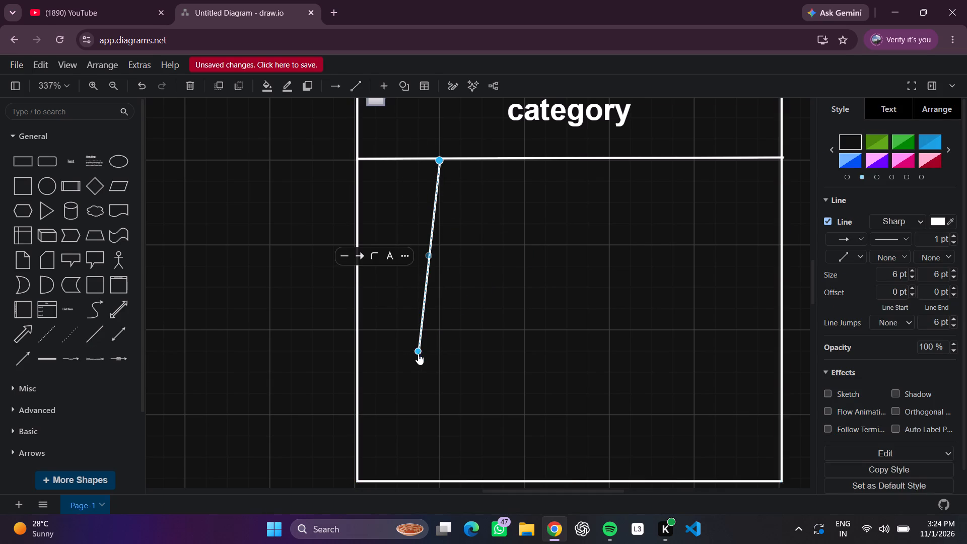
pyautogui.moveTo(418, 354); pyautogui.dragTo(439, 479)
pyautogui.click(300, 411)
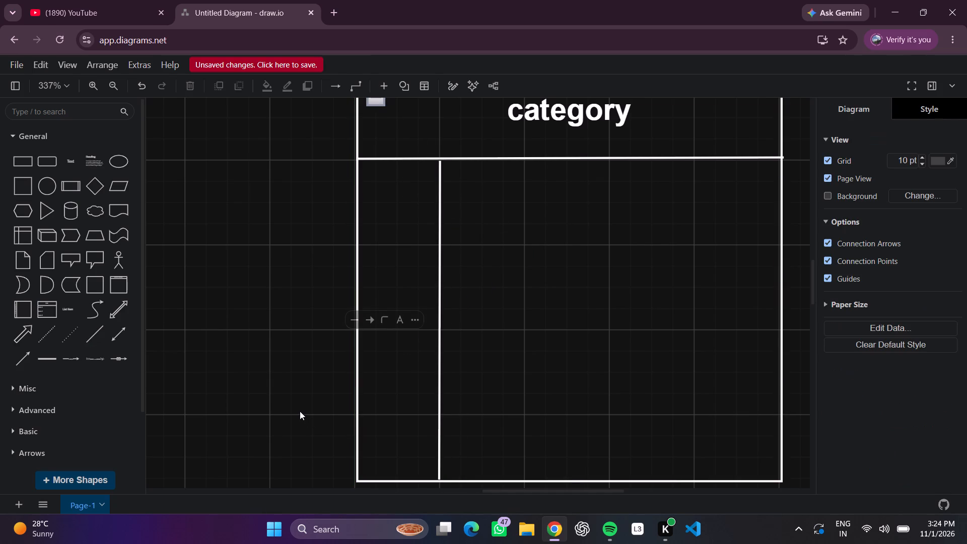
# Add a text label reading "PK" in the category table's narrow key column, just below the header line.
pyautogui.scroll(-1, 278, 419)
pyautogui.scroll(2, 278, 419)
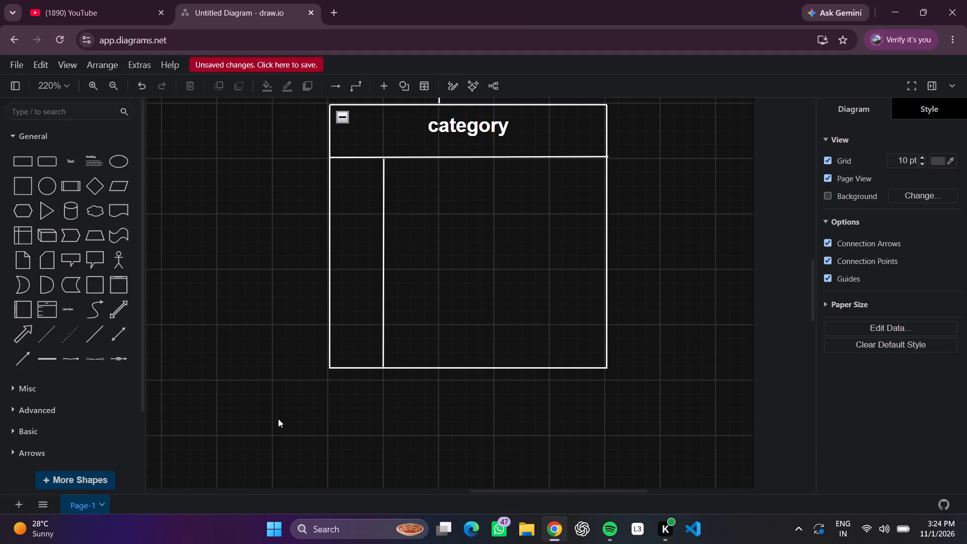
pyautogui.scroll(1, 278, 419)
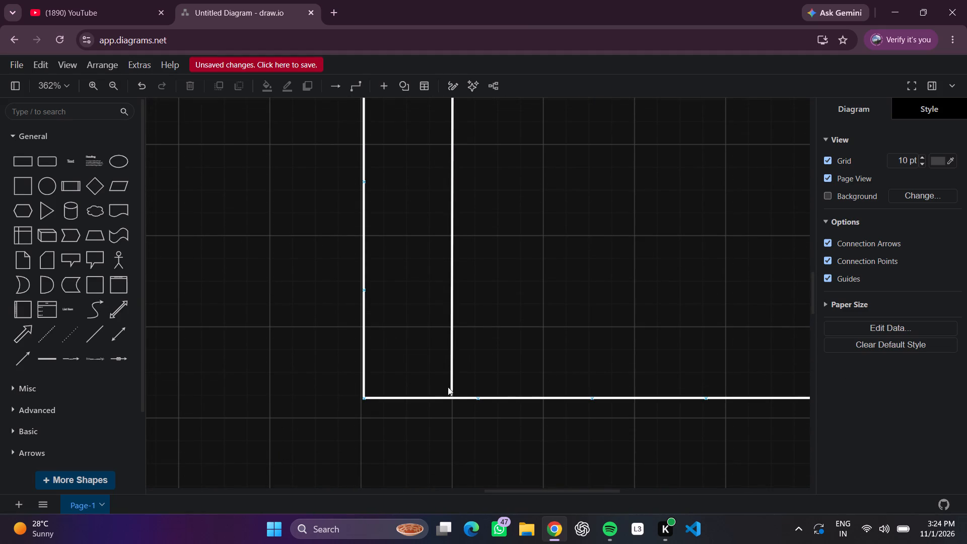
pyautogui.scroll(3, 572, 348)
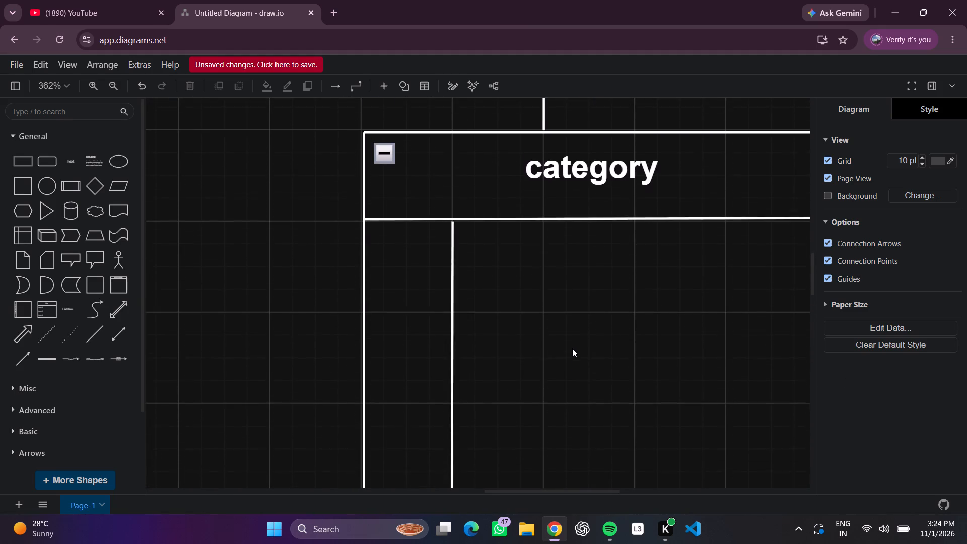
pyautogui.scroll(1, 572, 348)
pyautogui.hscroll(2, 572, 348)
pyautogui.scroll(2, 572, 348)
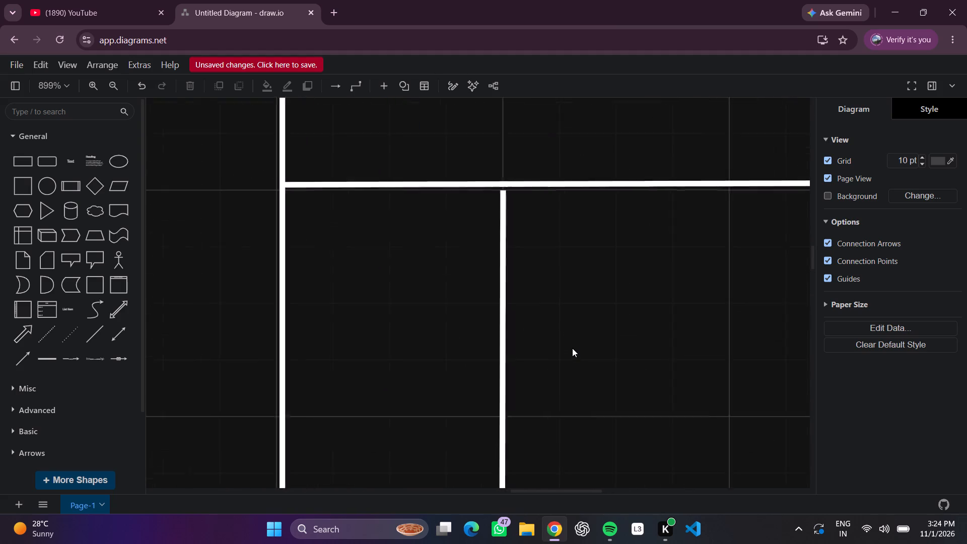
pyautogui.scroll(1, 572, 348)
pyautogui.hscroll(1, 572, 348)
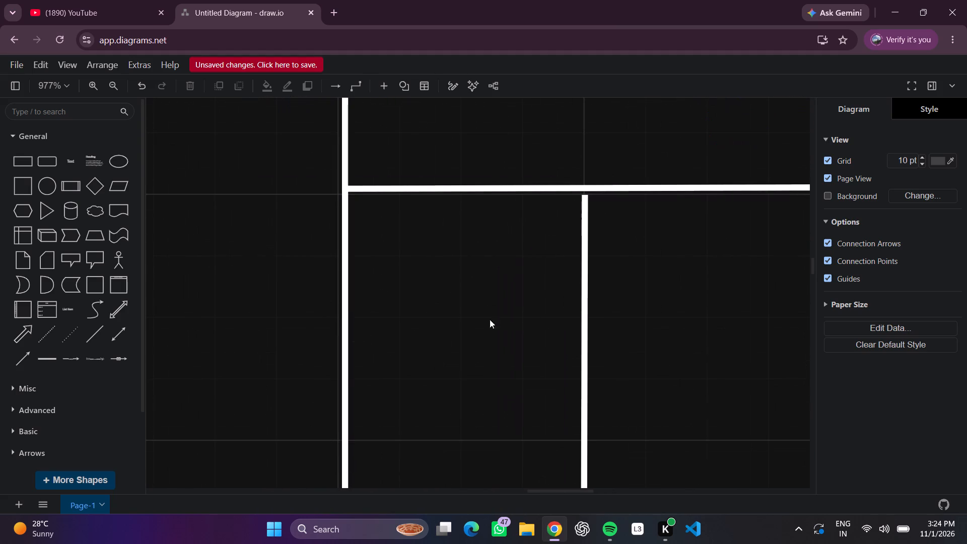
pyautogui.tripleClick(459, 318)
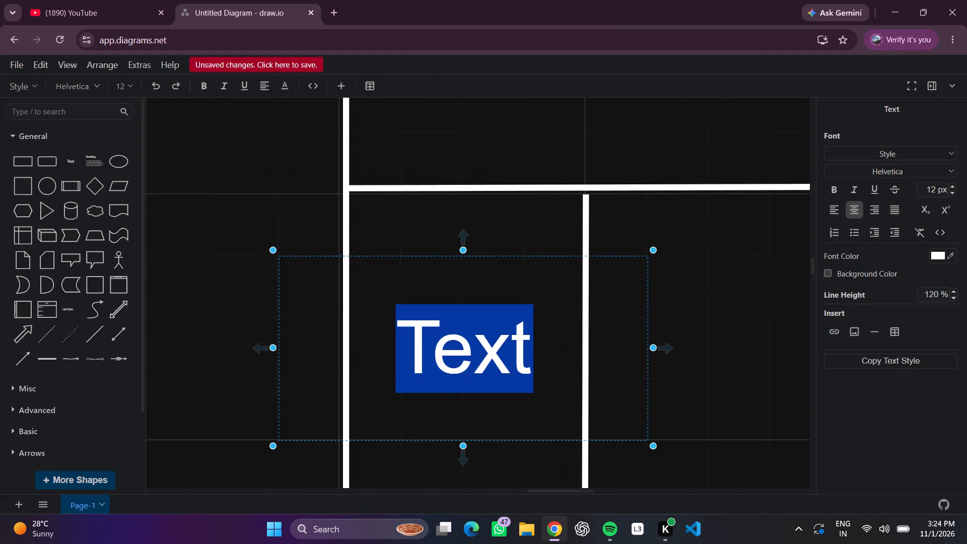
pyautogui.press('BackSpace')
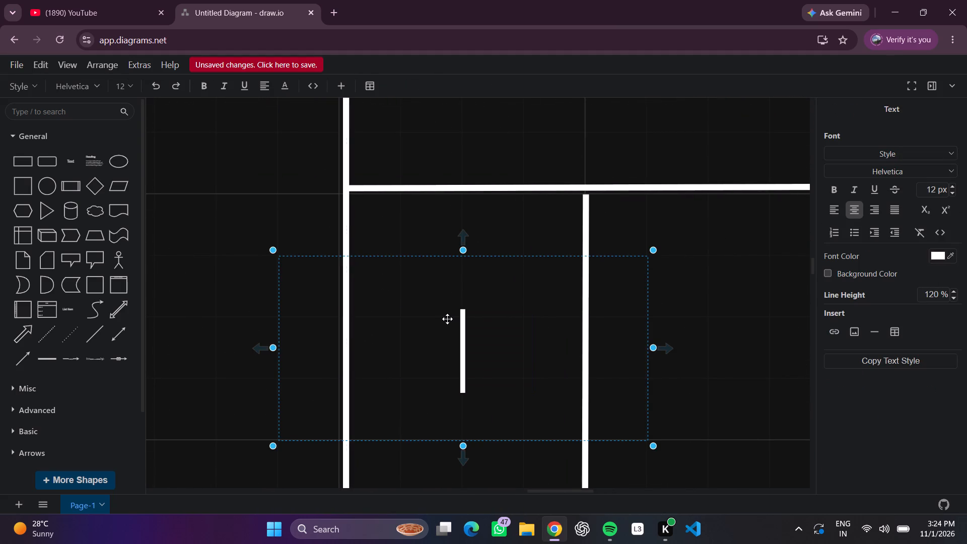
pyautogui.click(202, 203)
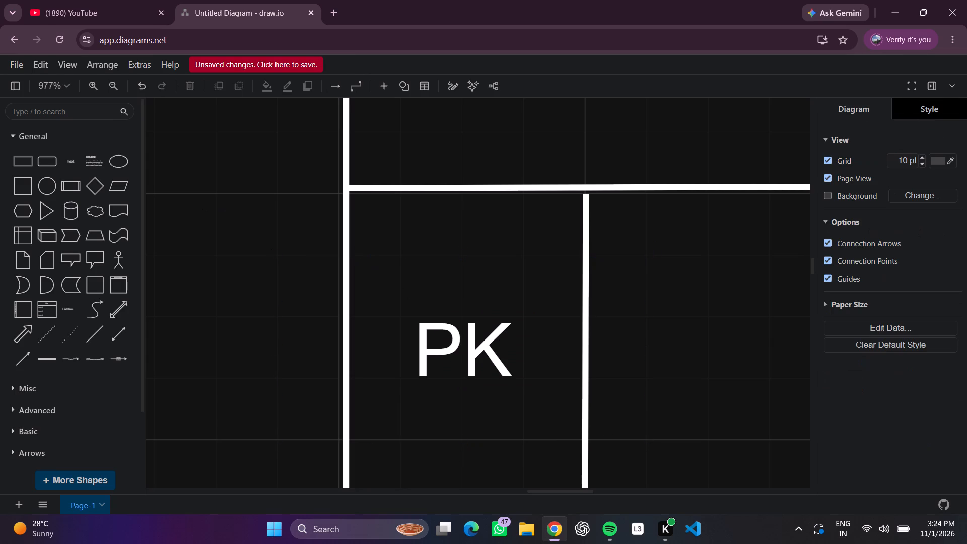
# Apply the bold Heading 3 style to the "PK" label in the category table's key column.
pyautogui.click(489, 362)
pyautogui.click(489, 359)
pyautogui.click(468, 376)
pyautogui.click(471, 372)
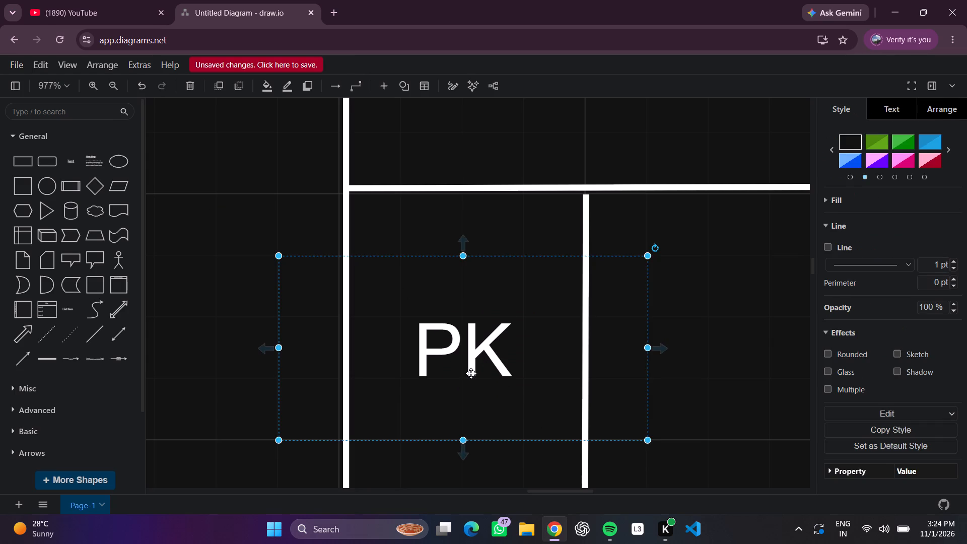
pyautogui.click(472, 373)
pyautogui.click(719, 301)
pyautogui.doubleClick(449, 344)
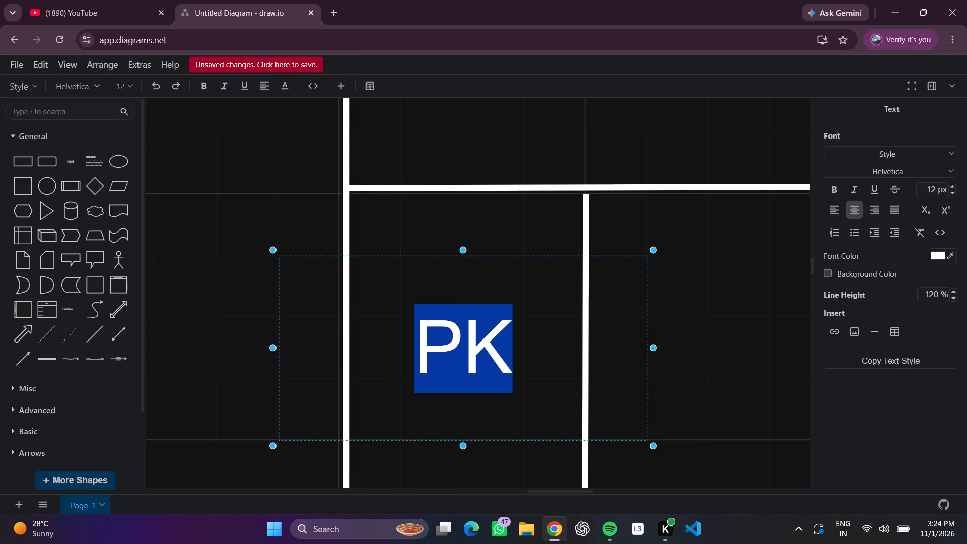
pyautogui.click(876, 156)
pyautogui.click(871, 229)
pyautogui.click(729, 330)
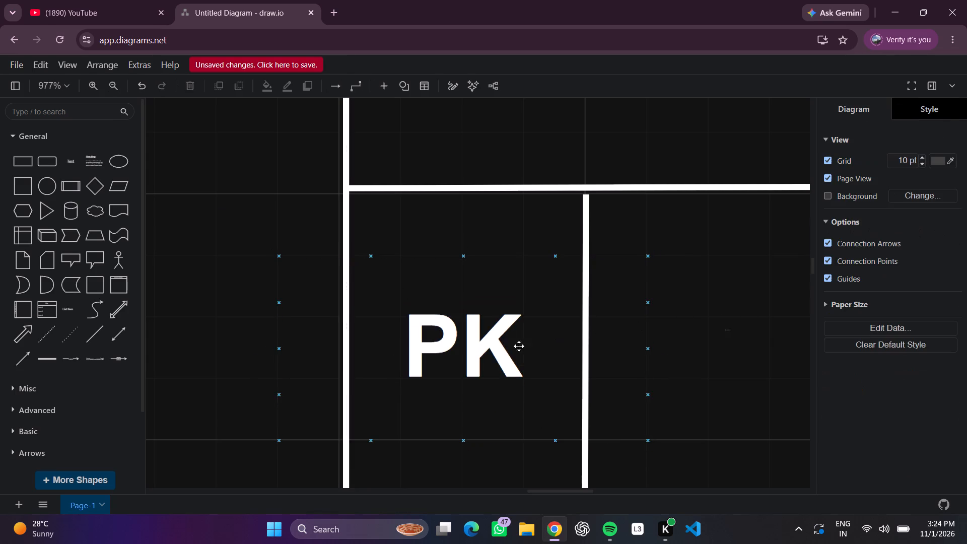
# Move the "PK" label up to position 510, 480, closer beneath the category header line.
pyautogui.moveTo(488, 350); pyautogui.dragTo(487, 316)
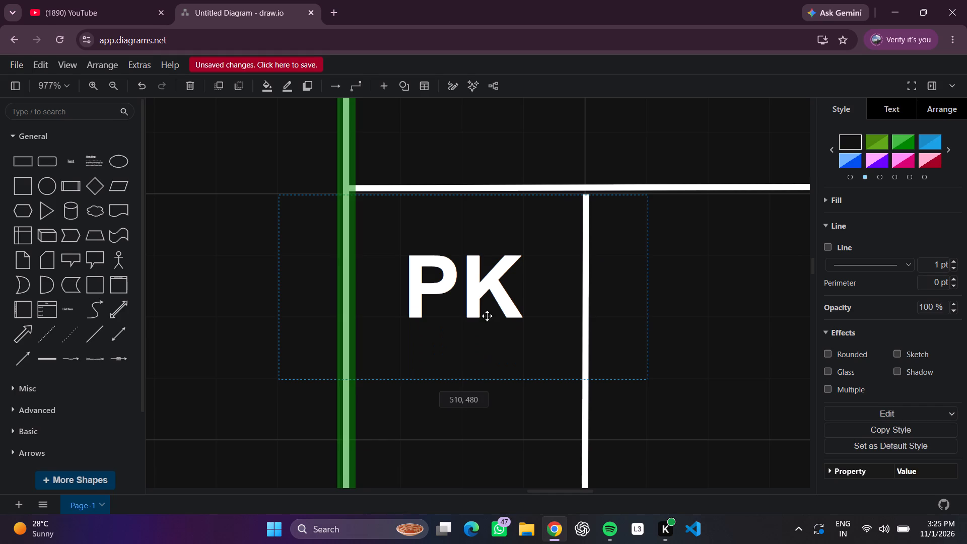
pyautogui.click(762, 342)
# Add a widened text label reading "category_id" beside "PK", in the wide column just below the category header.
pyautogui.hscroll(-1, 746, 352)
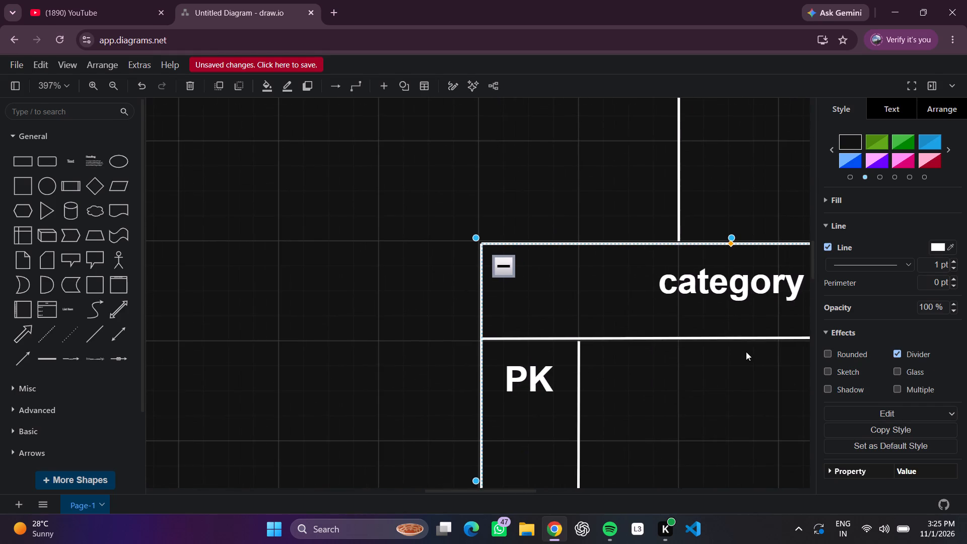
pyautogui.hscroll(-2, 746, 352)
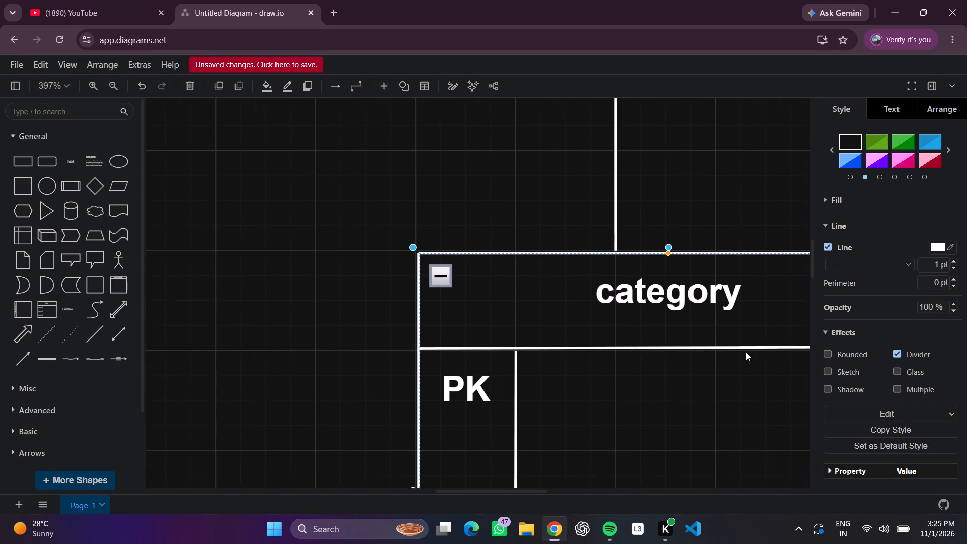
pyautogui.hscroll(-1, 746, 352)
pyautogui.scroll(-1, 746, 352)
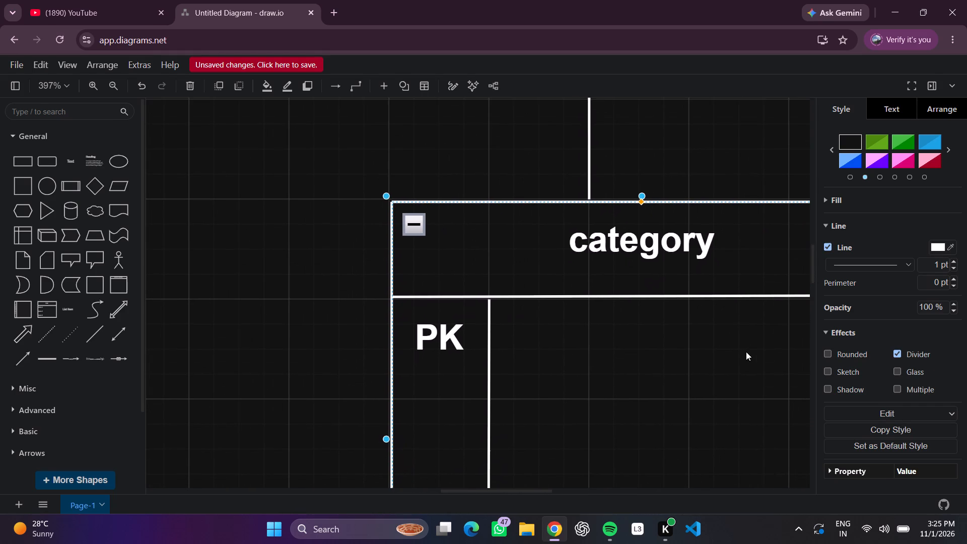
pyautogui.click(554, 334)
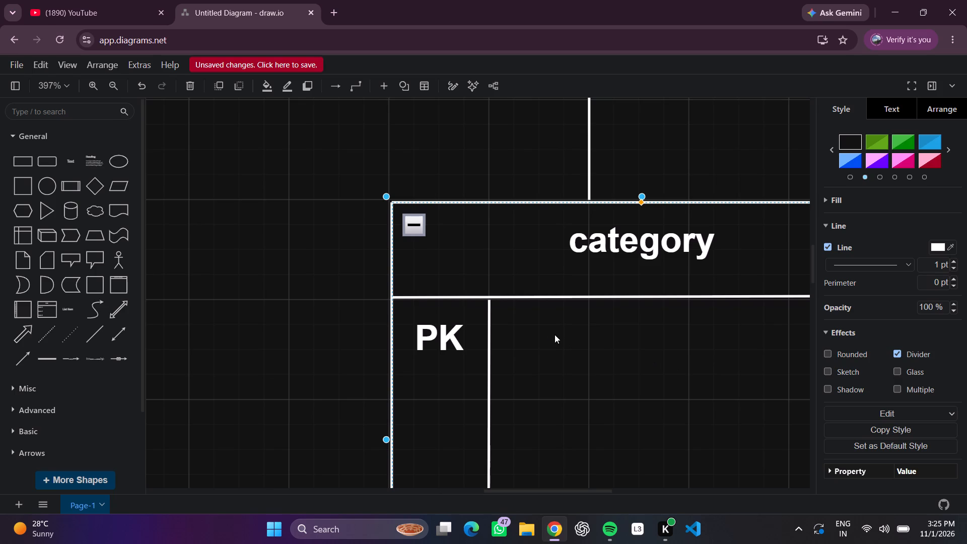
pyautogui.doubleClick(555, 334)
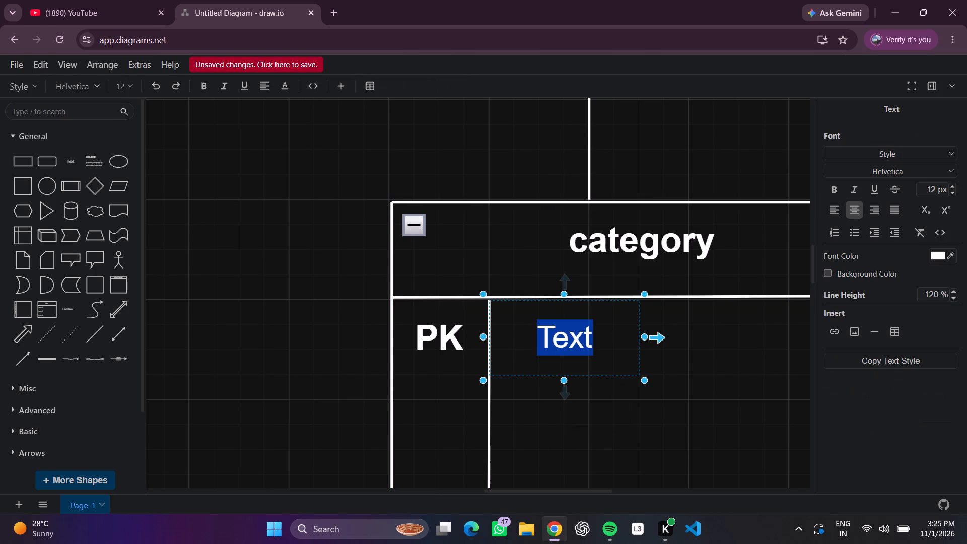
pyautogui.moveTo(645, 336); pyautogui.dragTo(787, 325)
pyautogui.doubleClick(696, 336)
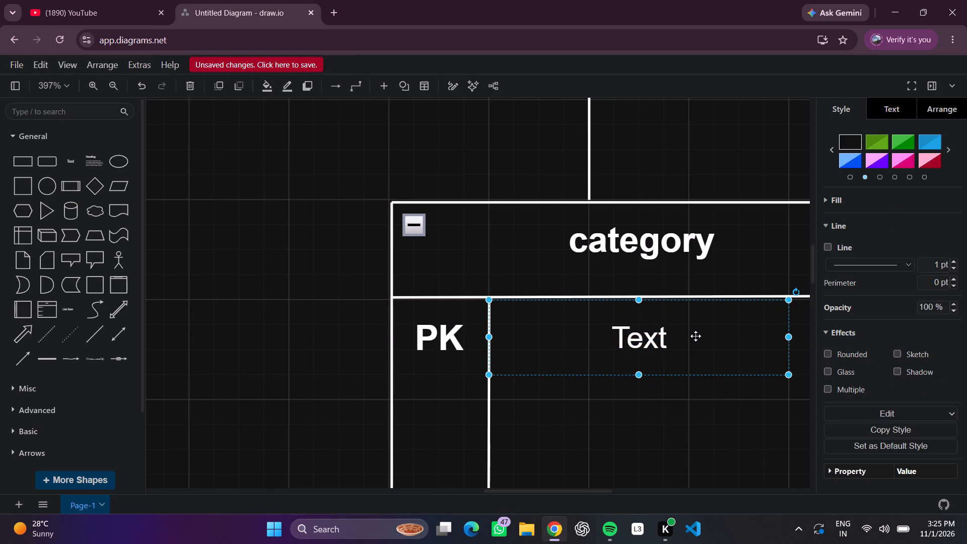
pyautogui.press('BackSpace')
pyautogui.write('CA')
pyautogui.press('BackSpace')
pyautogui.press('BackSpace')
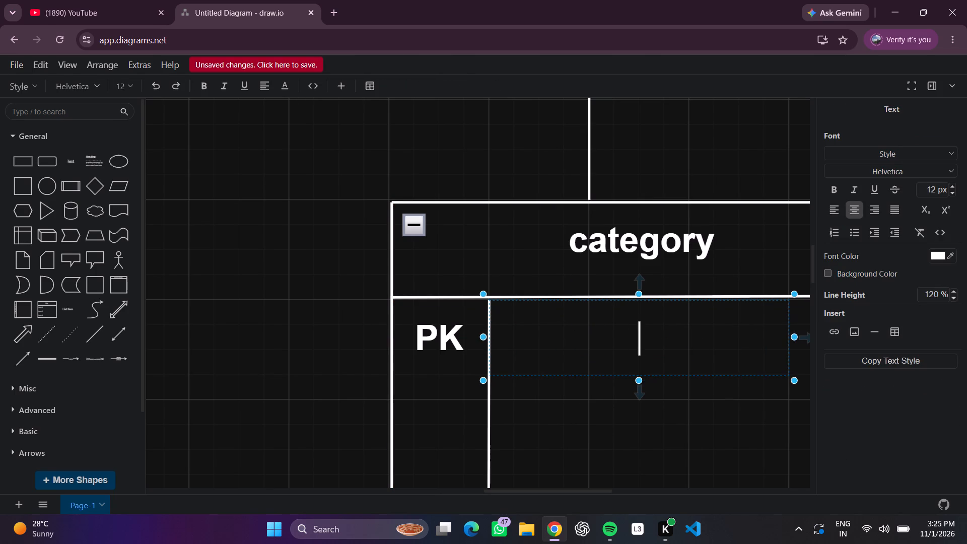
pyautogui.write('cate')
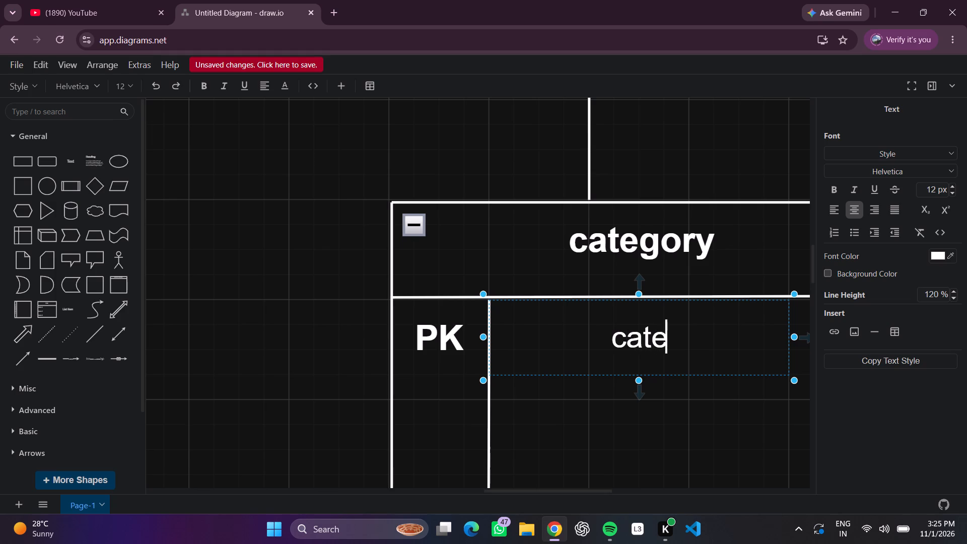
pyautogui.write('gory')
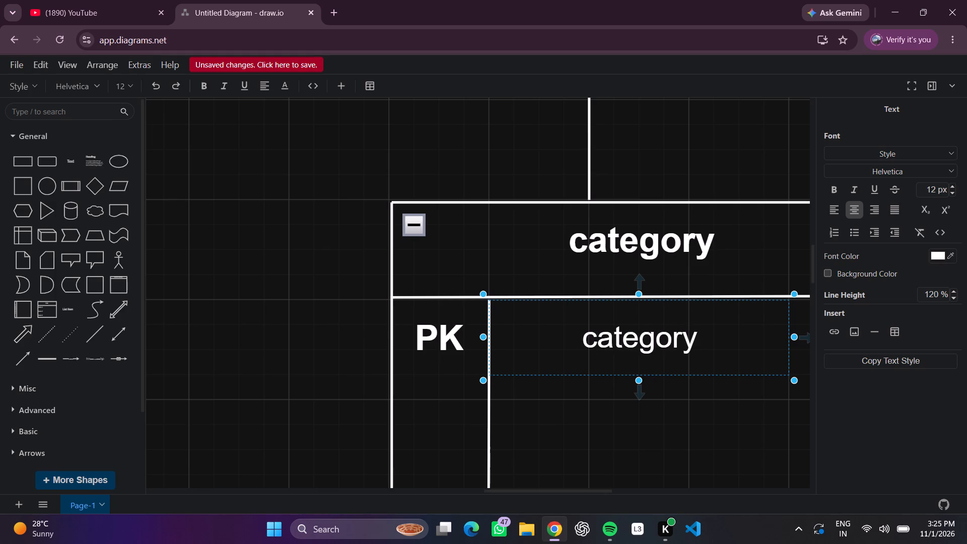
pyautogui.hotkey('shift', '_')
pyautogui.write('id')
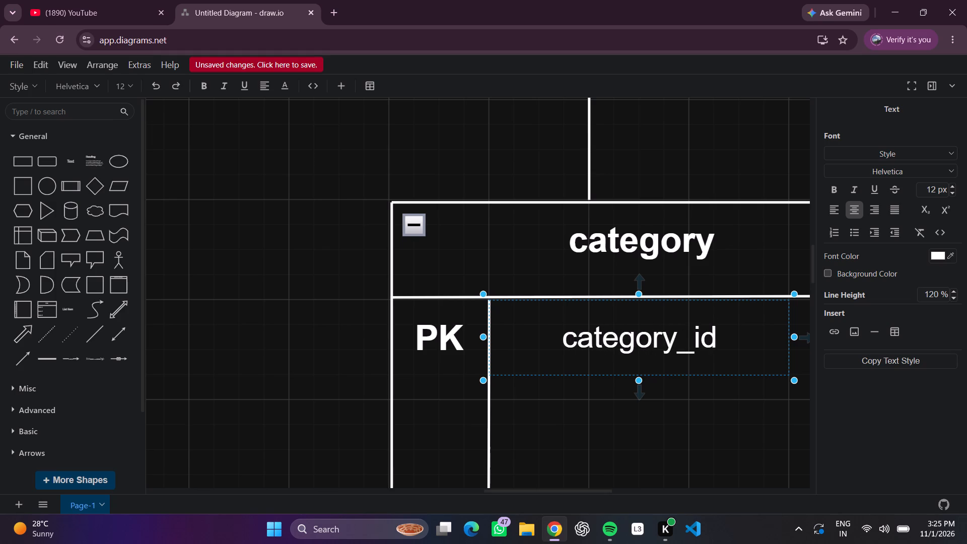
pyautogui.click(215, 333)
# Apply the bold Heading 3 style to the "category_id" label.
pyautogui.doubleClick(552, 351)
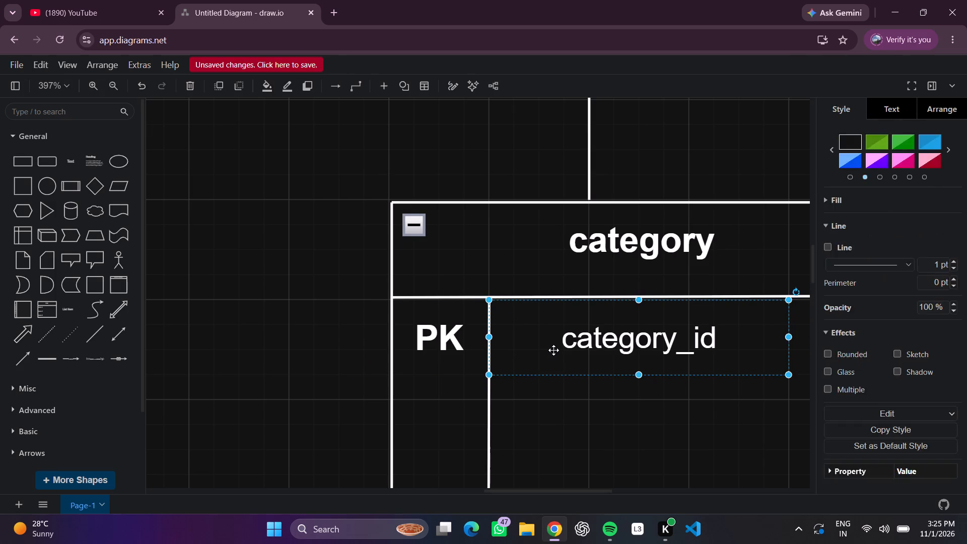
pyautogui.click(923, 156)
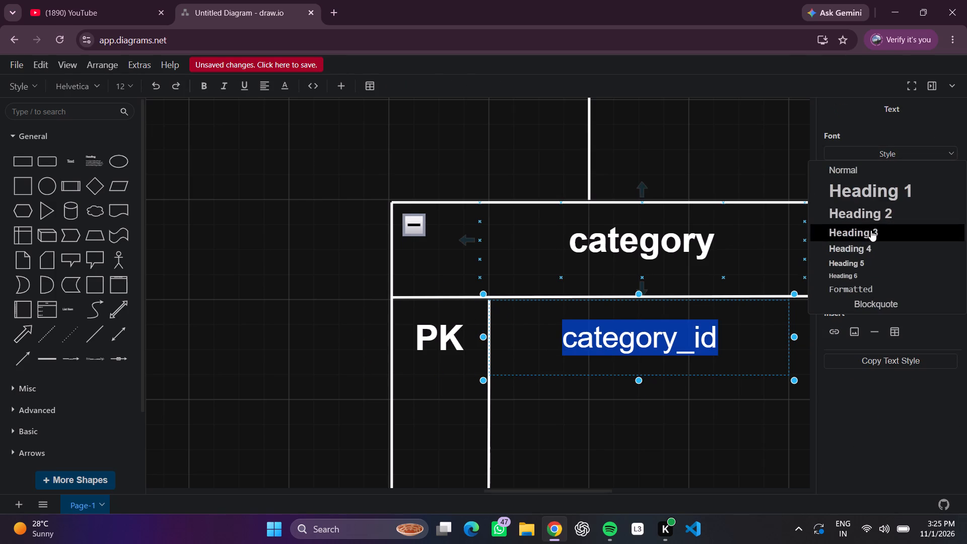
pyautogui.click(871, 230)
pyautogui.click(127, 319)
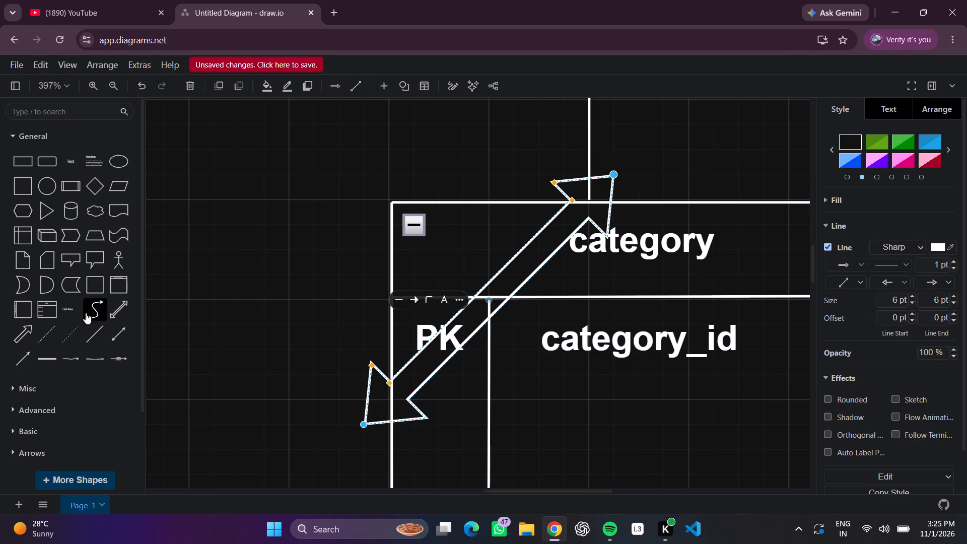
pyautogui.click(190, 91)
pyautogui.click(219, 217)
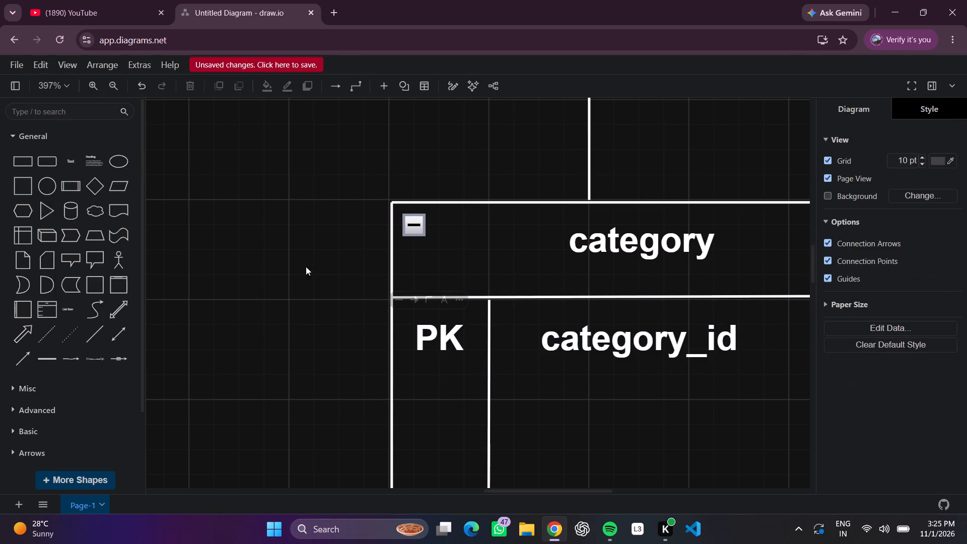
# Draw a plain line beneath "PK" from the category box's outer edge across the key column to the vertical divider.
pyautogui.scroll(-1, 295, 324)
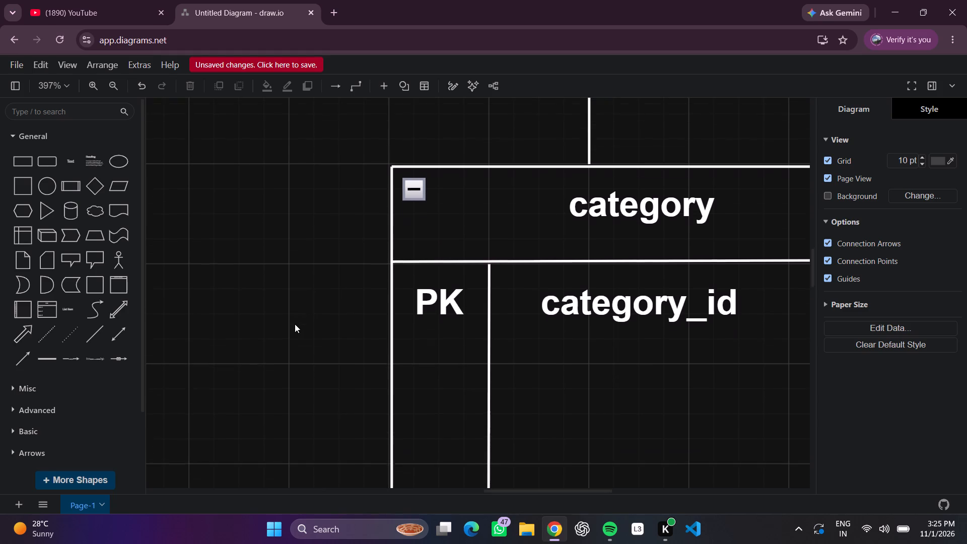
pyautogui.scroll(-1, 295, 324)
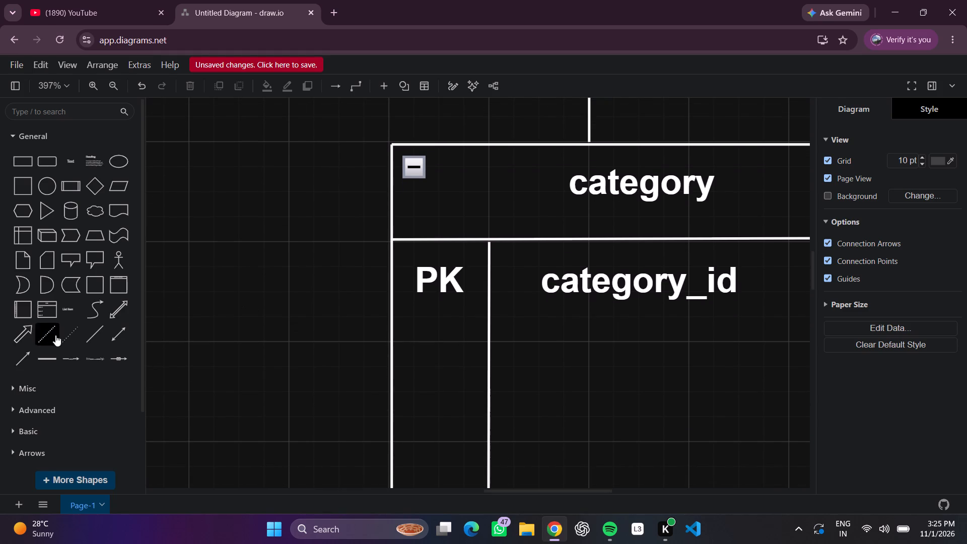
pyautogui.click(87, 342)
pyautogui.moveTo(411, 366); pyautogui.dragTo(408, 364)
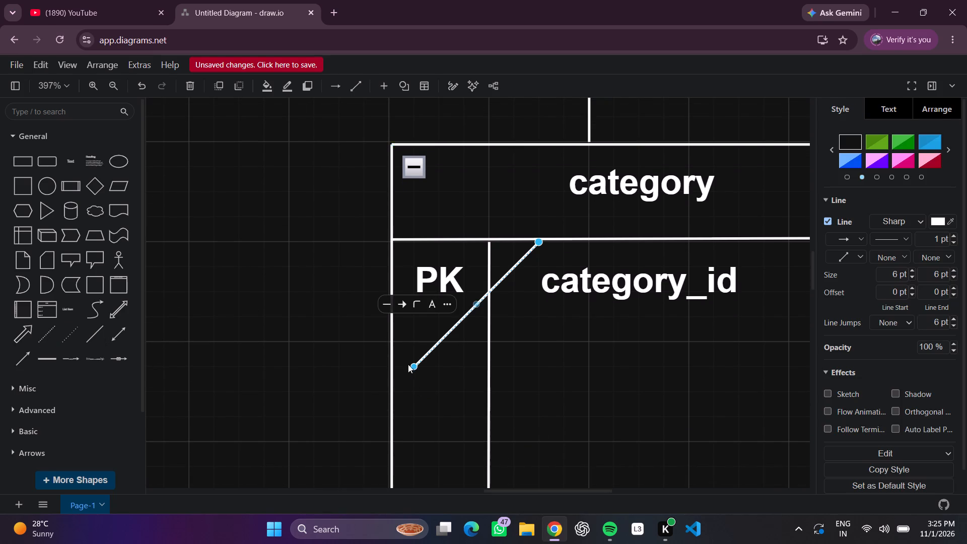
pyautogui.moveTo(408, 364); pyautogui.dragTo(392, 345)
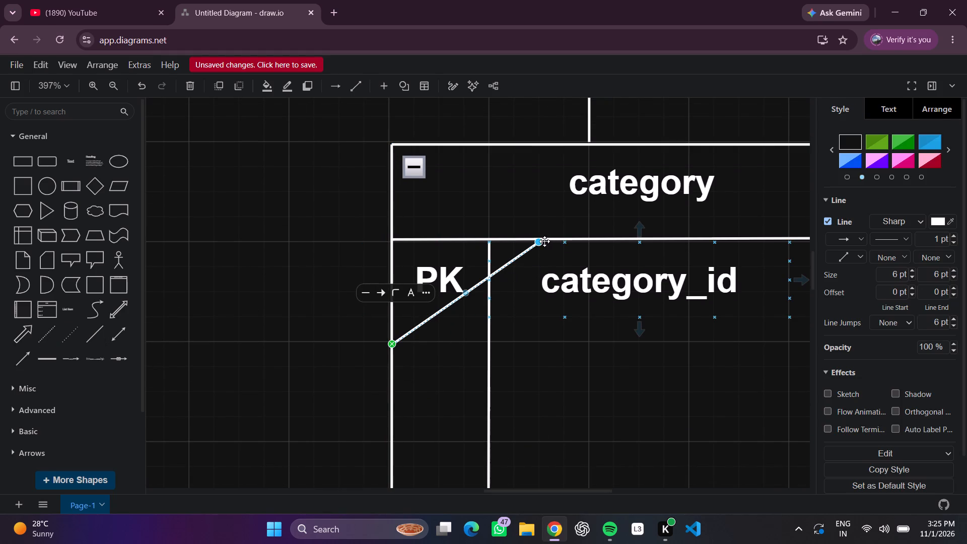
pyautogui.moveTo(540, 242); pyautogui.dragTo(756, 335)
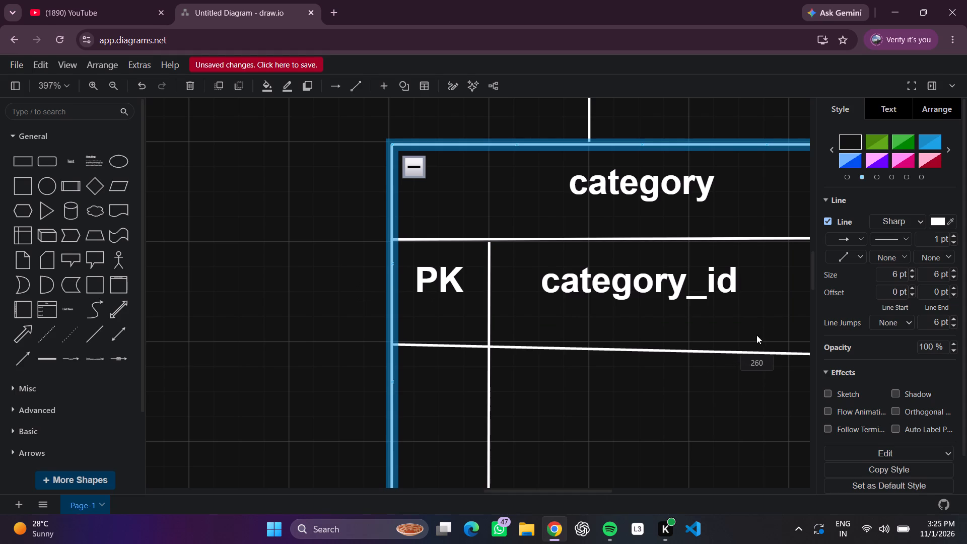
pyautogui.moveTo(756, 335); pyautogui.dragTo(476, 335)
pyautogui.moveTo(476, 335); pyautogui.dragTo(485, 337)
pyautogui.click(629, 415)
# Straighten the line beneath "PK" by raising its end on the box's outer edge until it runs level to the divider.
pyautogui.scroll(-1, 627, 419)
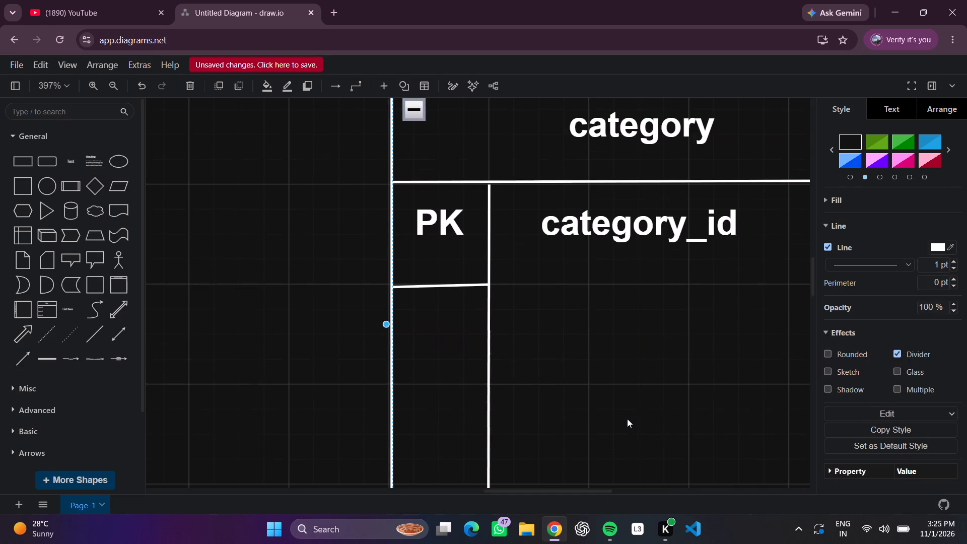
pyautogui.scroll(-1, 627, 419)
pyautogui.scroll(3, 627, 419)
pyautogui.hscroll(-1, 627, 419)
pyautogui.hscroll(3, 627, 419)
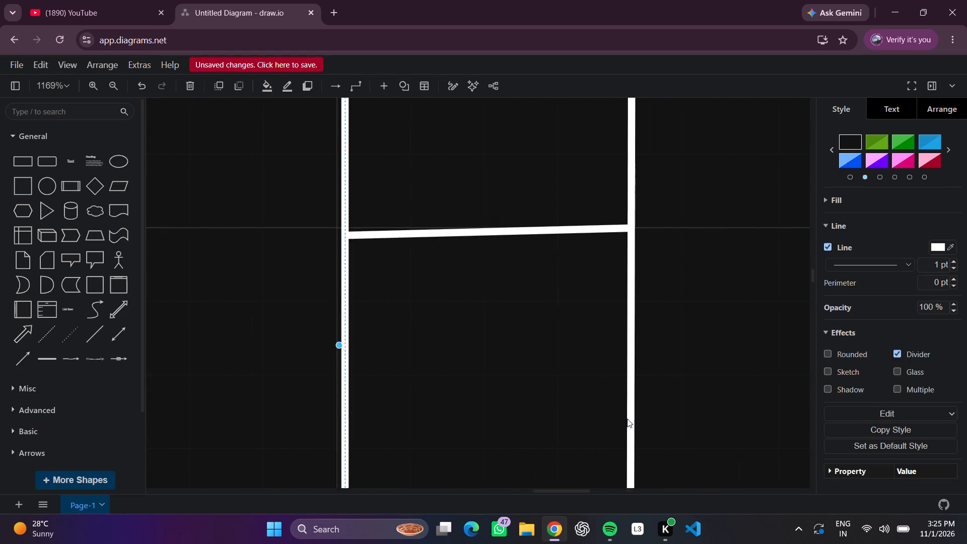
pyautogui.hscroll(4, 627, 419)
pyautogui.scroll(1, 627, 419)
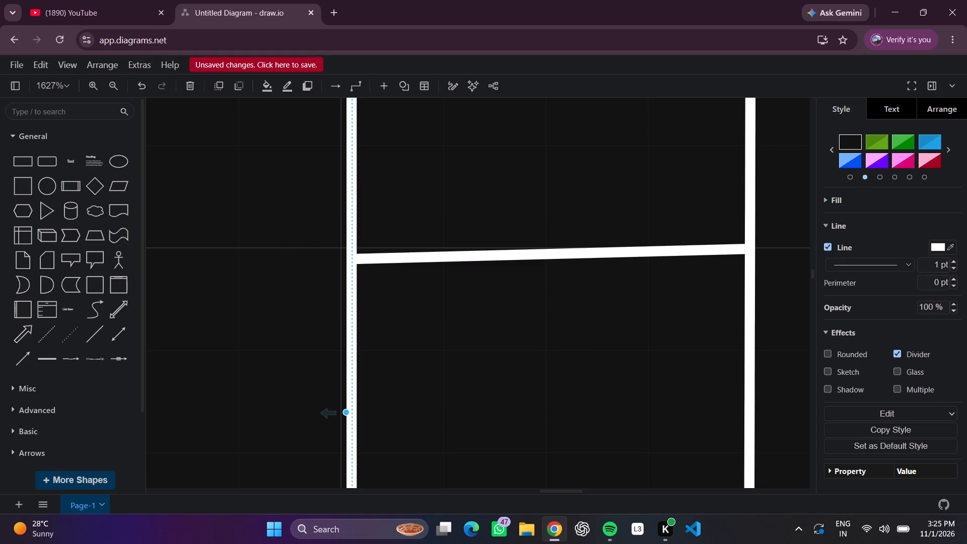
pyautogui.moveTo(362, 261); pyautogui.dragTo(374, 257)
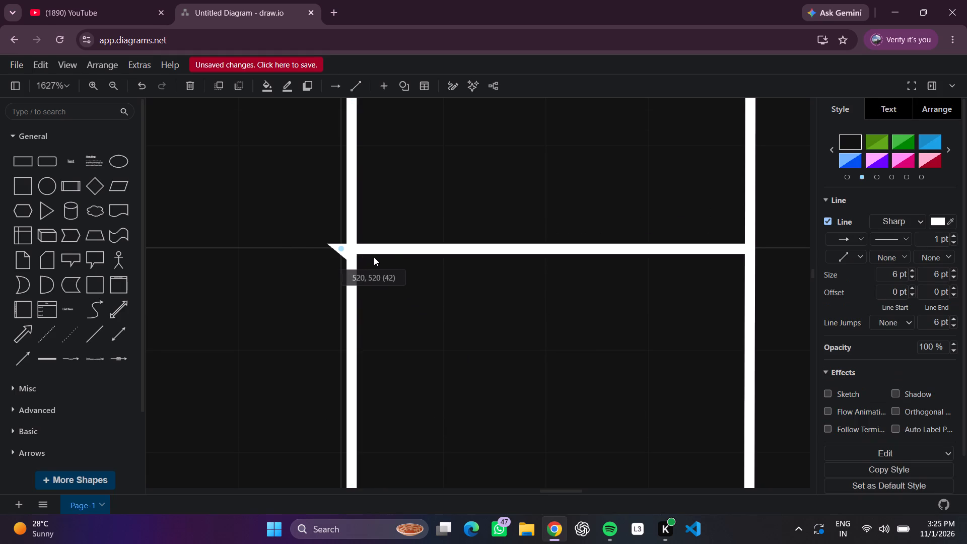
pyautogui.moveTo(374, 257); pyautogui.dragTo(410, 257)
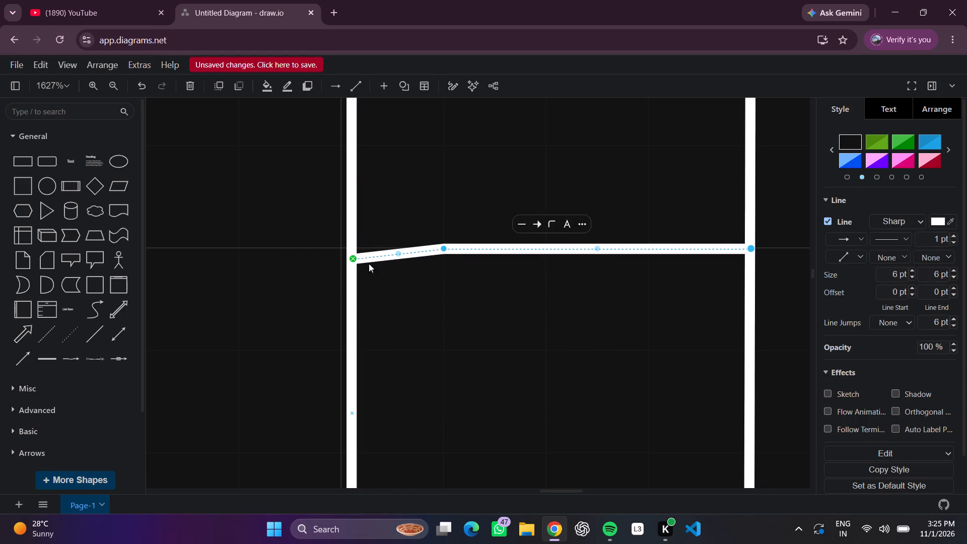
pyautogui.moveTo(352, 262); pyautogui.dragTo(351, 249)
pyautogui.click(428, 304)
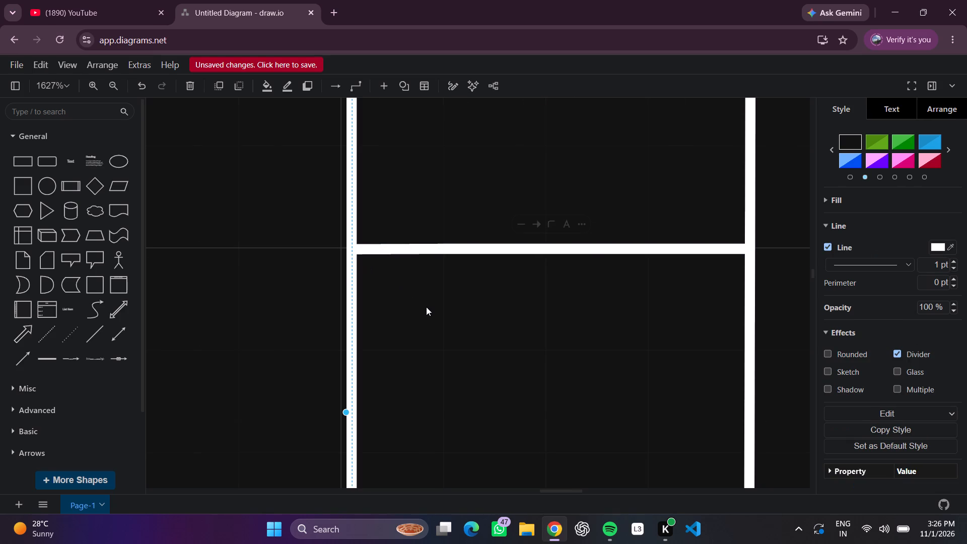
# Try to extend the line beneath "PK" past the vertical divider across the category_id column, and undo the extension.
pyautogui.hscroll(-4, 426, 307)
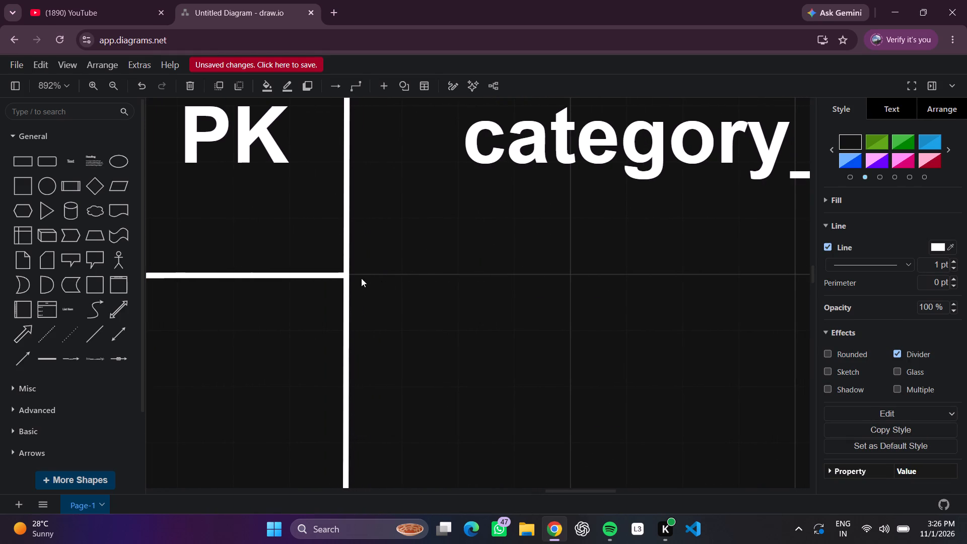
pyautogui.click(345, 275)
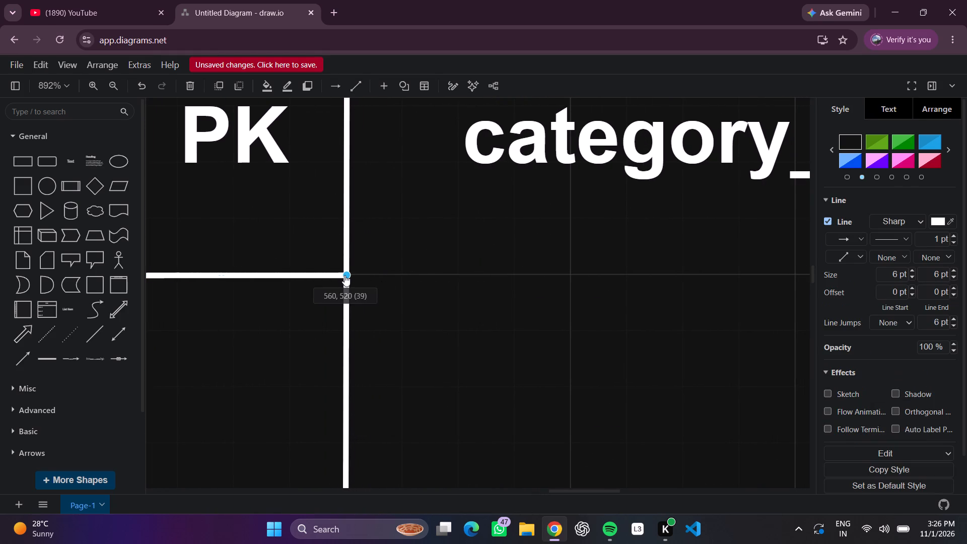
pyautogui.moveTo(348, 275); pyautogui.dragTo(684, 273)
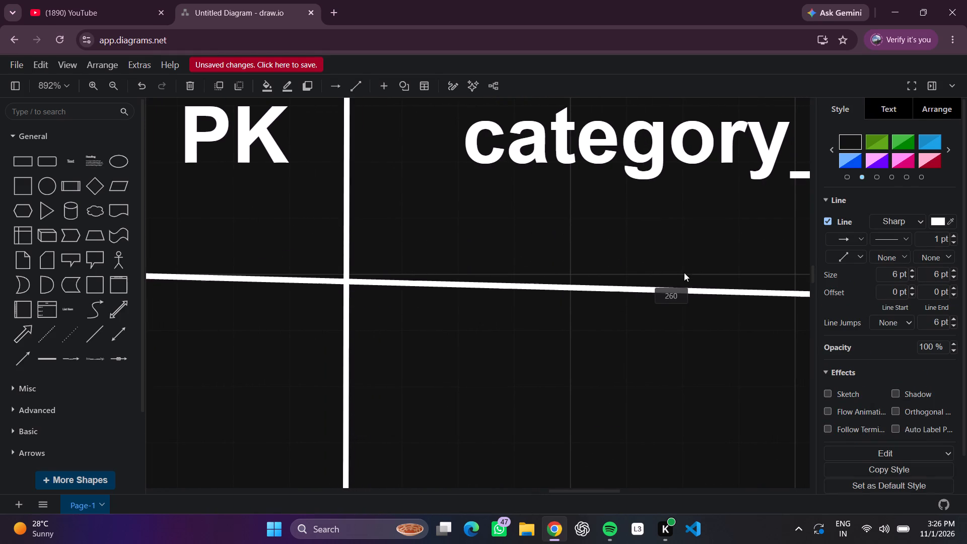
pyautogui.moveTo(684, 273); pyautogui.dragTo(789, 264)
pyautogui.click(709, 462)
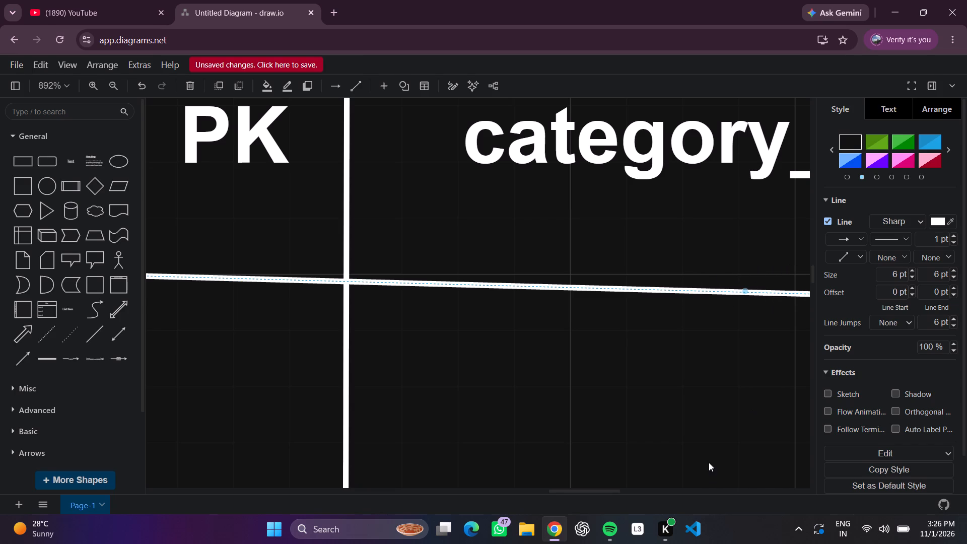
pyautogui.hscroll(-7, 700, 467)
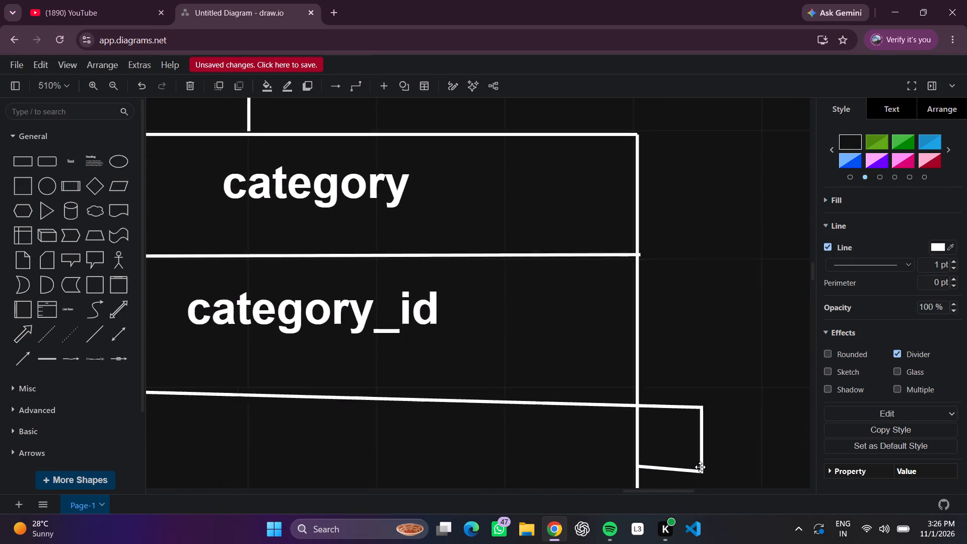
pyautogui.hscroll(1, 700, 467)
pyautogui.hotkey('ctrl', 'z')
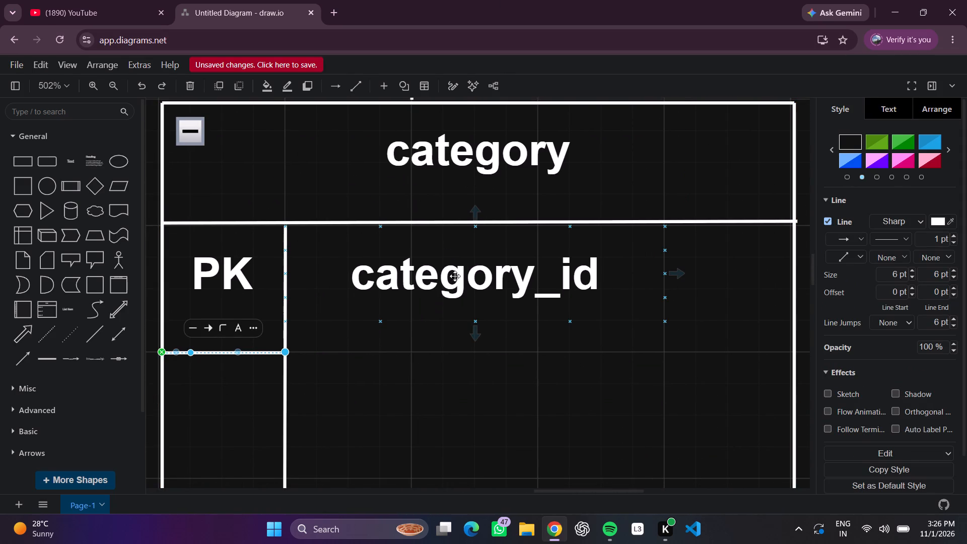
# Move the "category_id" label up out of the way and extend the line beneath "PK" level across to the category box's right edge.
pyautogui.moveTo(456, 282); pyautogui.dragTo(457, 259)
pyautogui.click(284, 351)
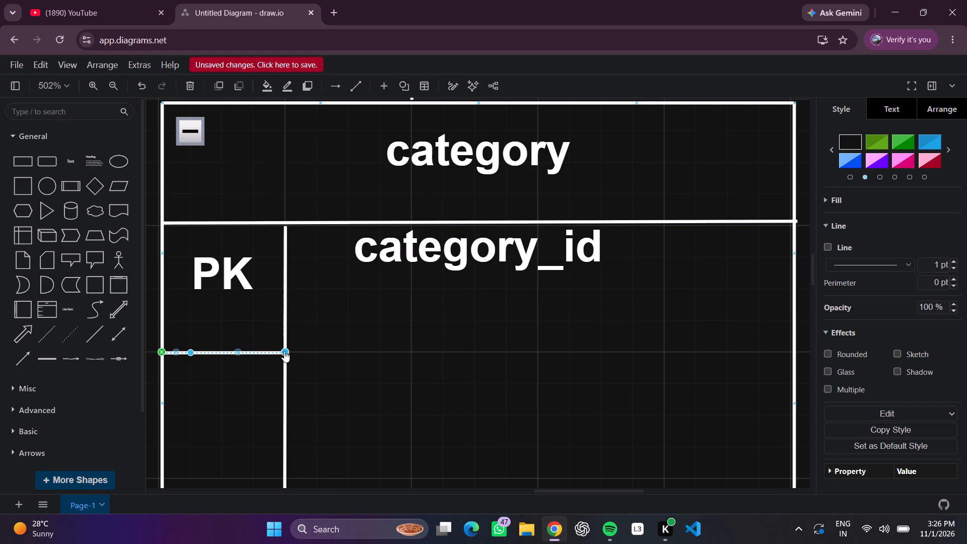
pyautogui.moveTo(285, 351); pyautogui.dragTo(796, 343)
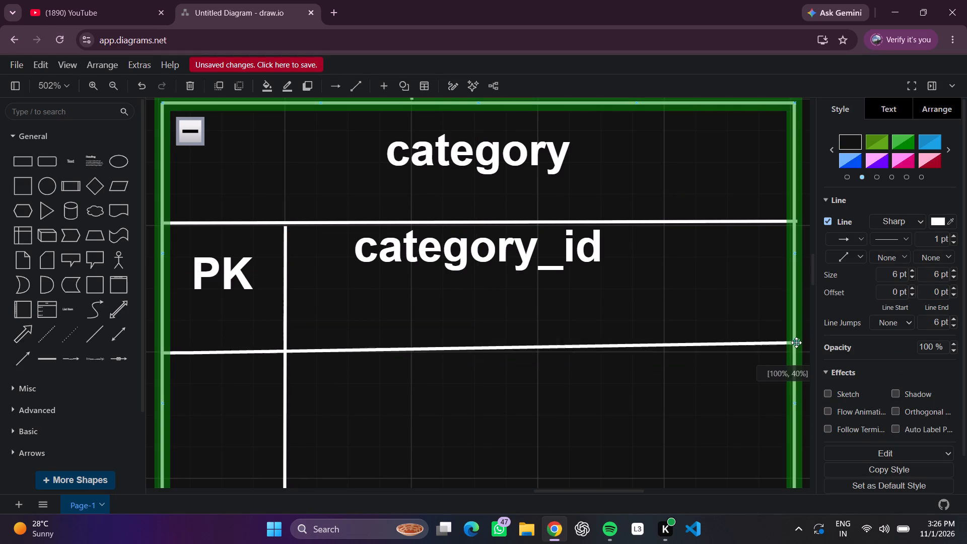
pyautogui.moveTo(796, 343); pyautogui.dragTo(796, 351)
pyautogui.click(709, 394)
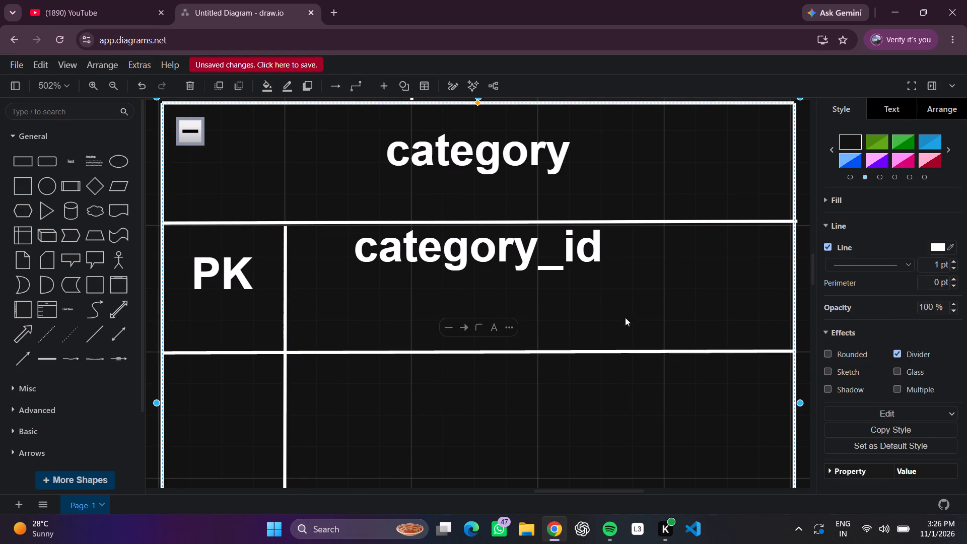
# Adjust the "category_id" label's top and bottom edges so it sits below the header line with its text level with "PK".
pyautogui.moveTo(475, 249); pyautogui.dragTo(481, 258)
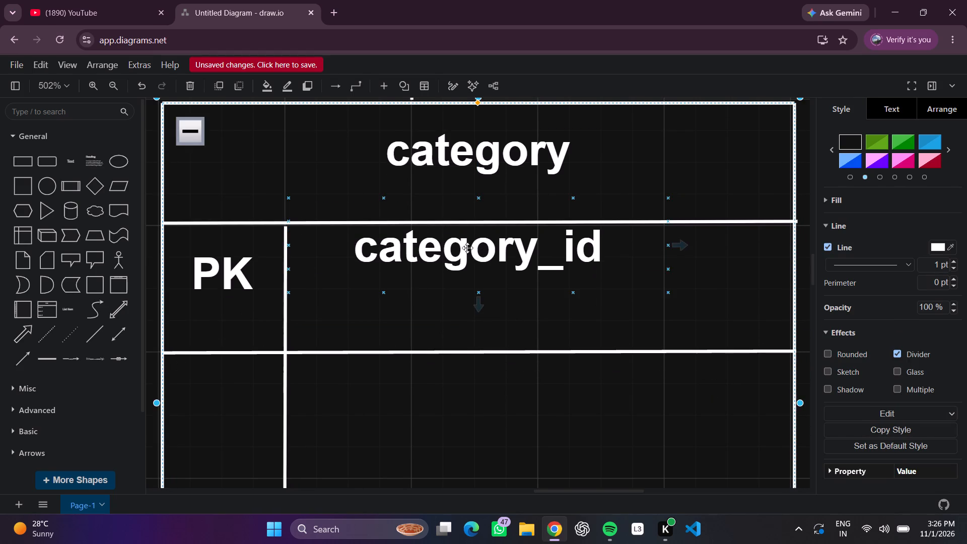
pyautogui.moveTo(443, 237); pyautogui.dragTo(444, 245)
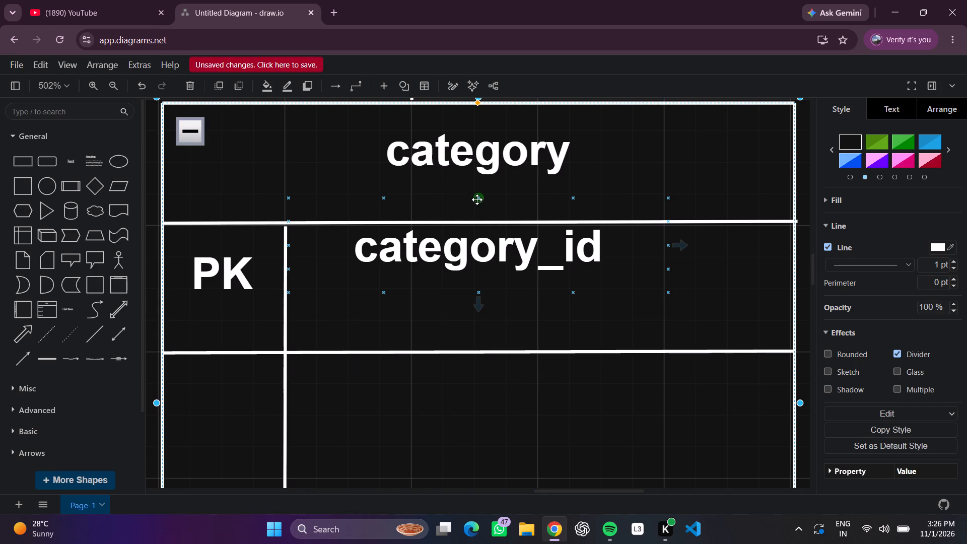
pyautogui.click(476, 196)
pyautogui.moveTo(476, 196); pyautogui.dragTo(478, 223)
pyautogui.moveTo(479, 264); pyautogui.dragTo(485, 268)
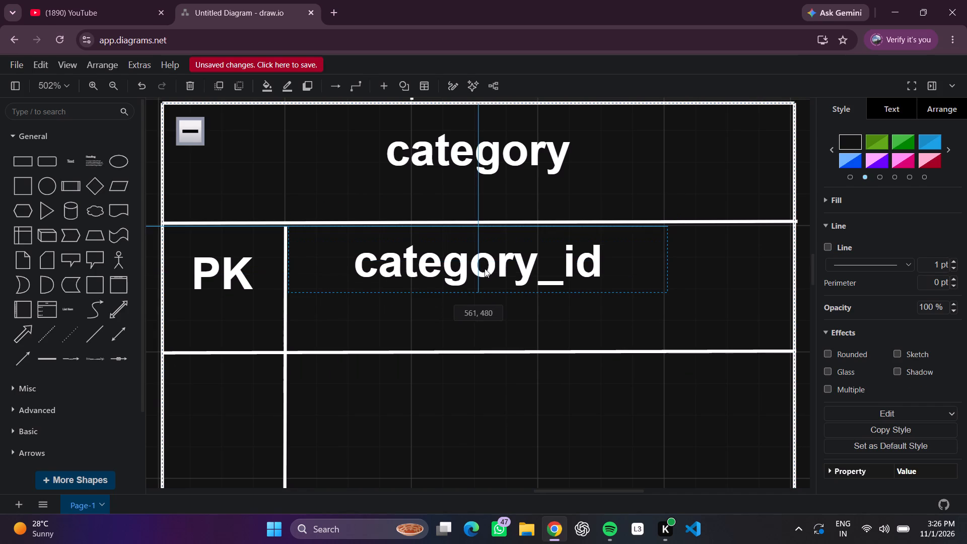
pyautogui.moveTo(485, 268); pyautogui.dragTo(485, 270)
pyautogui.moveTo(478, 293); pyautogui.dragTo(480, 304)
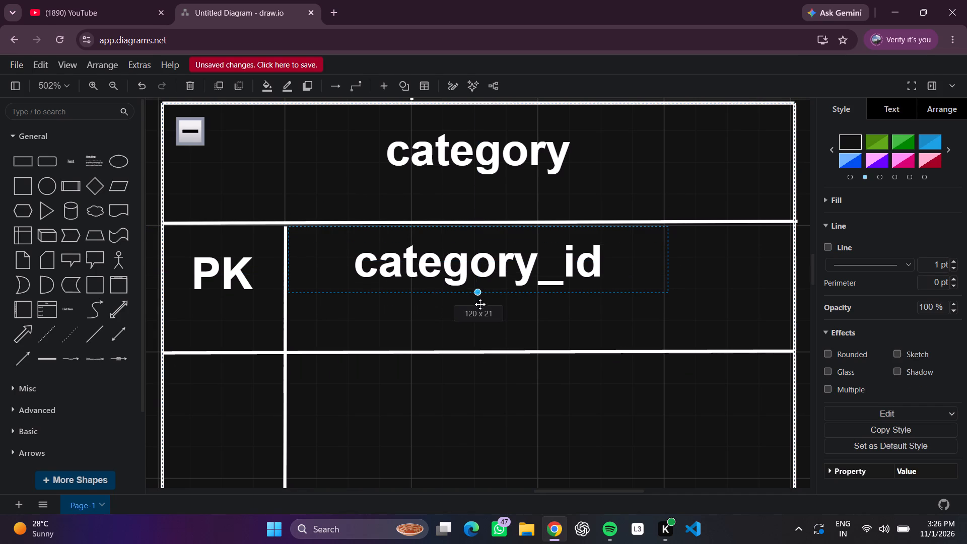
pyautogui.moveTo(480, 304); pyautogui.dragTo(478, 307)
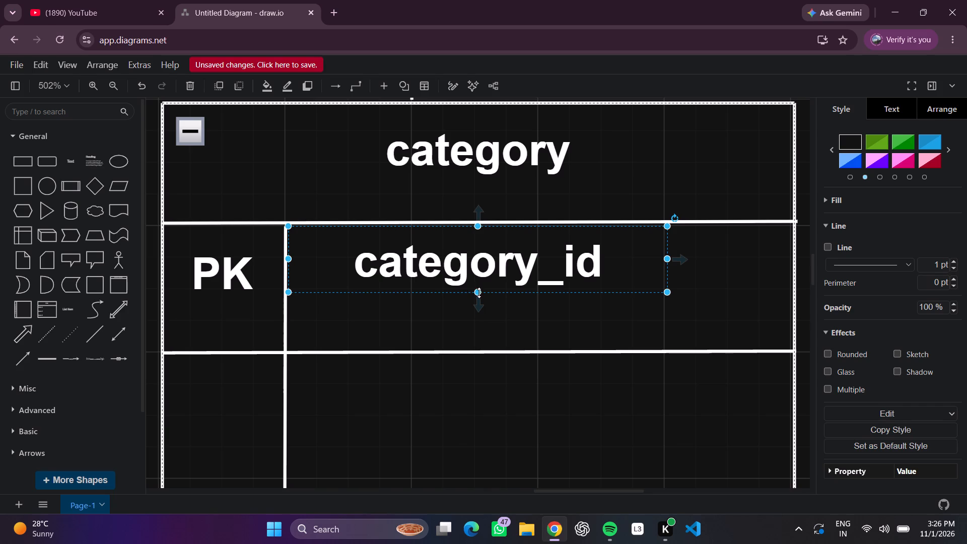
pyautogui.moveTo(479, 293); pyautogui.dragTo(481, 306)
pyautogui.moveTo(477, 294); pyautogui.dragTo(478, 311)
pyautogui.click(555, 336)
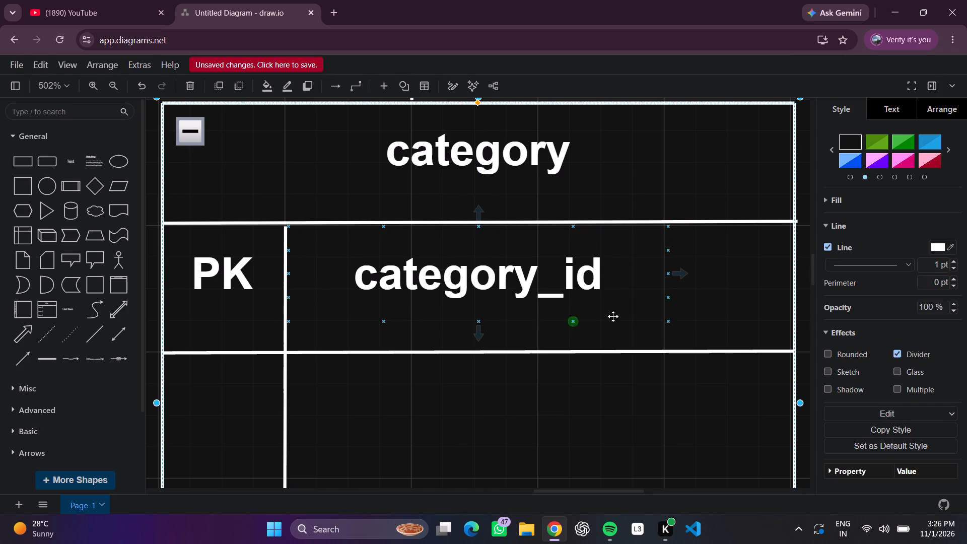
pyautogui.click(716, 289)
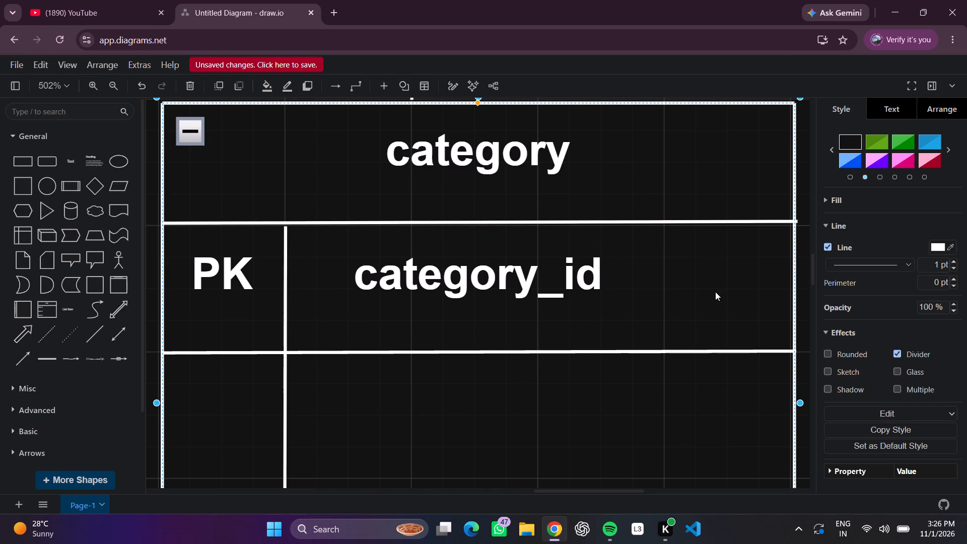
# Narrow the category box slightly by moving its right edge inward to the nearby grid line.
pyautogui.scroll(-1, 715, 292)
pyautogui.scroll(1, 715, 292)
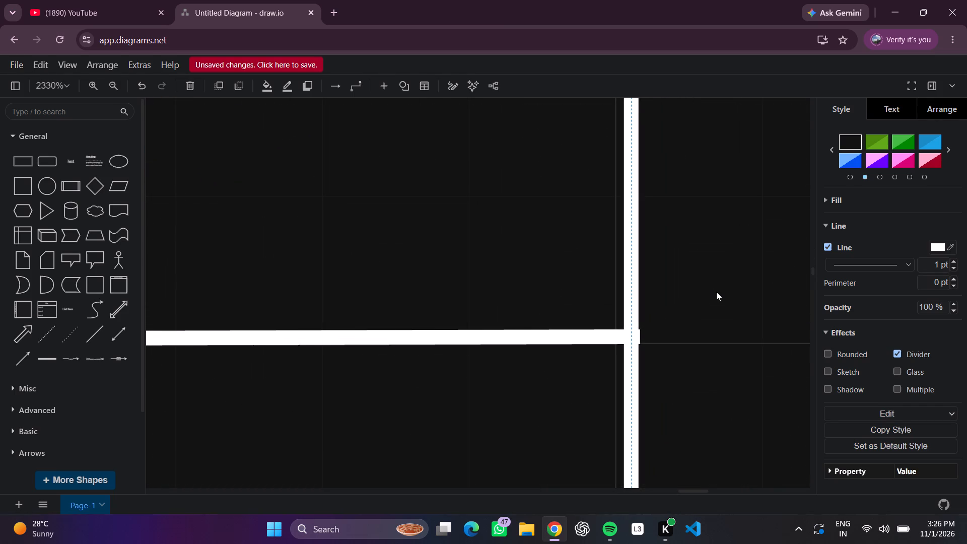
pyautogui.scroll(3, 609, 288)
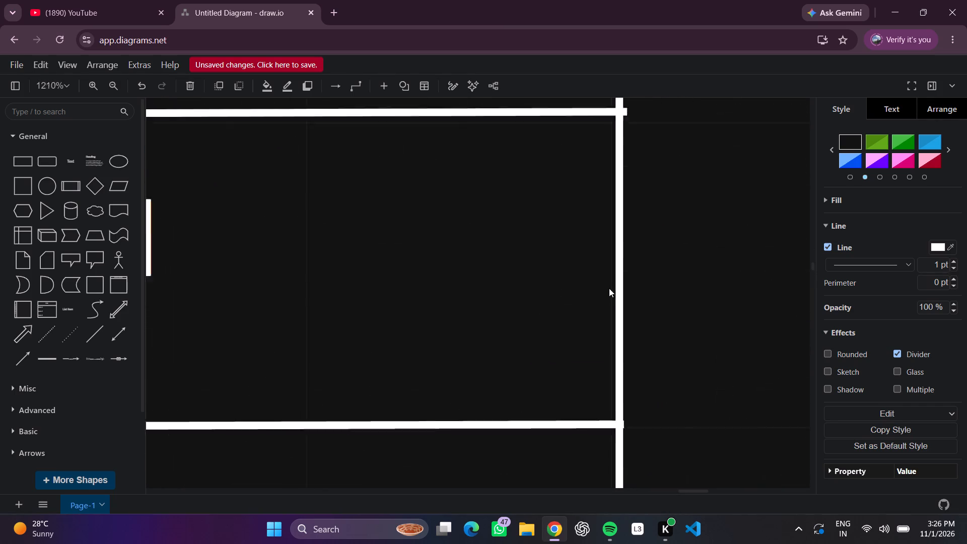
pyautogui.scroll(2, 609, 288)
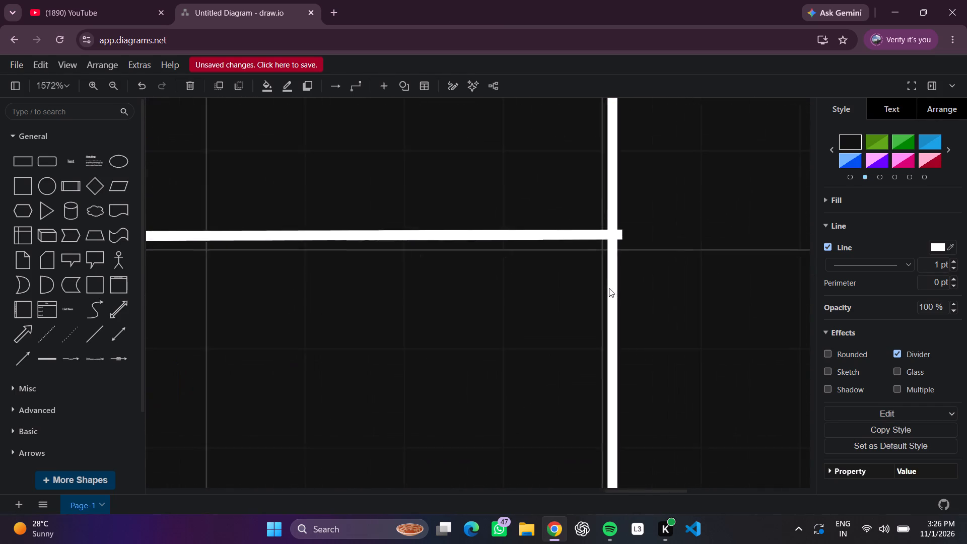
pyautogui.scroll(-4, 609, 288)
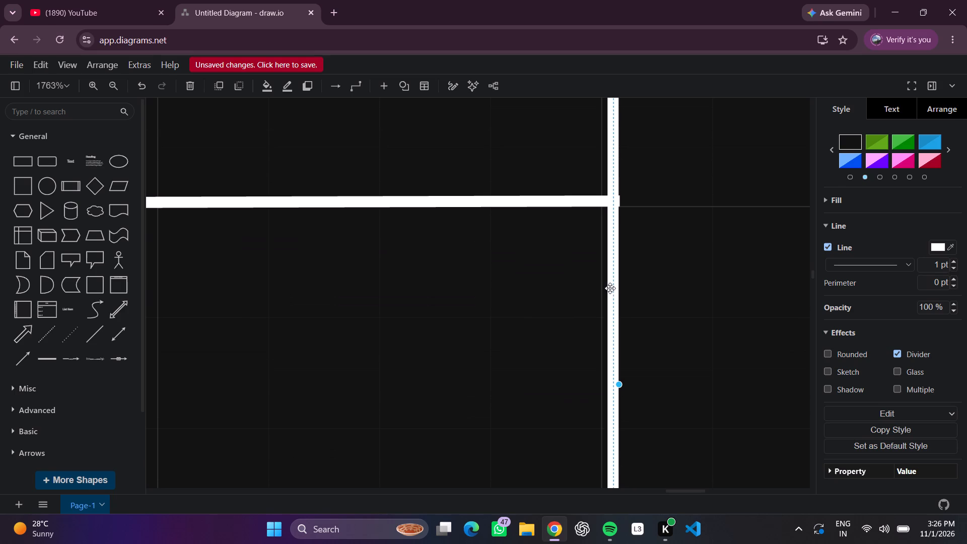
pyautogui.click(616, 383)
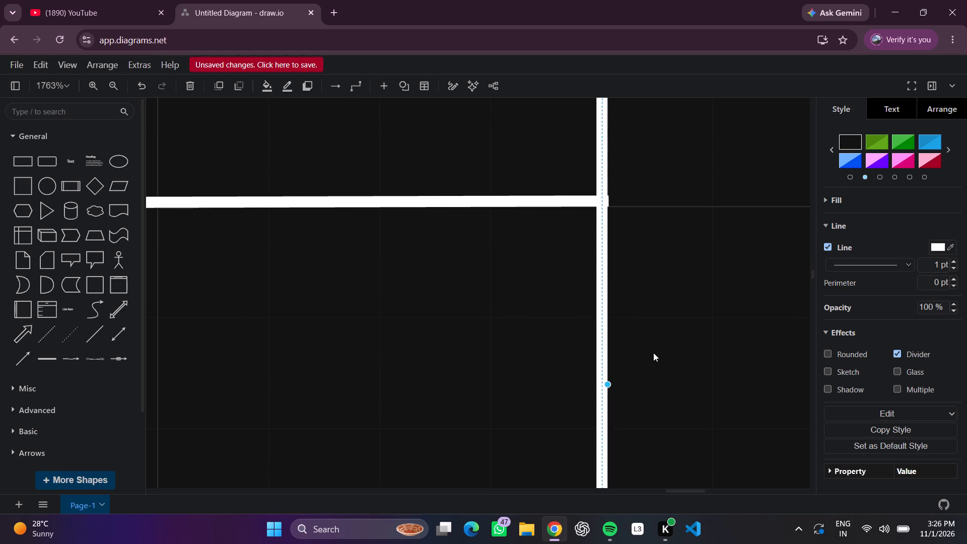
pyautogui.click(655, 352)
# Straighten the line beneath "category_id" by lowering its end on the box's right edge slightly to the grid line.
pyautogui.moveTo(602, 201); pyautogui.dragTo(602, 206)
pyautogui.click(742, 241)
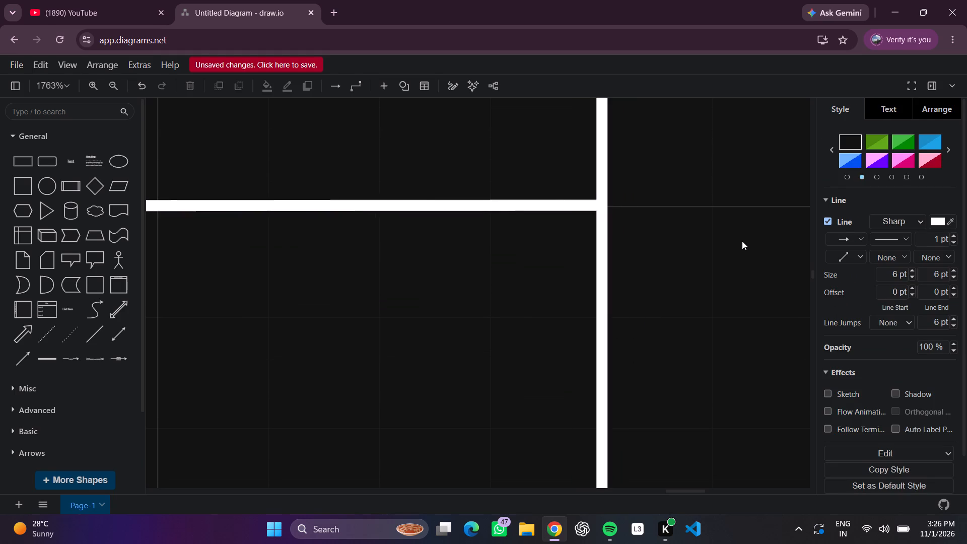
# Add a text label reading "category" in the empty row beneath the category_id row.
pyautogui.hscroll(4, 742, 241)
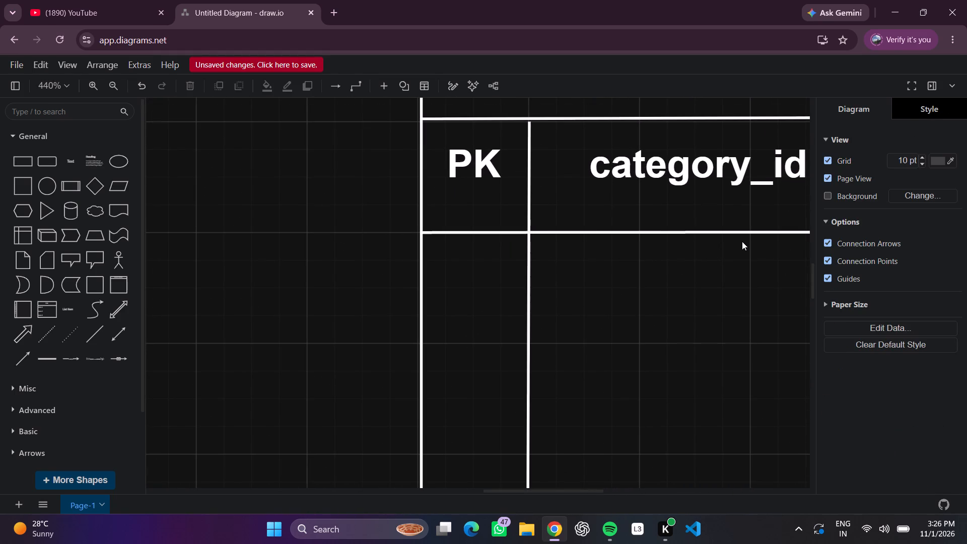
pyautogui.scroll(1, 742, 241)
pyautogui.scroll(-1, 742, 241)
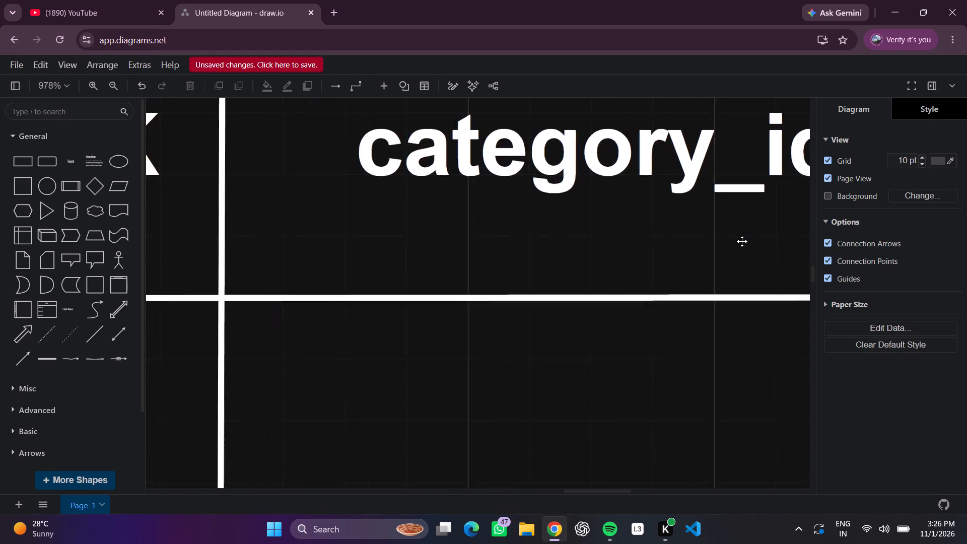
pyautogui.scroll(-1, 742, 241)
pyautogui.doubleClick(527, 233)
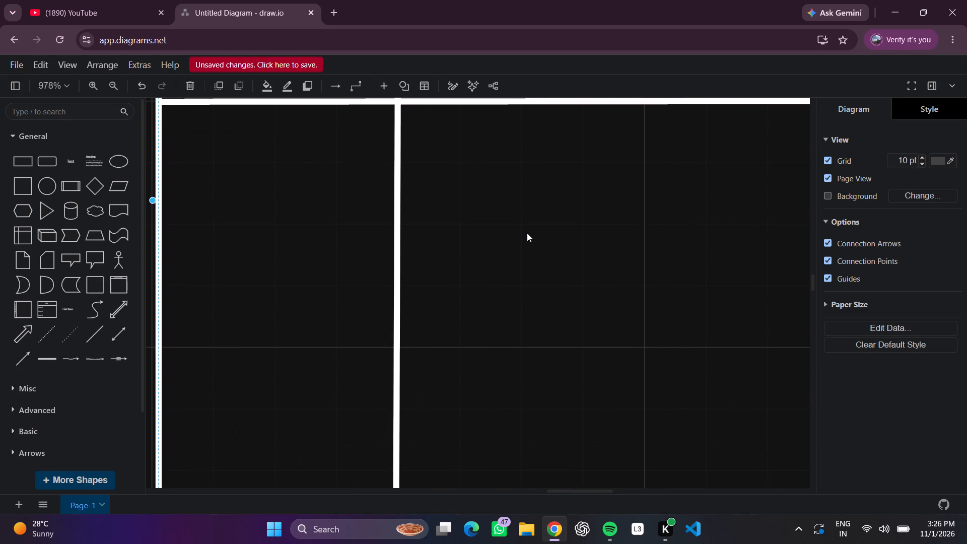
pyautogui.click(527, 233)
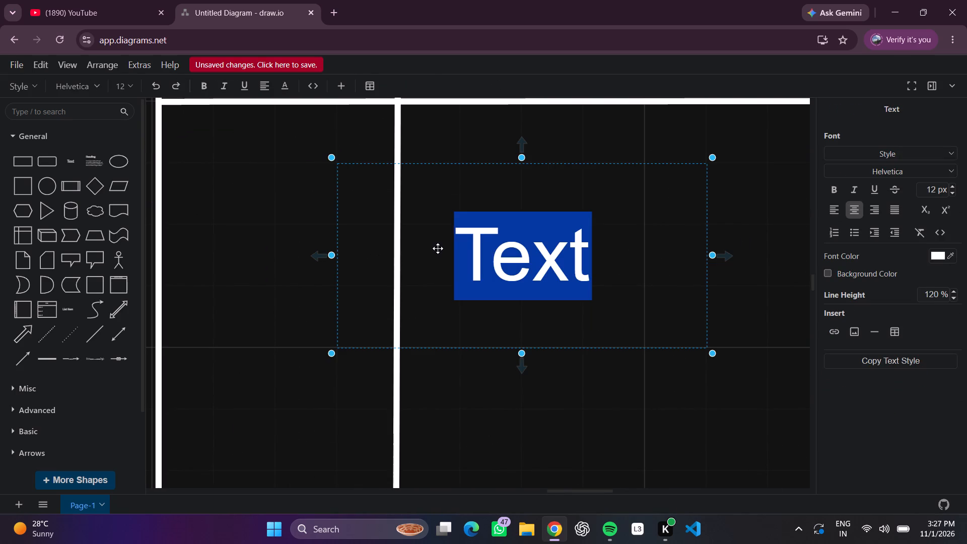
pyautogui.press('BackSpace')
pyautogui.press('=')
pyautogui.press('Delete')
pyautogui.press('BackSpace')
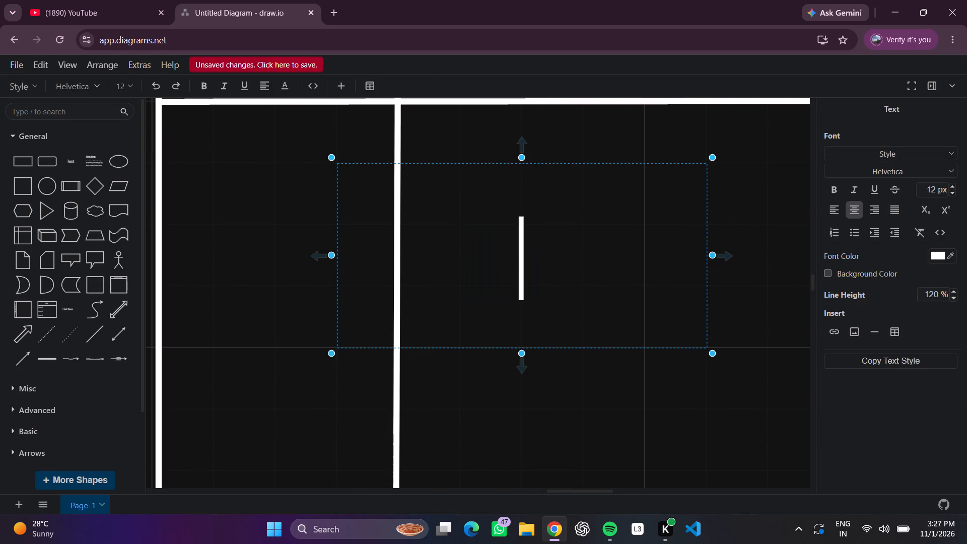
pyautogui.write('cate')
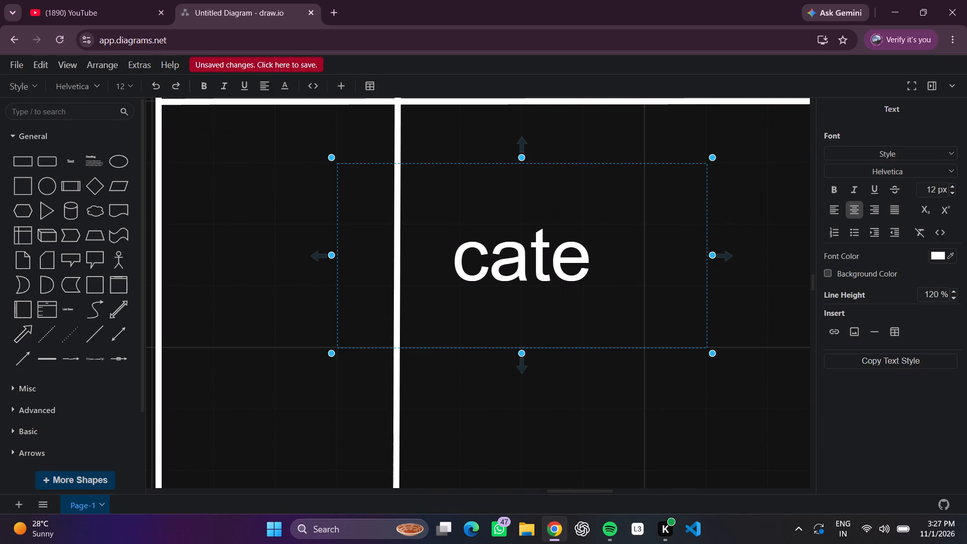
pyautogui.write('gort')
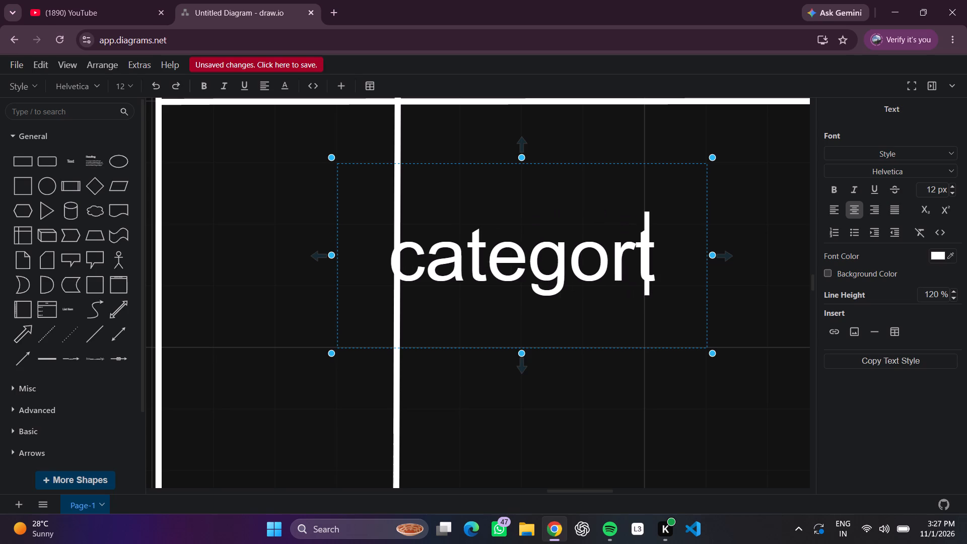
pyautogui.press('BackSpace')
pyautogui.press('y')
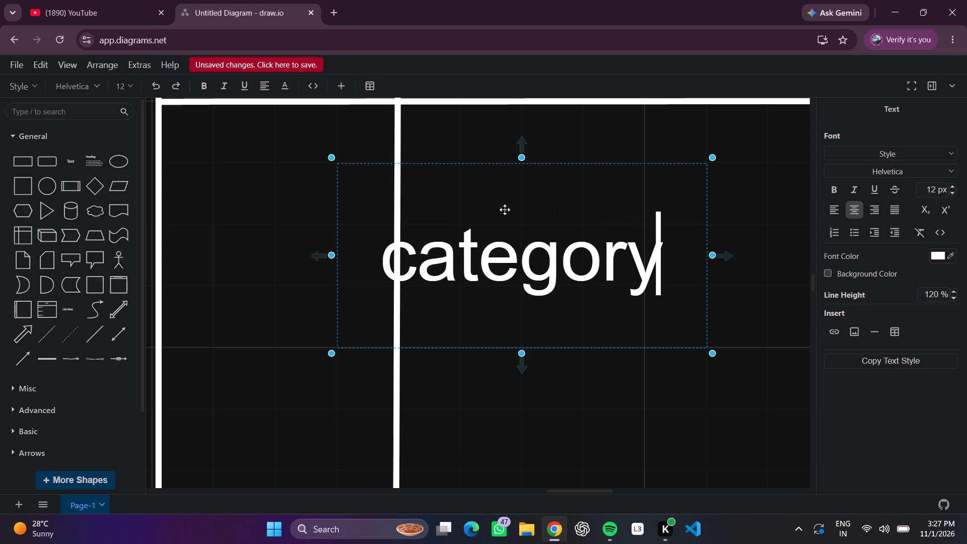
pyautogui.click(534, 267)
pyautogui.click(620, 158)
# Move the new "category" label right of the vertical divider, into the wide column below "category_id".
pyautogui.moveTo(549, 236); pyautogui.dragTo(610, 236)
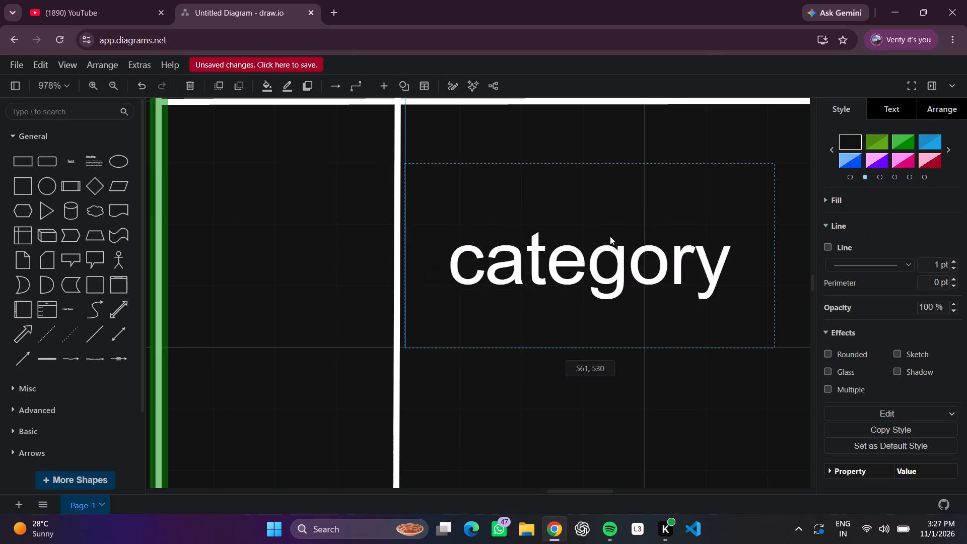
pyautogui.moveTo(610, 236); pyautogui.dragTo(712, 218)
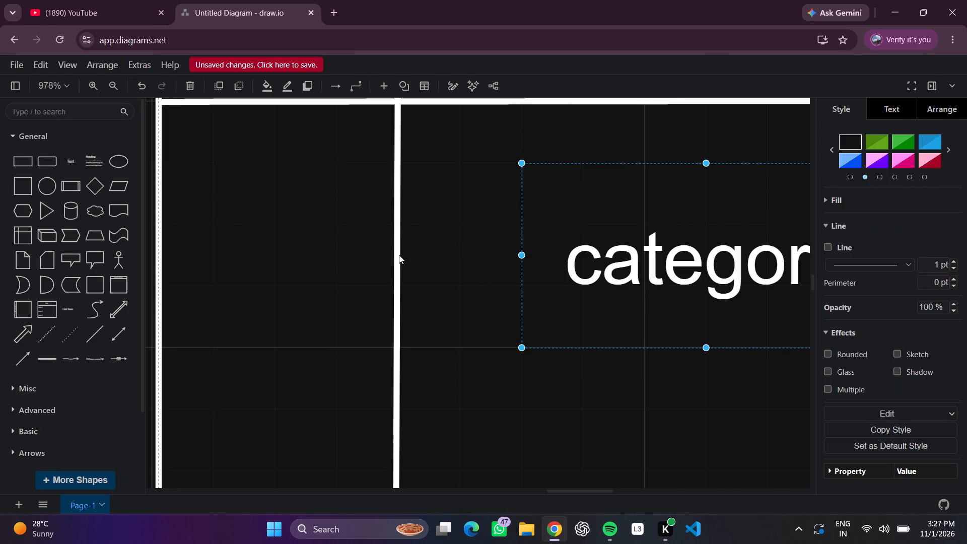
pyautogui.click(456, 427)
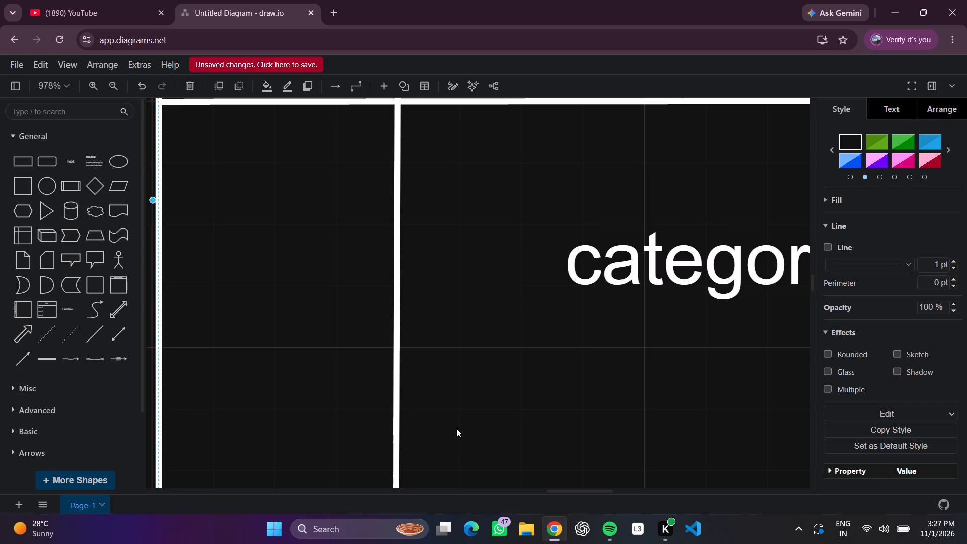
pyautogui.hscroll(-1, 456, 428)
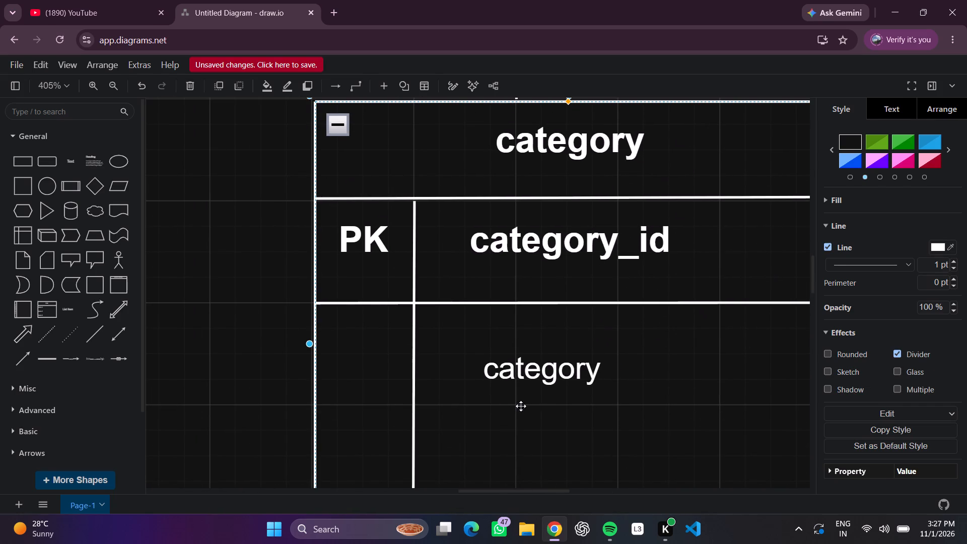
# Change the "category" label below the category_id row to read "category_name".
pyautogui.click(542, 401)
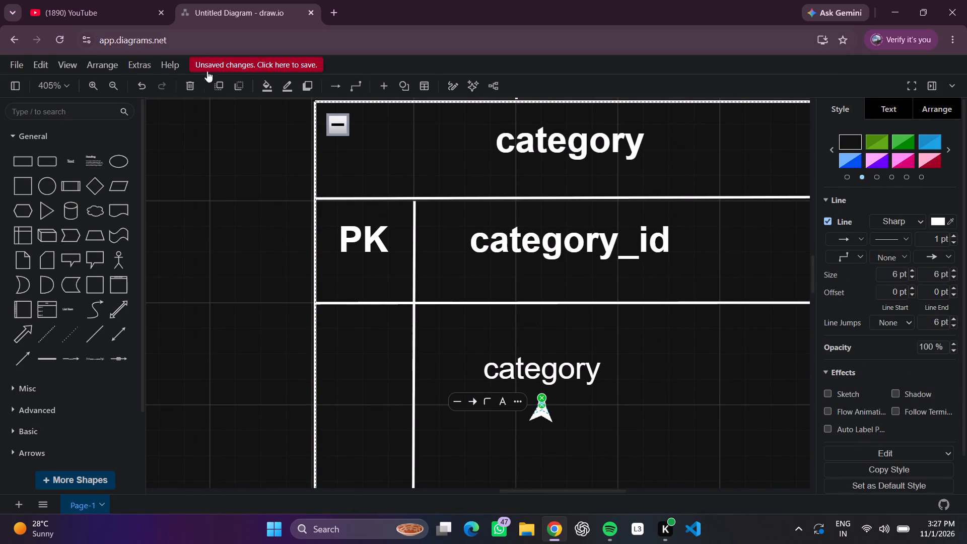
pyautogui.click(192, 88)
pyautogui.doubleClick(520, 361)
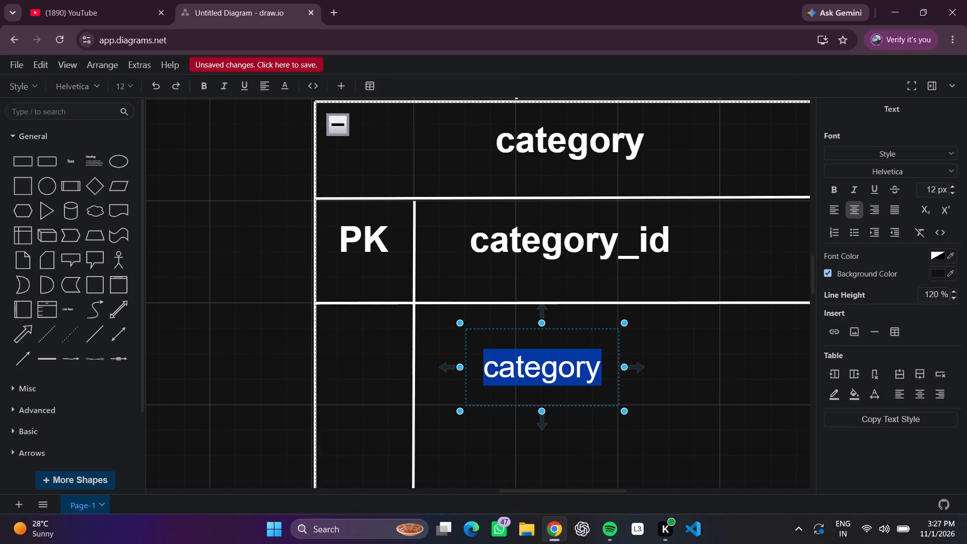
pyautogui.click(522, 361)
pyautogui.click(764, 389)
pyautogui.tripleClick(572, 371)
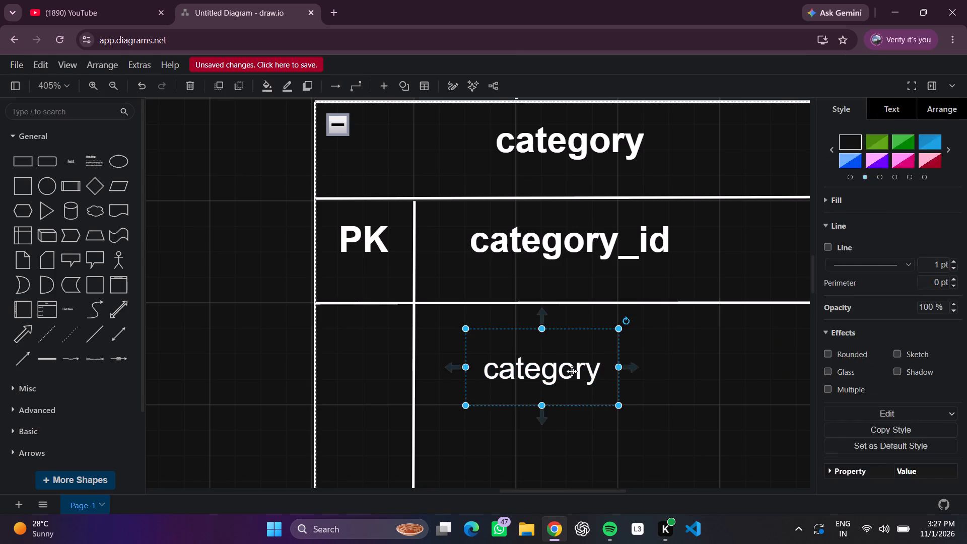
pyautogui.click(571, 370)
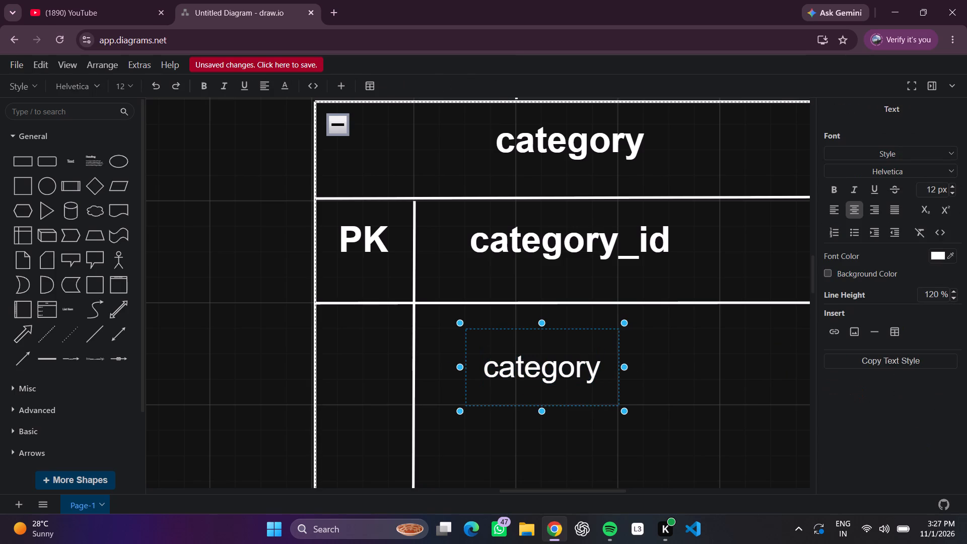
pyautogui.press('Right')
pyautogui.press('Right')
pyautogui.hotkey('shift', '_')
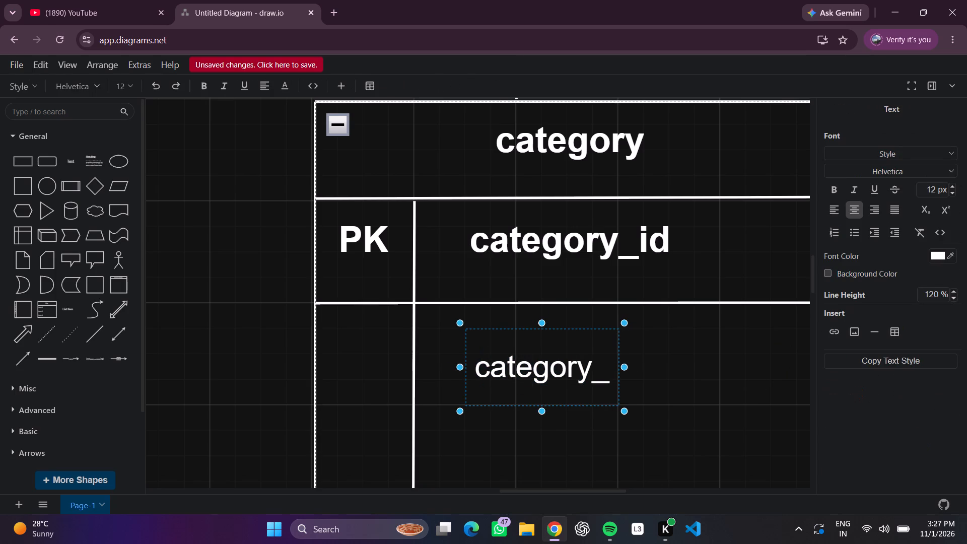
pyautogui.press('m')
pyautogui.press('BackSpace')
pyautogui.press('a')
pyautogui.press('BackSpace')
pyautogui.write('name')
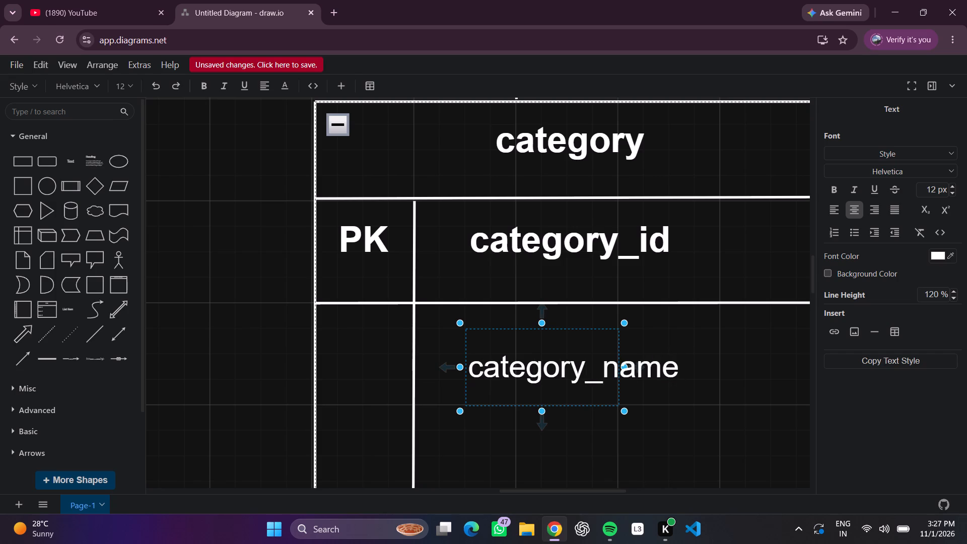
pyautogui.click(624, 369)
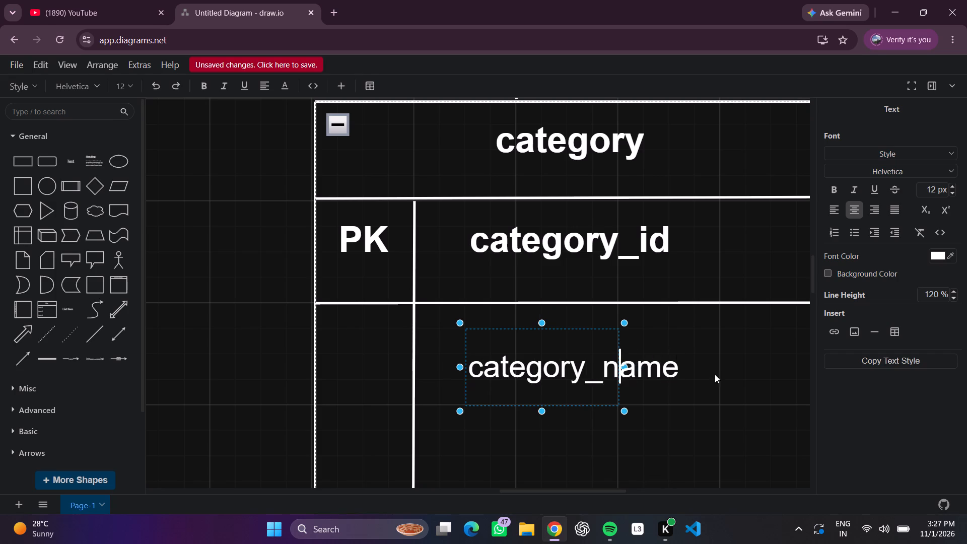
pyautogui.click(732, 406)
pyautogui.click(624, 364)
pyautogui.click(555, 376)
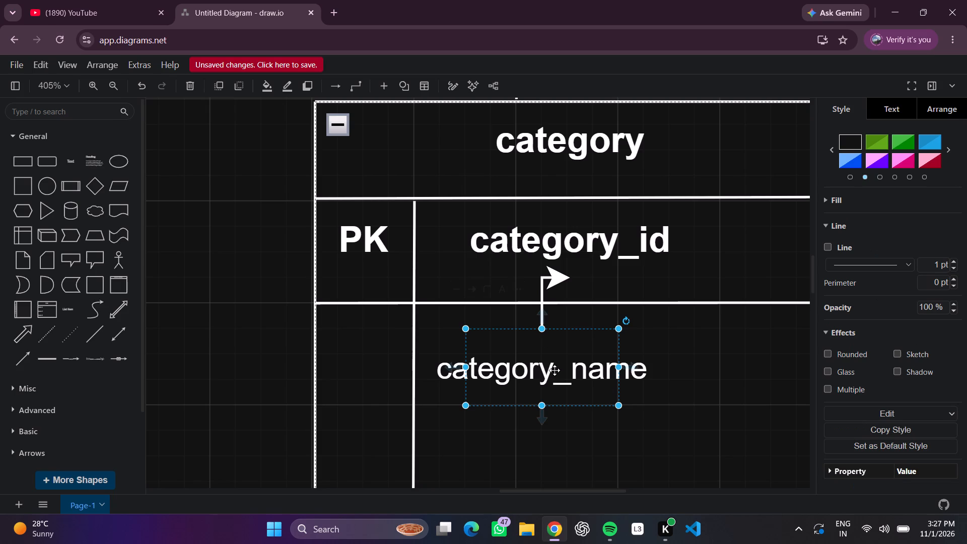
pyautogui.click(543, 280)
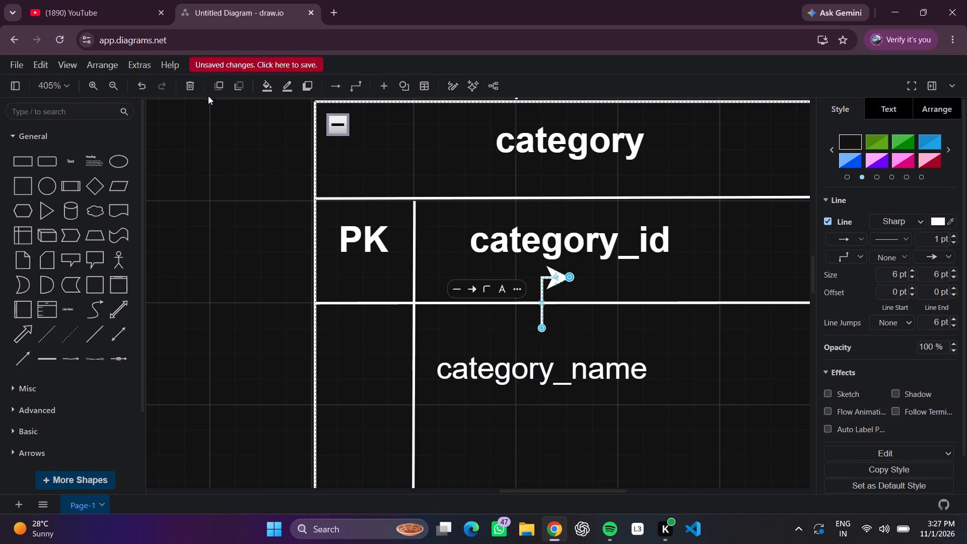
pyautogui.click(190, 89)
# Widen the category_name label's text box so the whole name fits inside it.
pyautogui.click(546, 349)
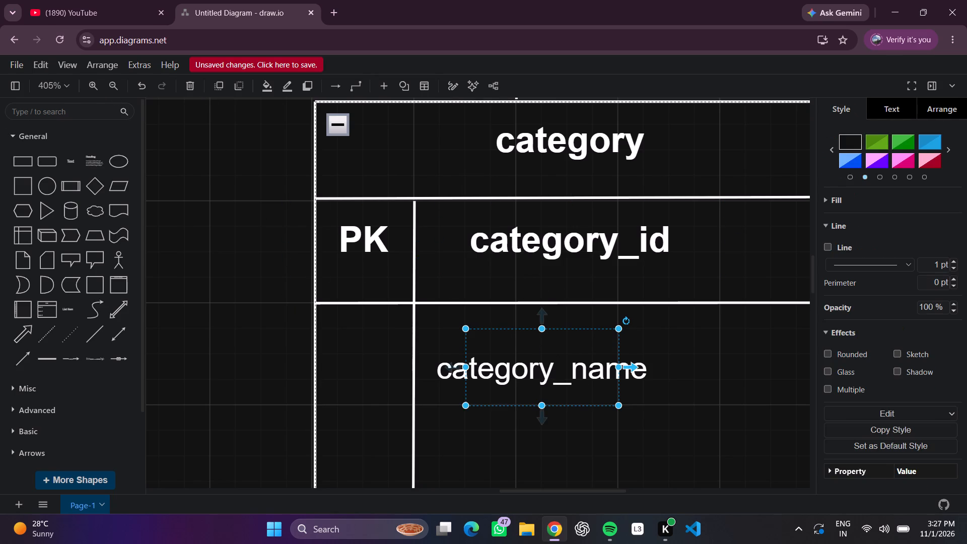
pyautogui.moveTo(617, 365); pyautogui.dragTo(691, 360)
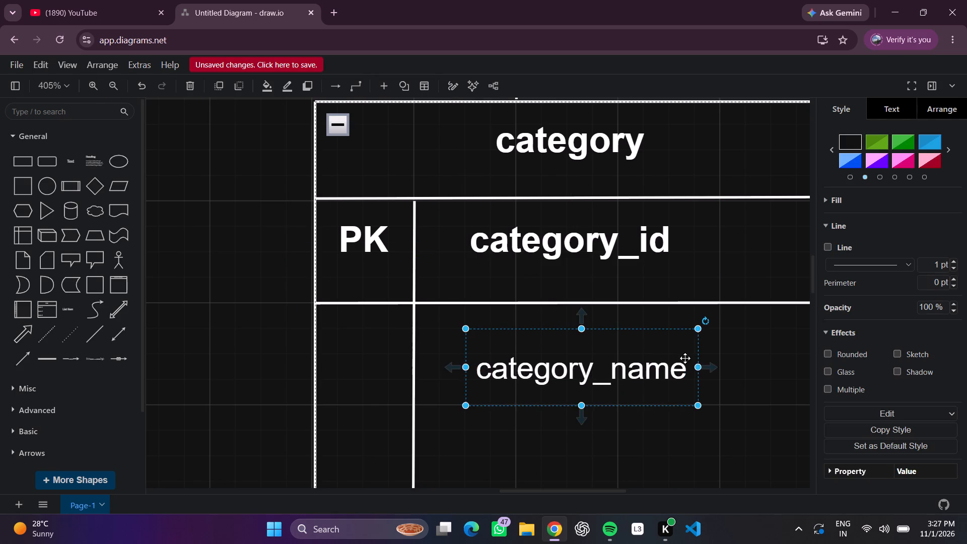
# Apply the Heading 3 text style to the category_name label.
pyautogui.doubleClick(623, 372)
pyautogui.moveTo(864, 141); pyautogui.dragTo(865, 154)
pyautogui.click(865, 157)
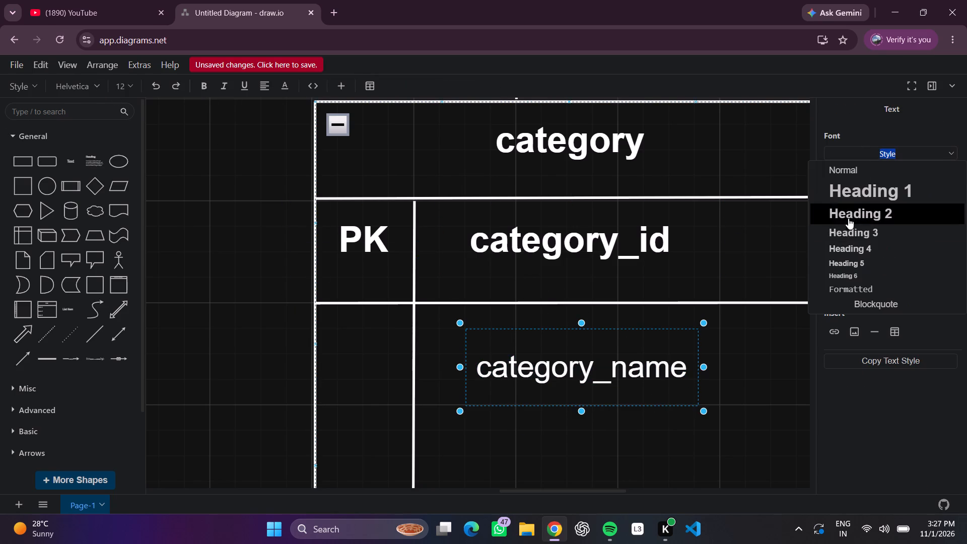
pyautogui.click(849, 230)
pyautogui.click(782, 410)
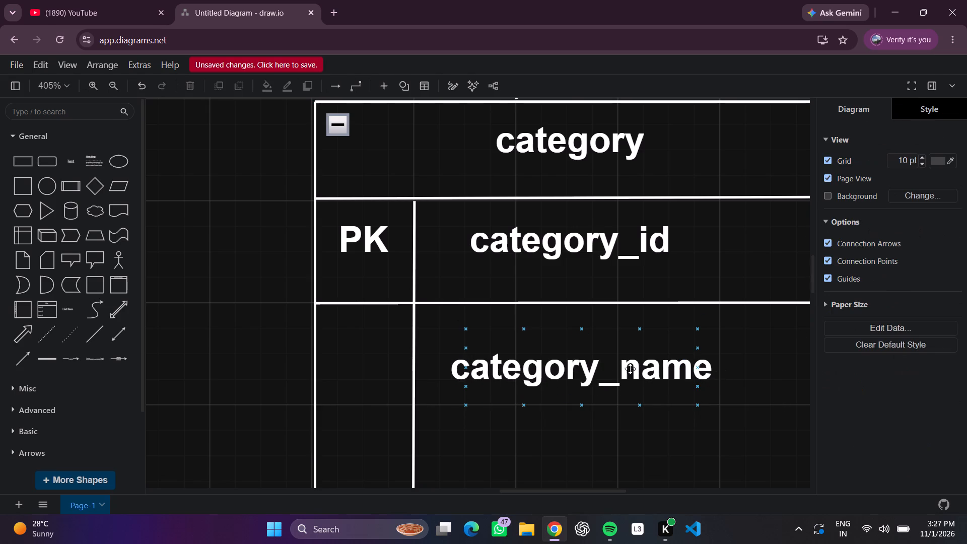
# Widen the category_name label's box a little more to fit the heading text, keeping its left edge in place.
pyautogui.moveTo(596, 370); pyautogui.dragTo(609, 361)
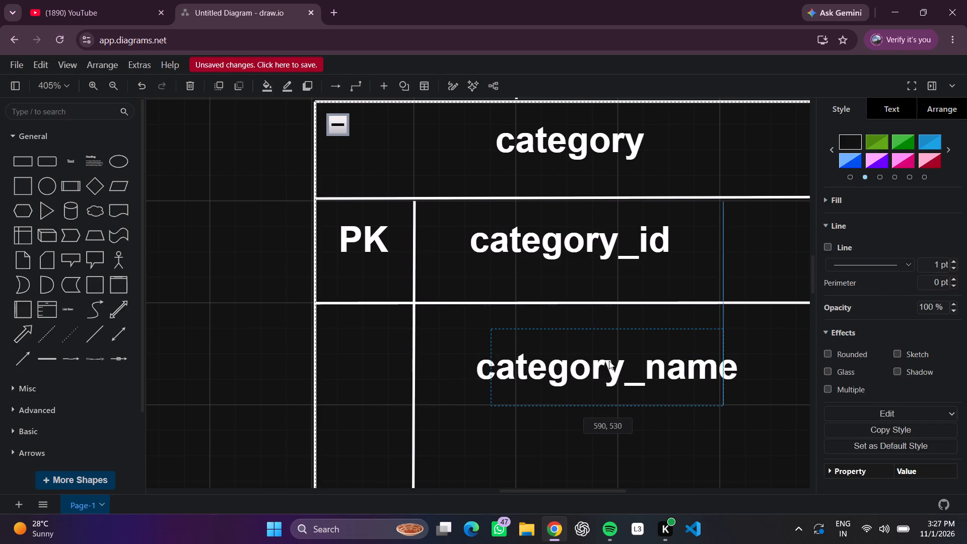
pyautogui.moveTo(609, 361); pyautogui.dragTo(608, 363)
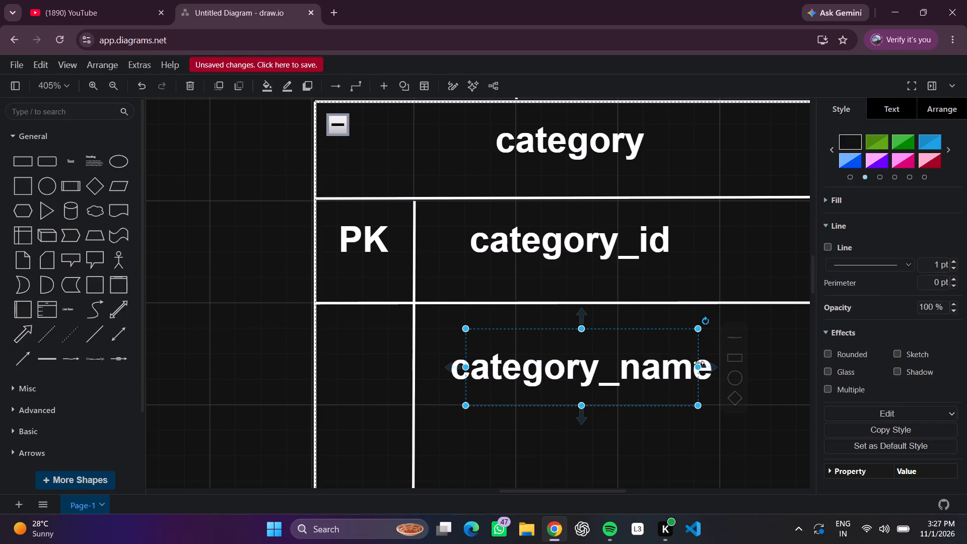
pyautogui.moveTo(700, 367); pyautogui.dragTo(721, 367)
pyautogui.moveTo(571, 367); pyautogui.dragTo(585, 365)
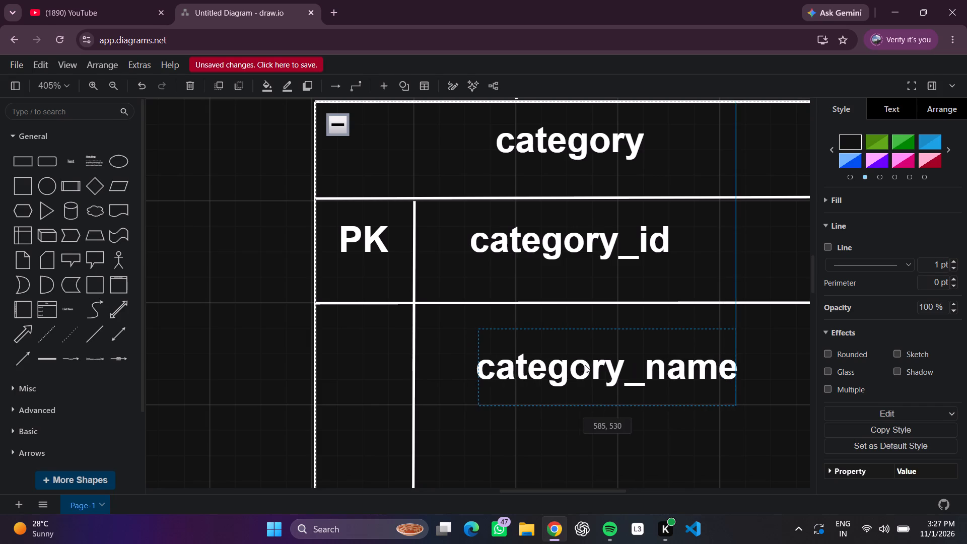
pyautogui.moveTo(585, 365); pyautogui.dragTo(576, 361)
pyautogui.click(638, 449)
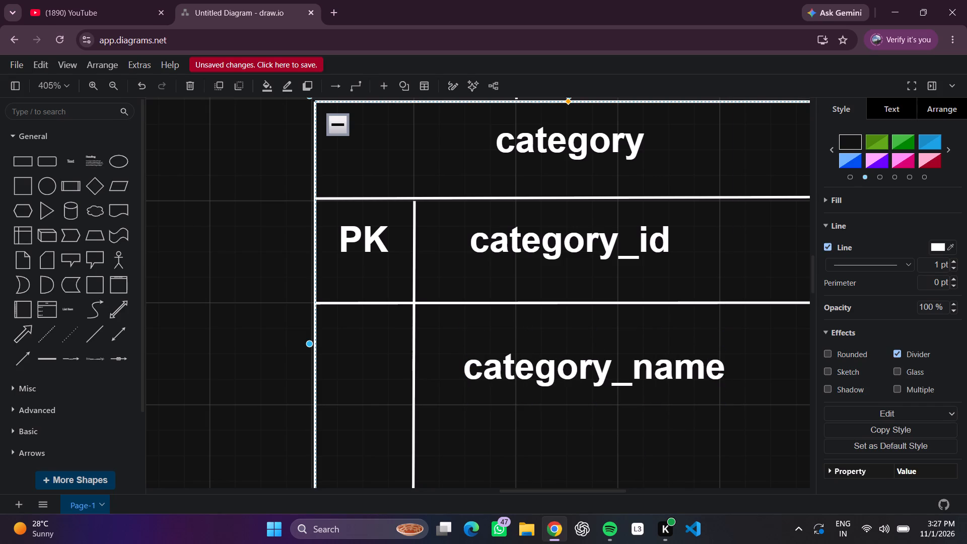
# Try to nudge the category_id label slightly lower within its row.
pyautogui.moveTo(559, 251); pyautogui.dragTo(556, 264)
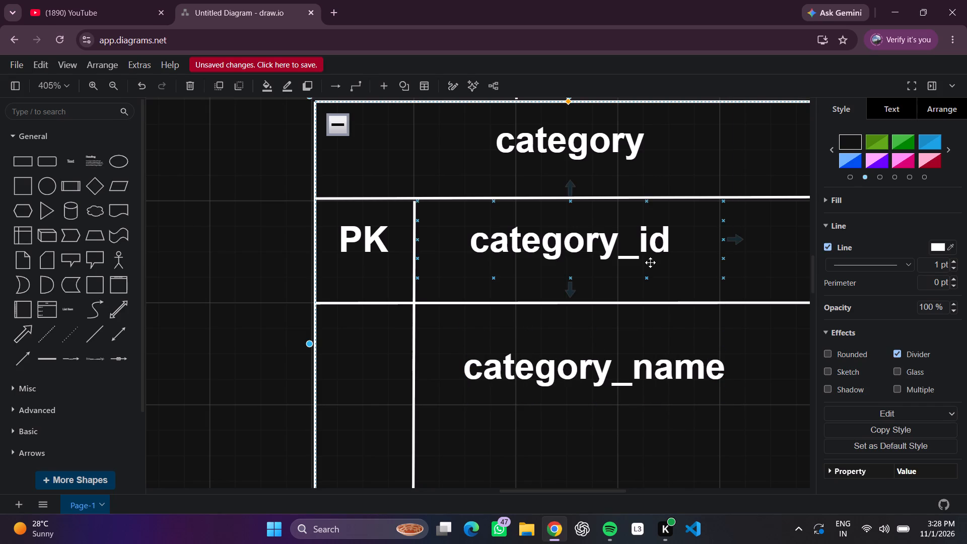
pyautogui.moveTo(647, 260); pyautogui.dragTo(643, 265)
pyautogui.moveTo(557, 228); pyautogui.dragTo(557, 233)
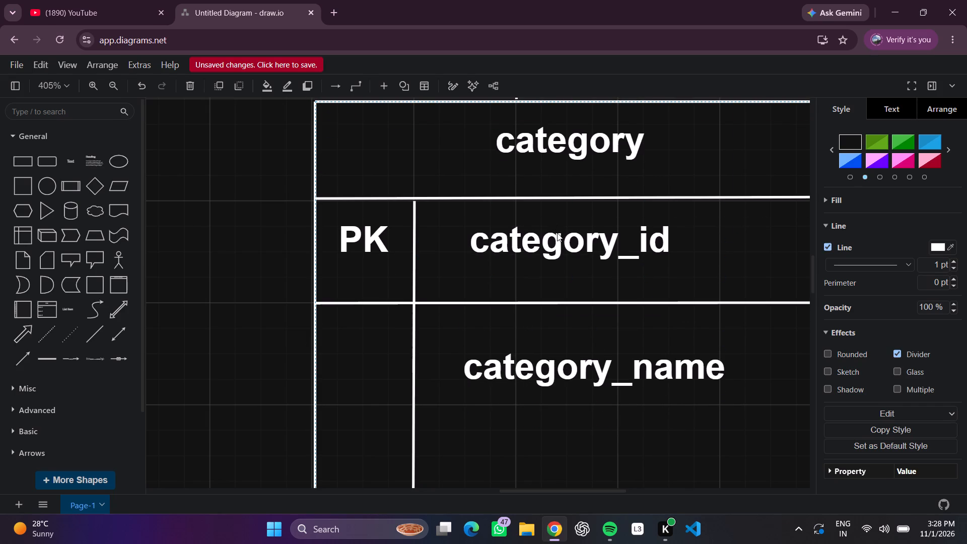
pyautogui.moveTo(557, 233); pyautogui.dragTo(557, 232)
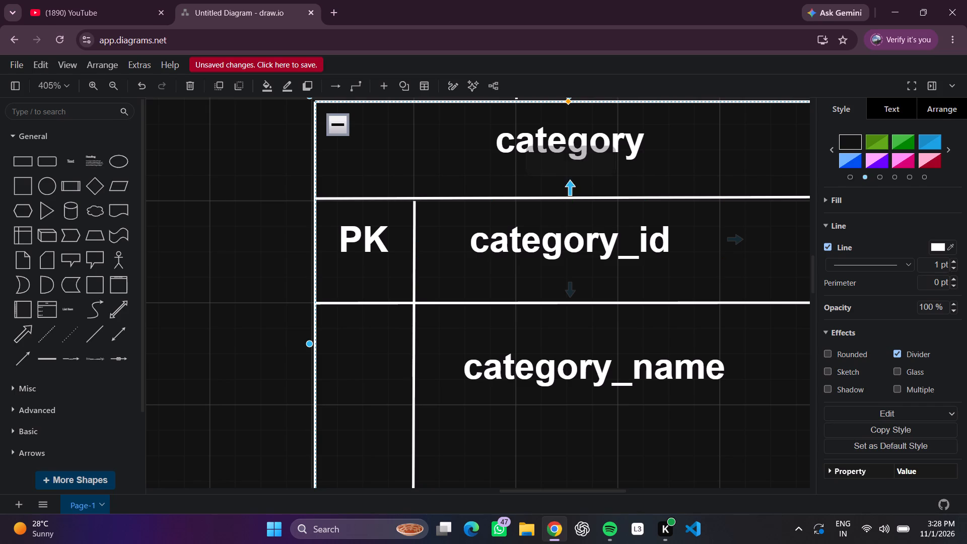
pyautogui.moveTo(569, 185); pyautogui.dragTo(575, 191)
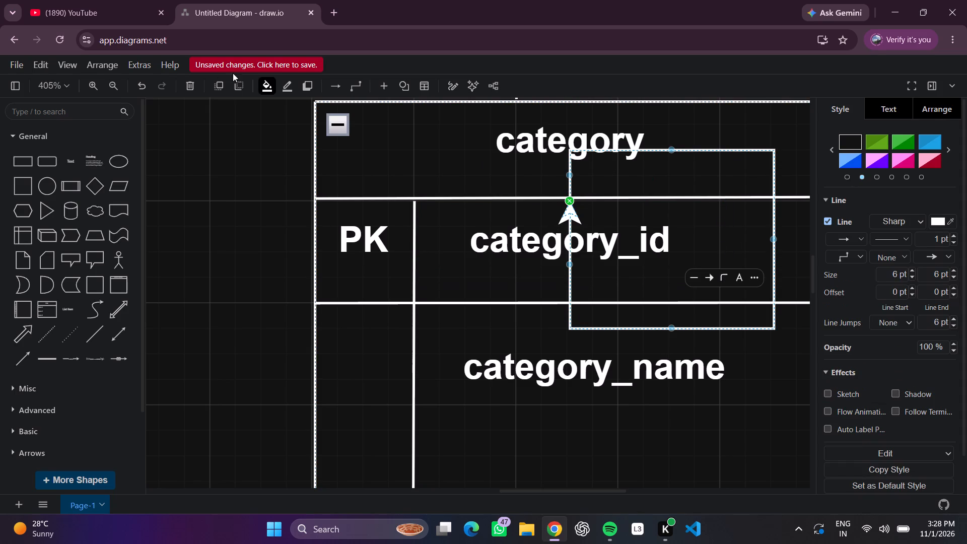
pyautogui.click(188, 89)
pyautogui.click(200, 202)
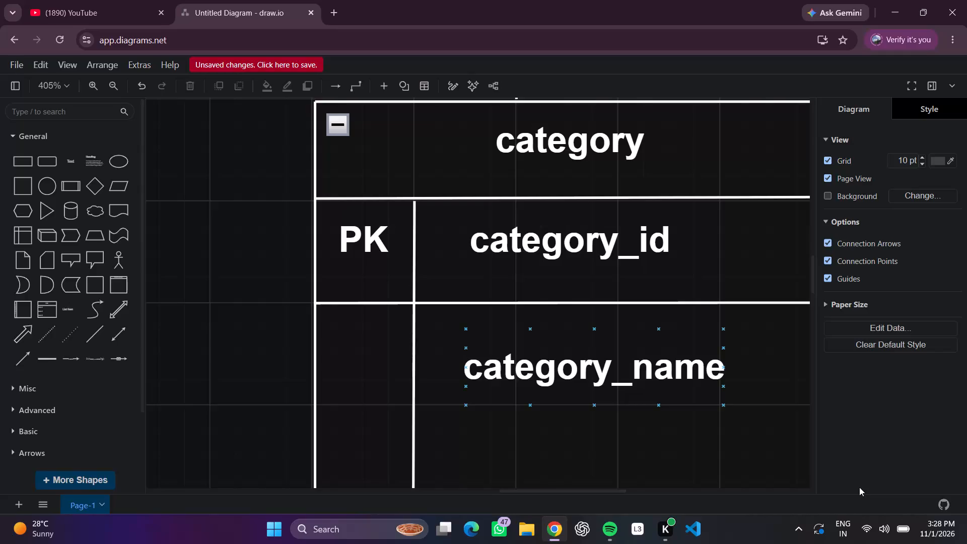
# Move the category_name label up slightly, closer to the line beneath category_id.
pyautogui.scroll(-2, 852, 486)
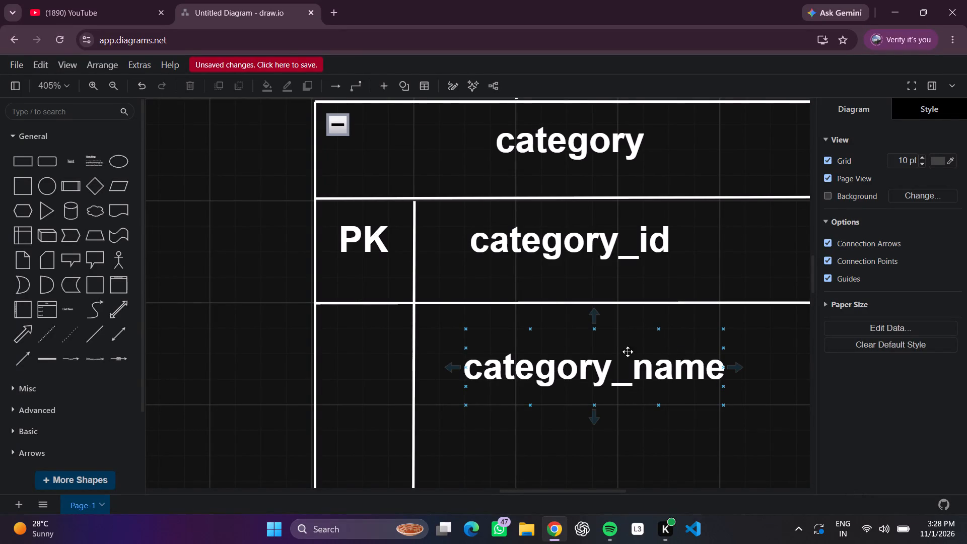
pyautogui.moveTo(586, 381); pyautogui.dragTo(585, 367)
pyautogui.click(616, 448)
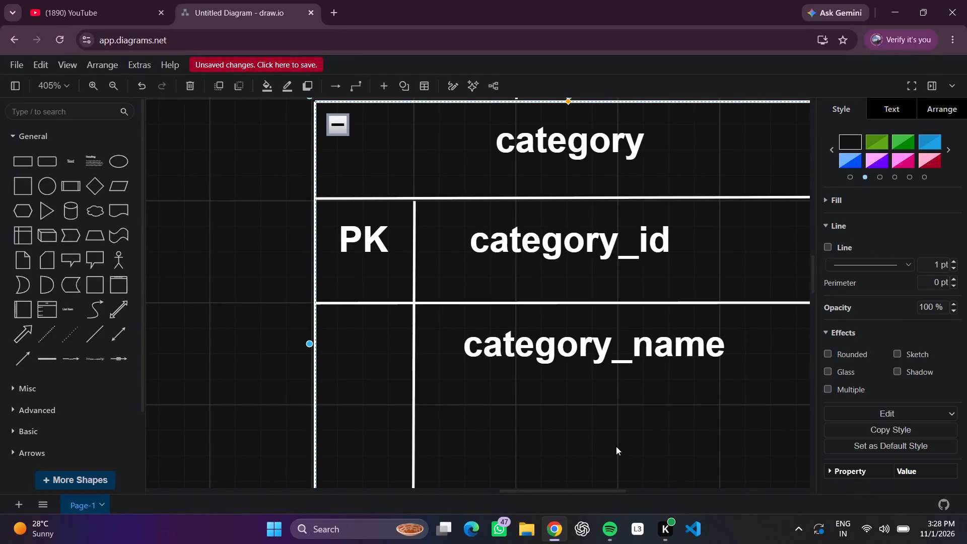
# Add a text label reading "FK2" in the narrow key column, below the category_name row, and narrow it to the column's width.
pyautogui.scroll(-1, 602, 440)
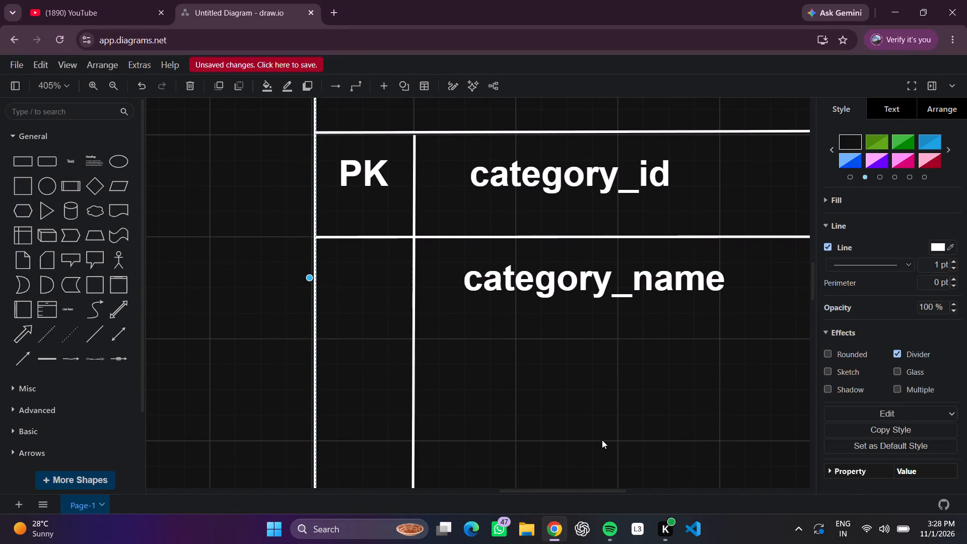
pyautogui.tripleClick(339, 381)
pyautogui.moveTo(259, 377); pyautogui.dragTo(313, 380)
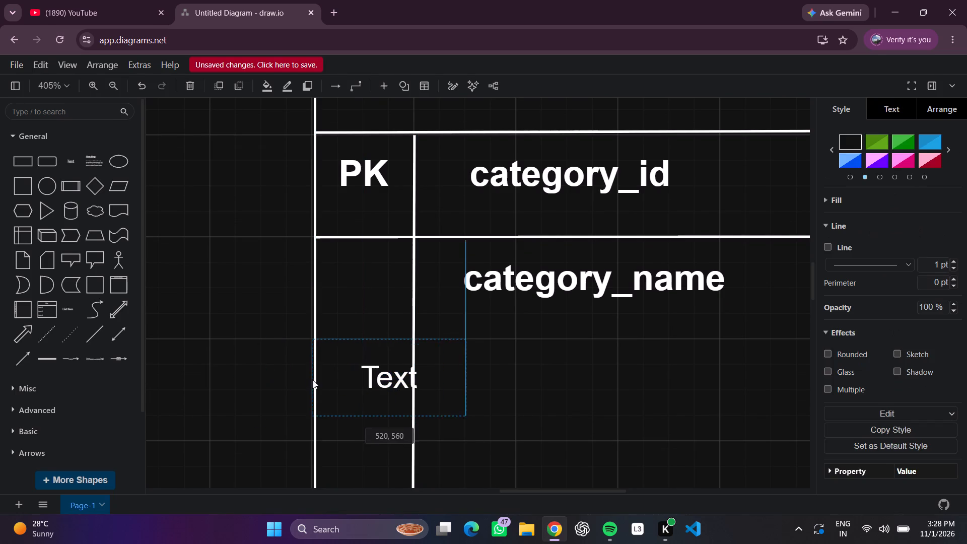
pyautogui.moveTo(313, 380); pyautogui.dragTo(316, 380)
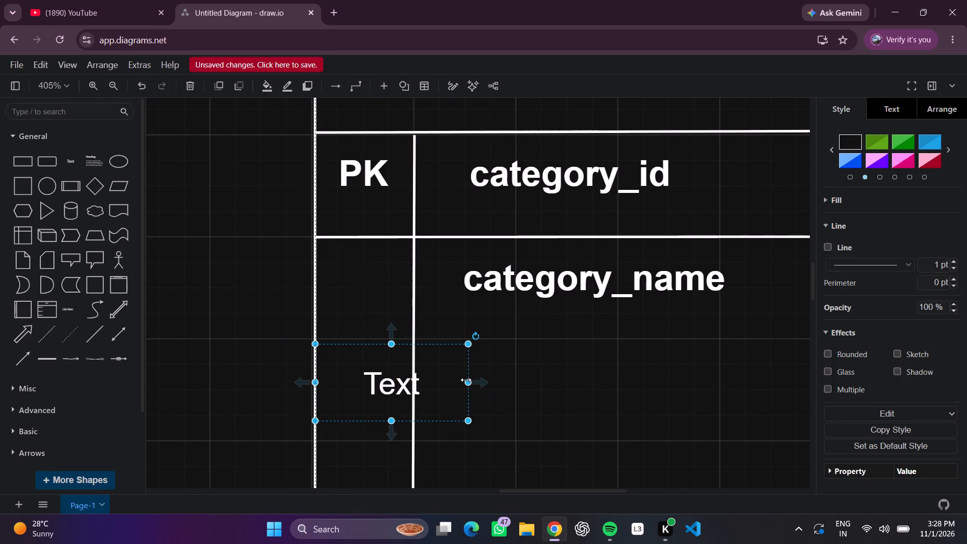
pyautogui.moveTo(467, 380); pyautogui.dragTo(404, 391)
pyautogui.doubleClick(387, 388)
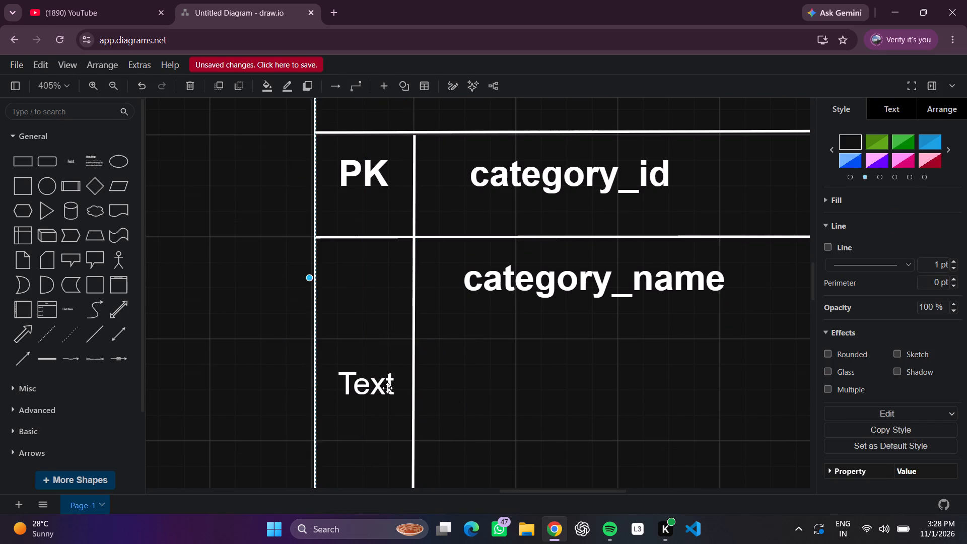
pyautogui.press('BackSpace')
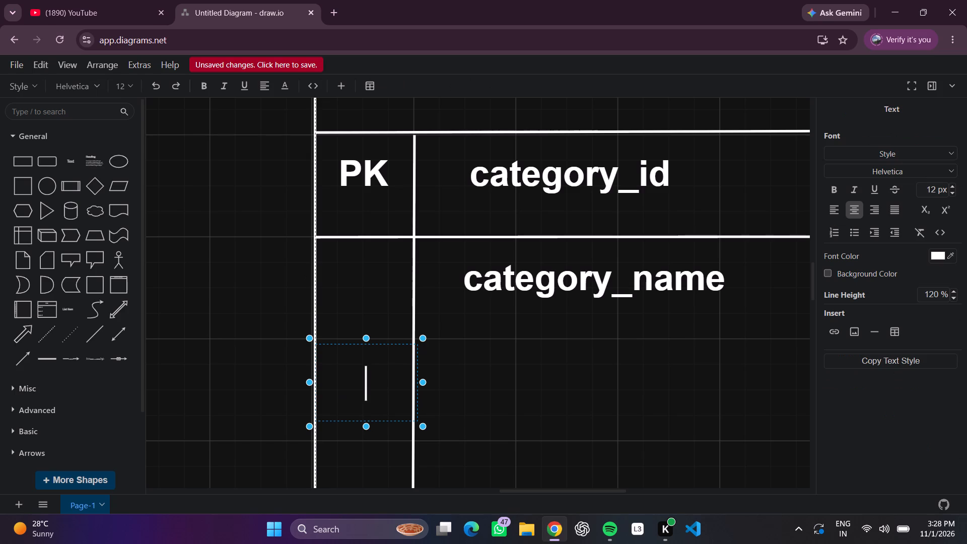
pyautogui.write('FK2')
pyautogui.scroll(1, 393, 388)
pyautogui.click(617, 371)
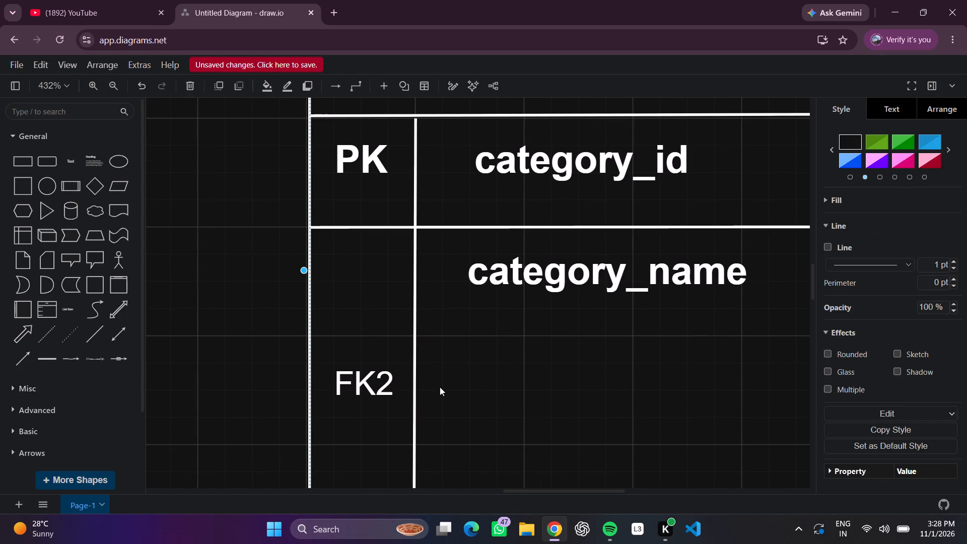
# Apply the Heading 3 text style to the FK2 label.
pyautogui.doubleClick(374, 391)
pyautogui.click(846, 146)
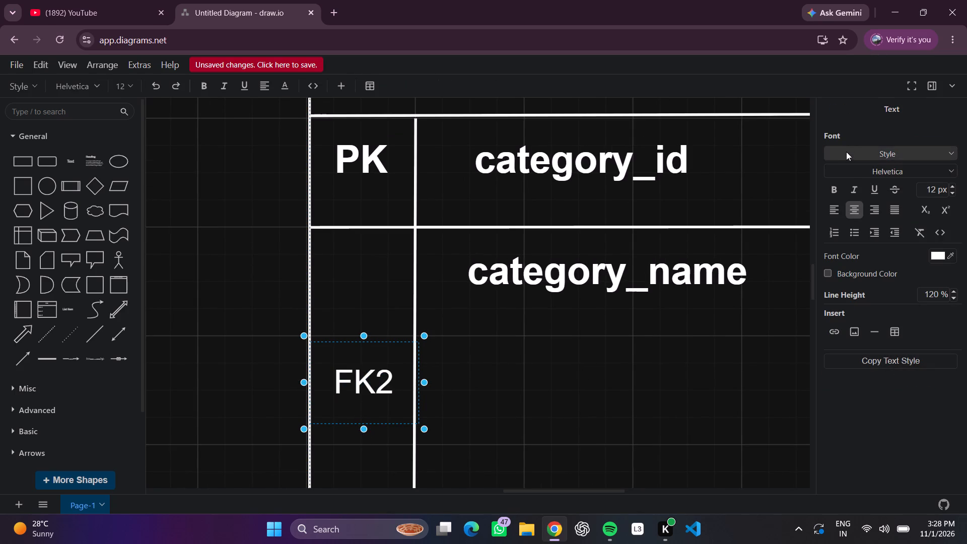
pyautogui.click(847, 153)
pyautogui.click(852, 234)
pyautogui.click(749, 341)
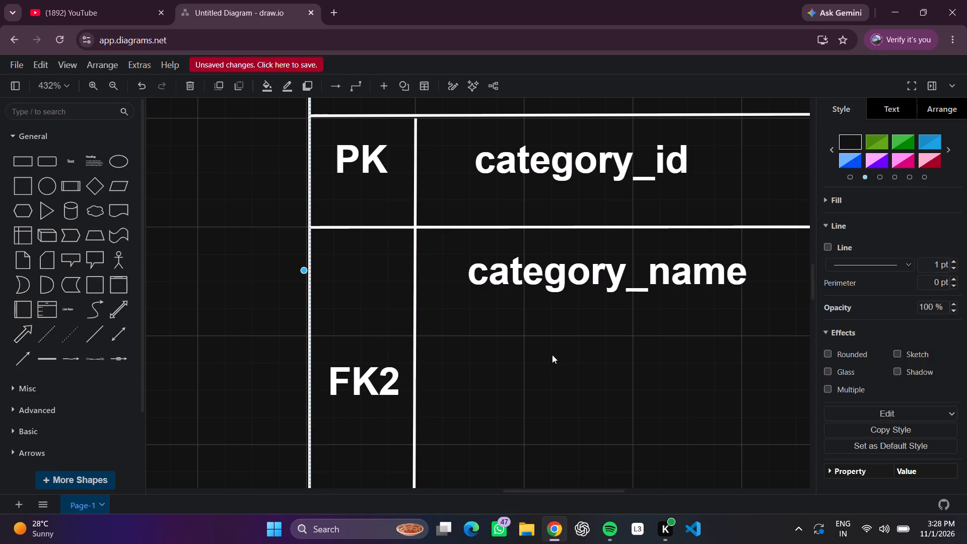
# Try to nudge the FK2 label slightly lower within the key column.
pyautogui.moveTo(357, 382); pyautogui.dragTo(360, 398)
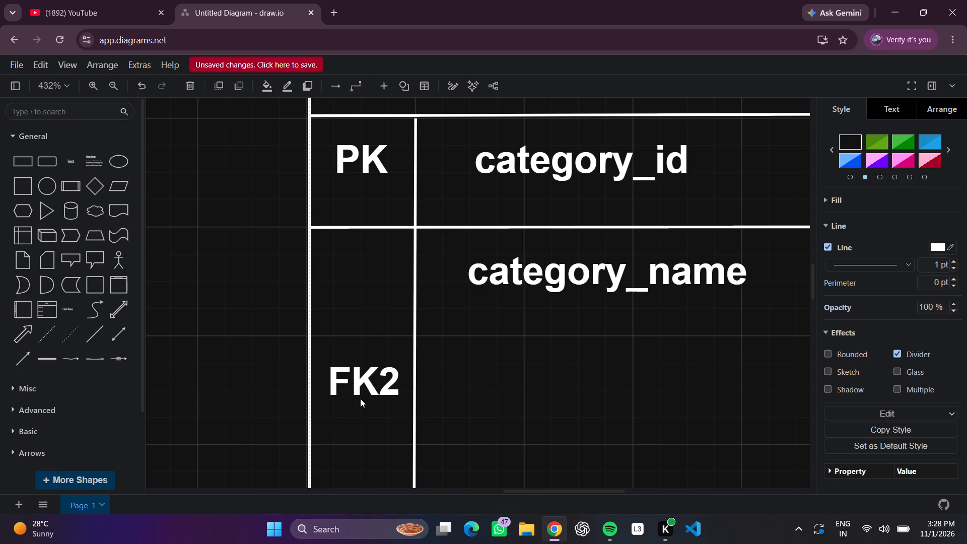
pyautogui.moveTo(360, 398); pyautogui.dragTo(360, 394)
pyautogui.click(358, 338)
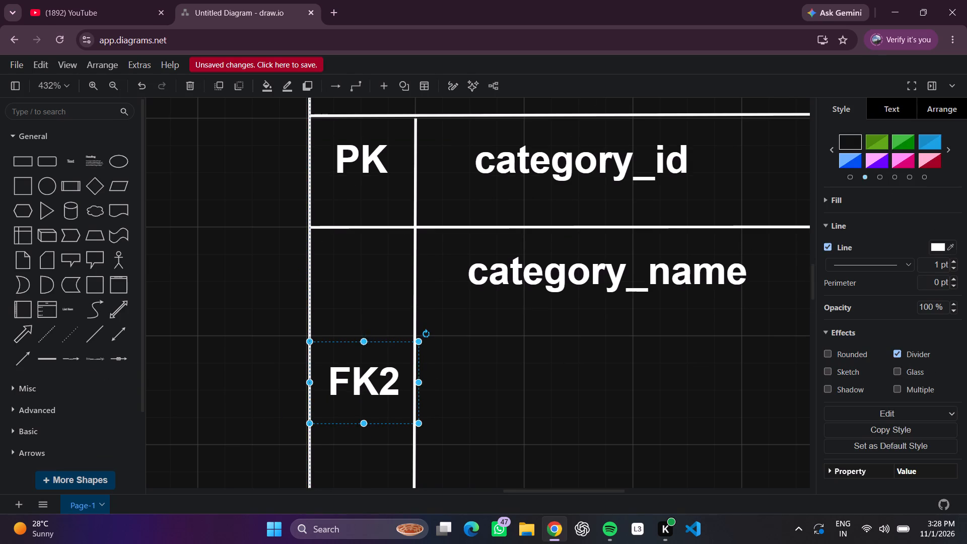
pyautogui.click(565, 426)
# Add a text label reading "user_id" beside FK2, below category_name.
pyautogui.click(477, 369)
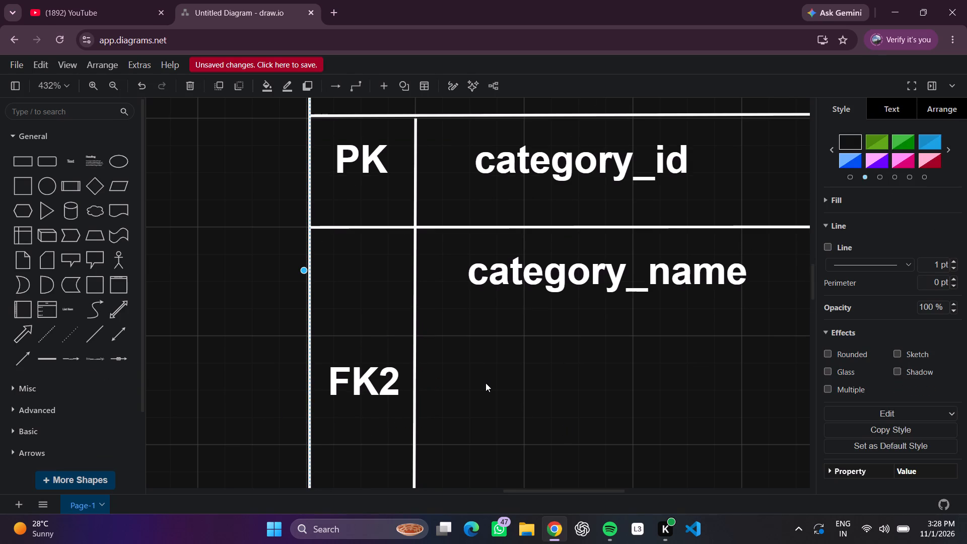
pyautogui.tripleClick(487, 384)
pyautogui.click(488, 383)
pyautogui.press('BackSpace')
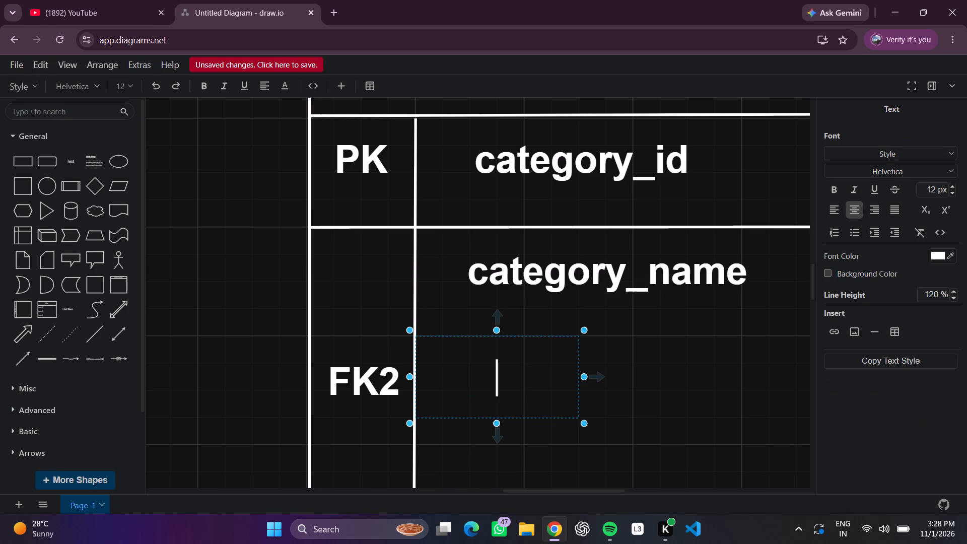
pyautogui.write('user')
pyautogui.hotkey('shift', '_')
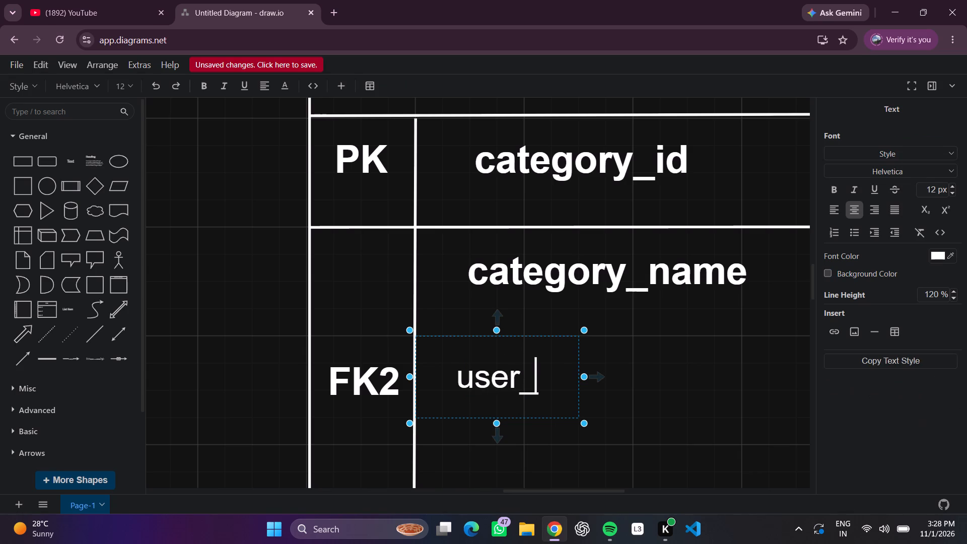
pyautogui.write('id')
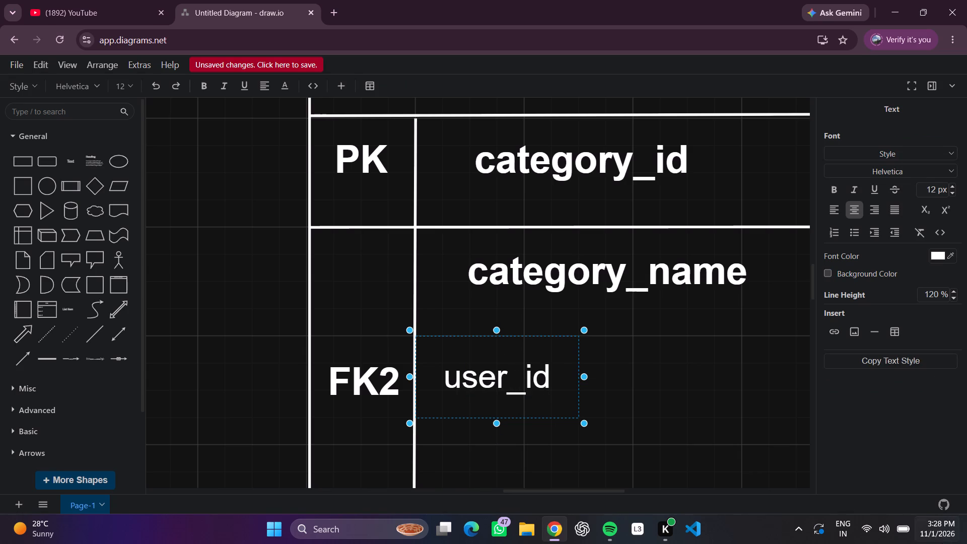
pyautogui.click(731, 427)
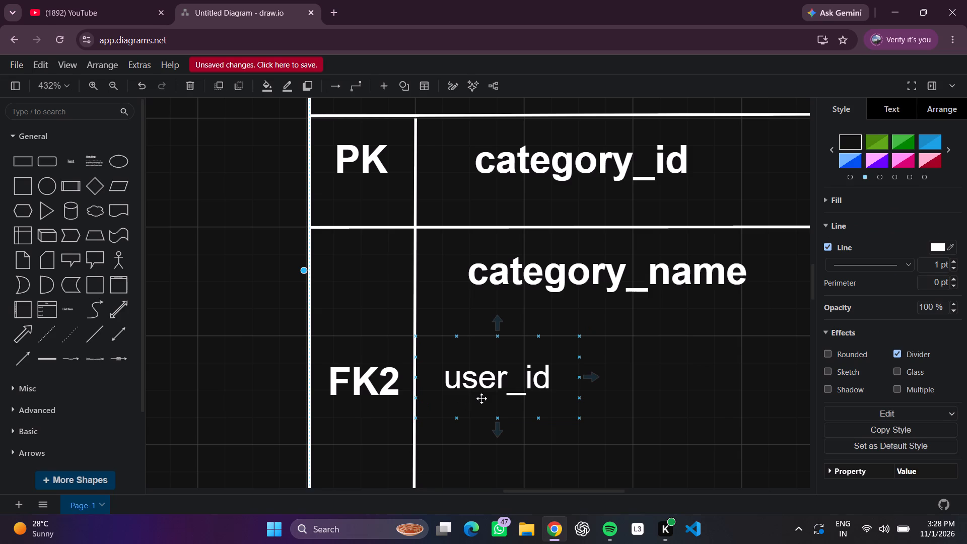
# Apply the Heading 3 text style to the user_id label.
pyautogui.doubleClick(498, 392)
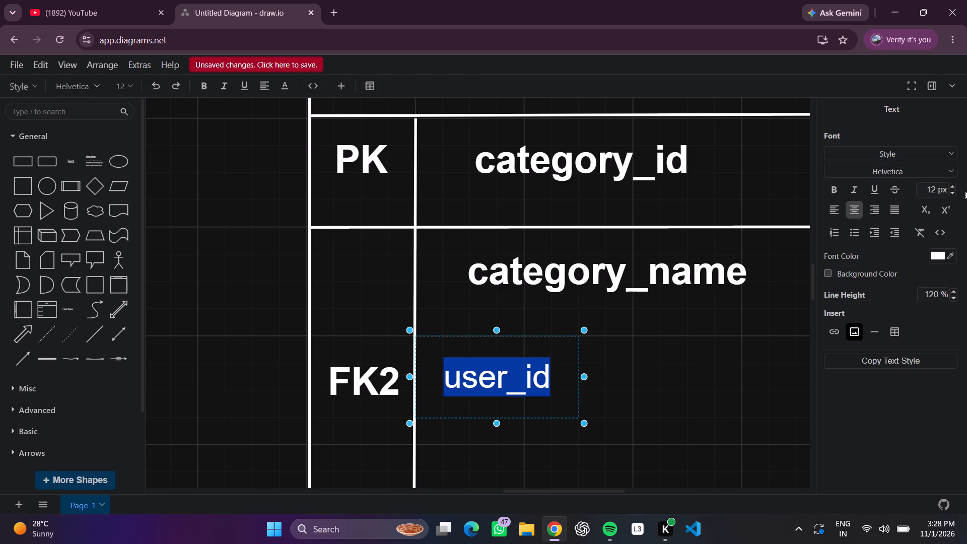
pyautogui.click(884, 157)
pyautogui.click(861, 232)
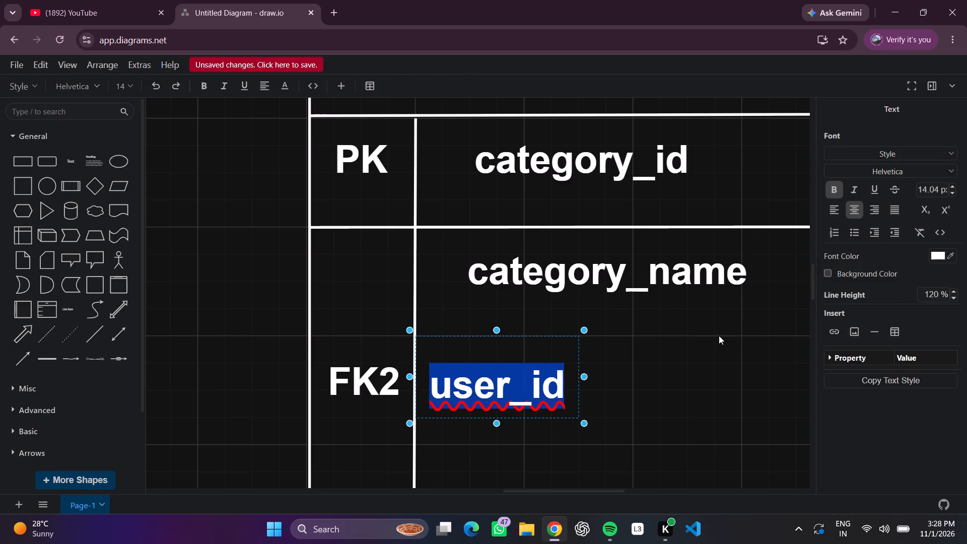
pyautogui.click(719, 336)
# Move the user_id label away from the key column so it sits beneath category_name, level with FK2.
pyautogui.moveTo(504, 380); pyautogui.dragTo(550, 375)
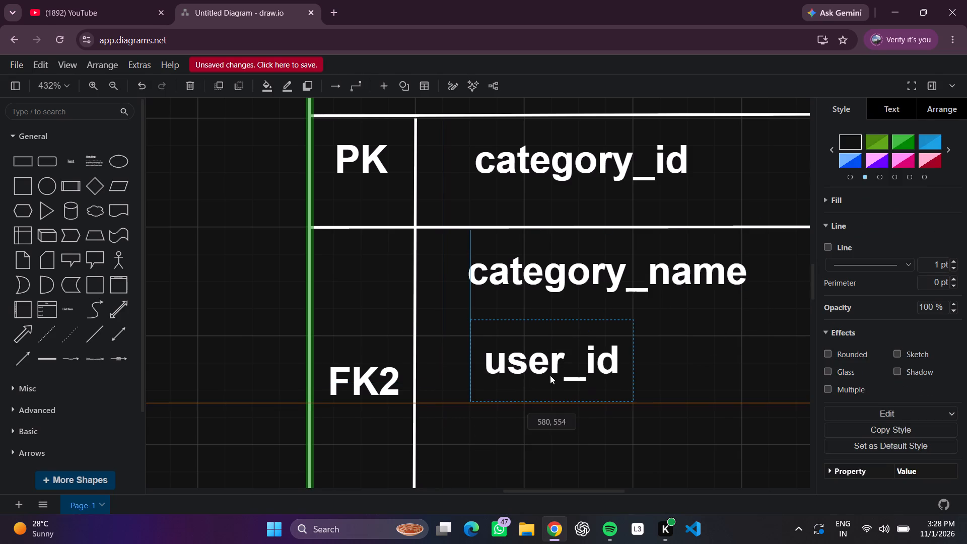
pyautogui.moveTo(550, 375); pyautogui.dragTo(552, 384)
pyautogui.click(711, 403)
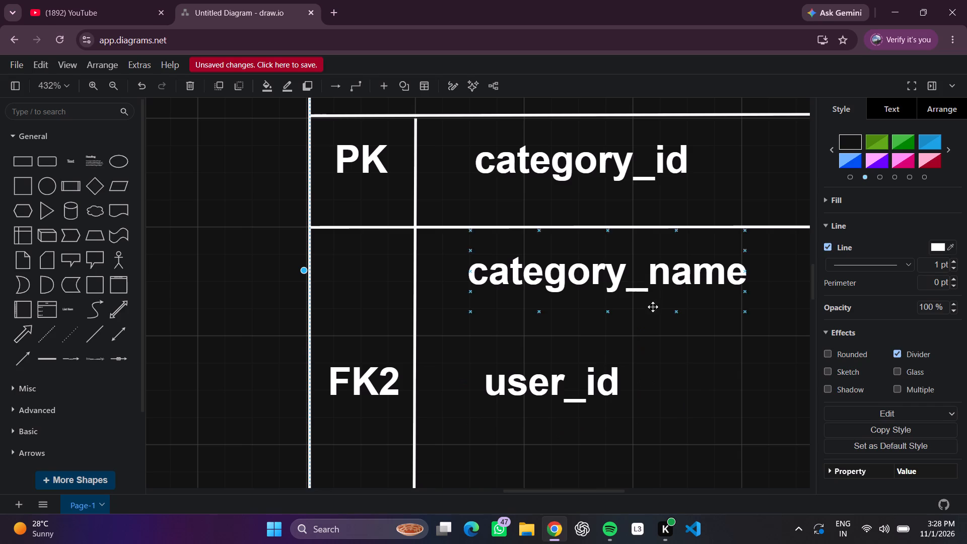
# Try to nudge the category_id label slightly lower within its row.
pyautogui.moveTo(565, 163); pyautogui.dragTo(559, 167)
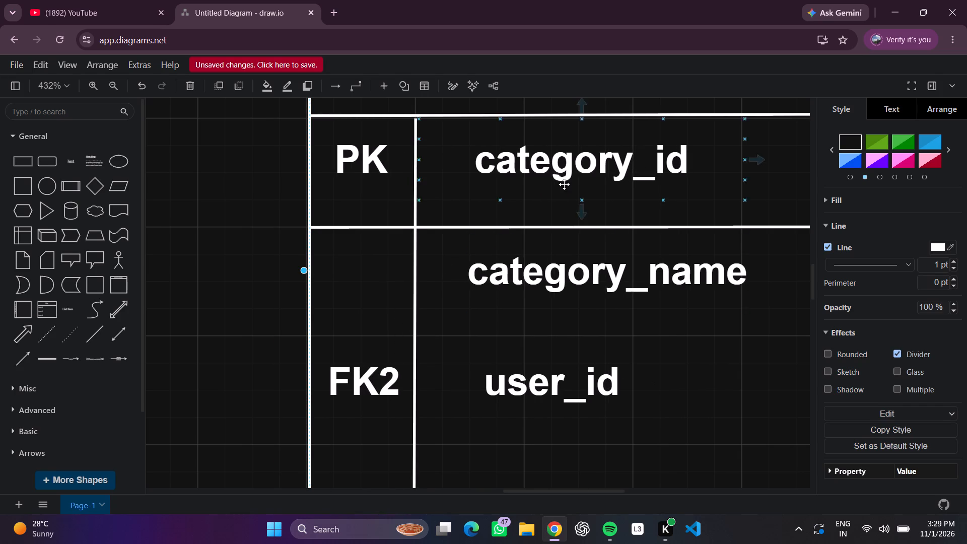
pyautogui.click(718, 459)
# Shorten the category table by raising its bottom edge to just below the FK2 and user_id row.
pyautogui.scroll(-1, 717, 463)
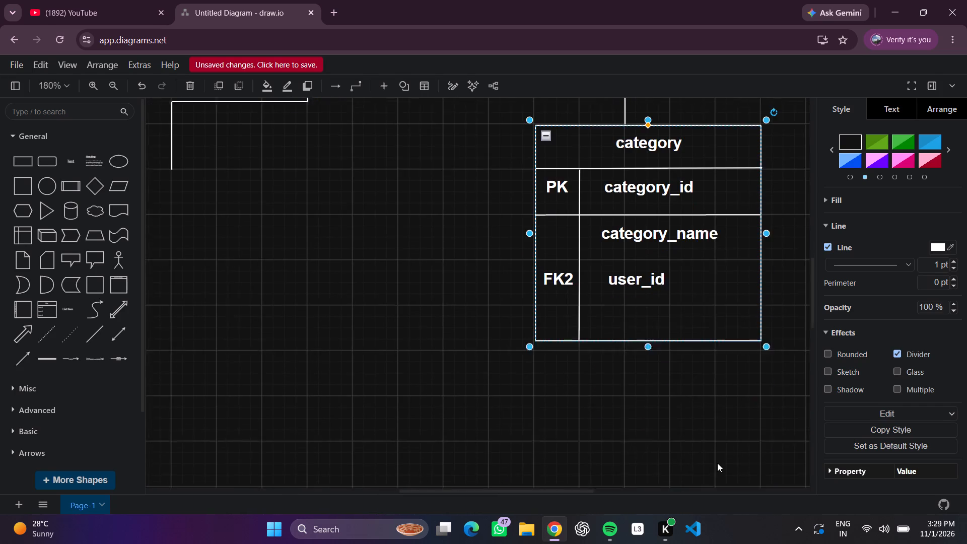
pyautogui.scroll(-1, 717, 463)
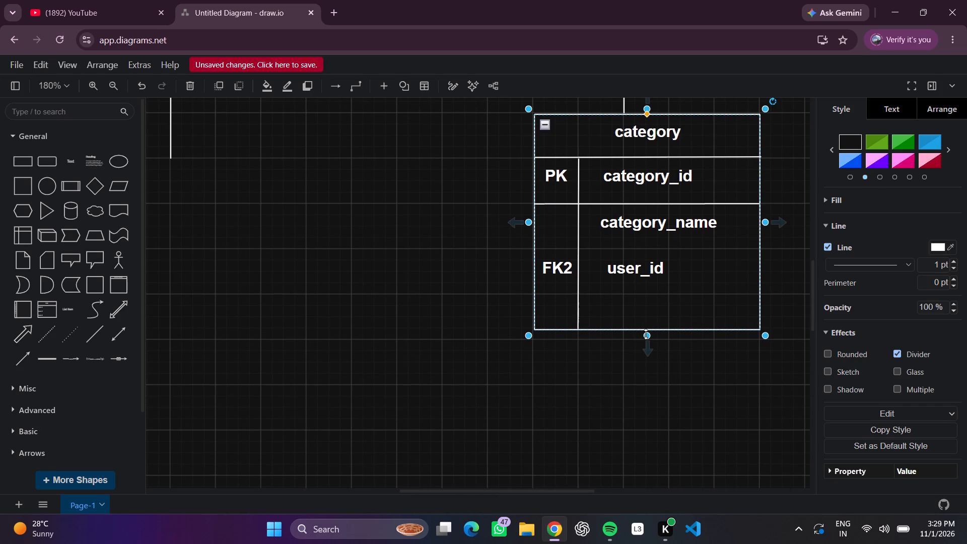
pyautogui.moveTo(646, 334); pyautogui.dragTo(640, 296)
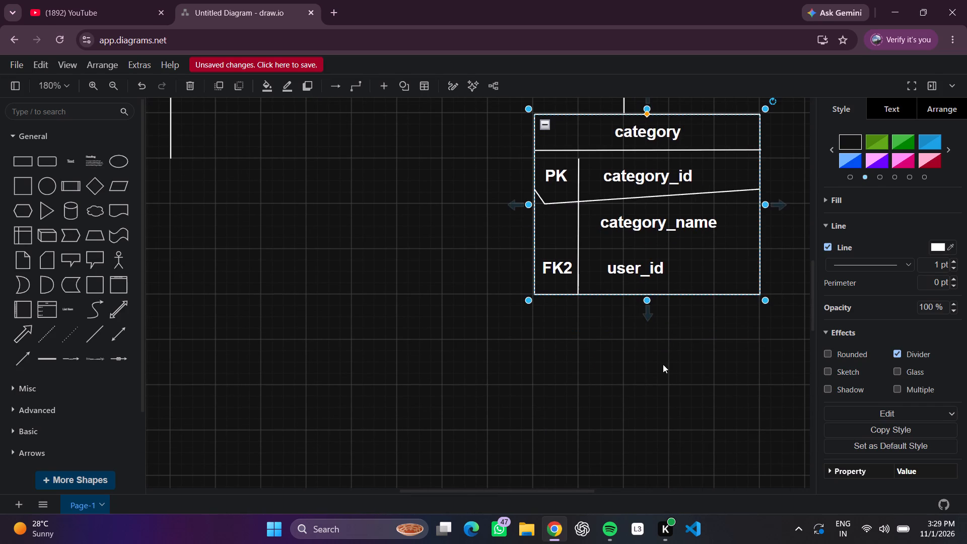
pyautogui.click(663, 364)
# Reattach the right end of the slanted line beneath category_id lower on the table's right border to level it.
pyautogui.scroll(2, 661, 365)
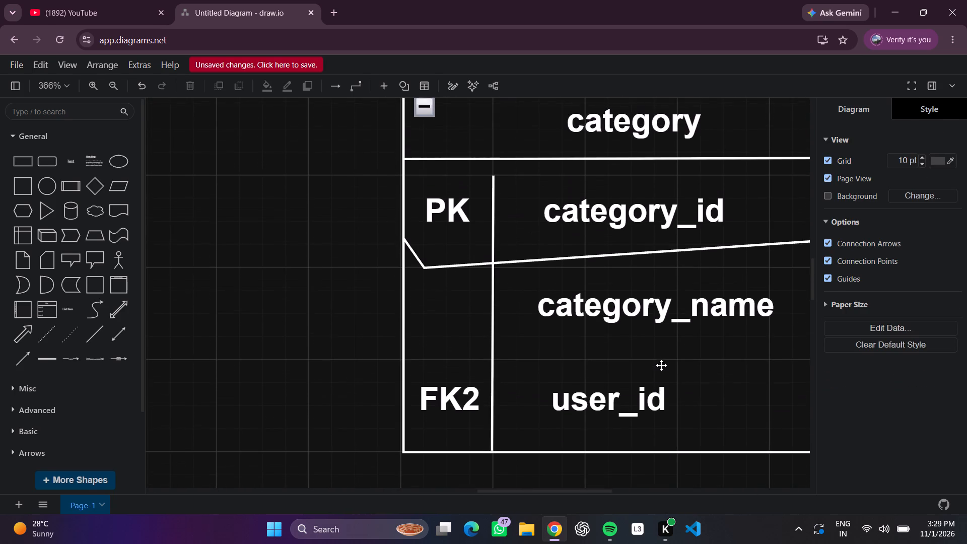
pyautogui.scroll(1, 661, 365)
pyautogui.hscroll(-1, 661, 365)
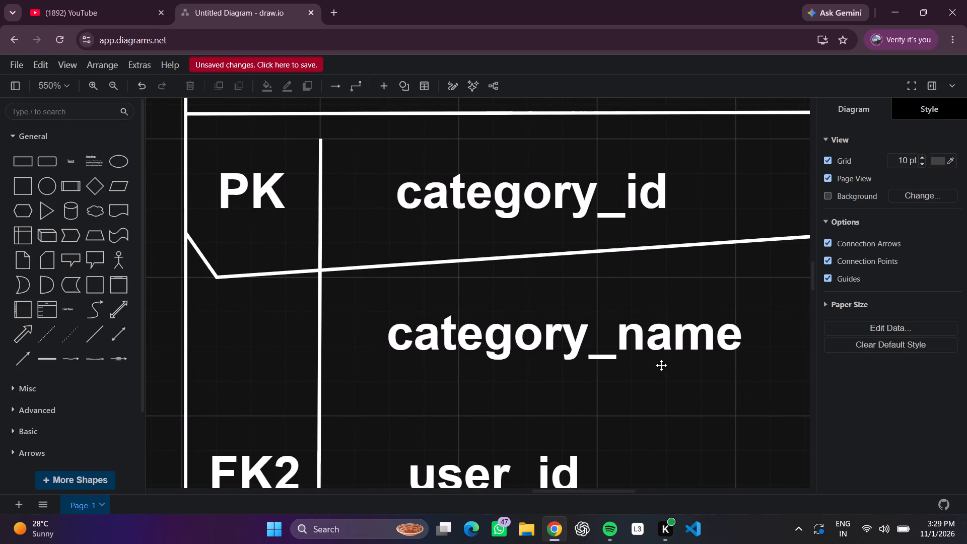
pyautogui.hscroll(-1, 755, 345)
pyautogui.click(728, 231)
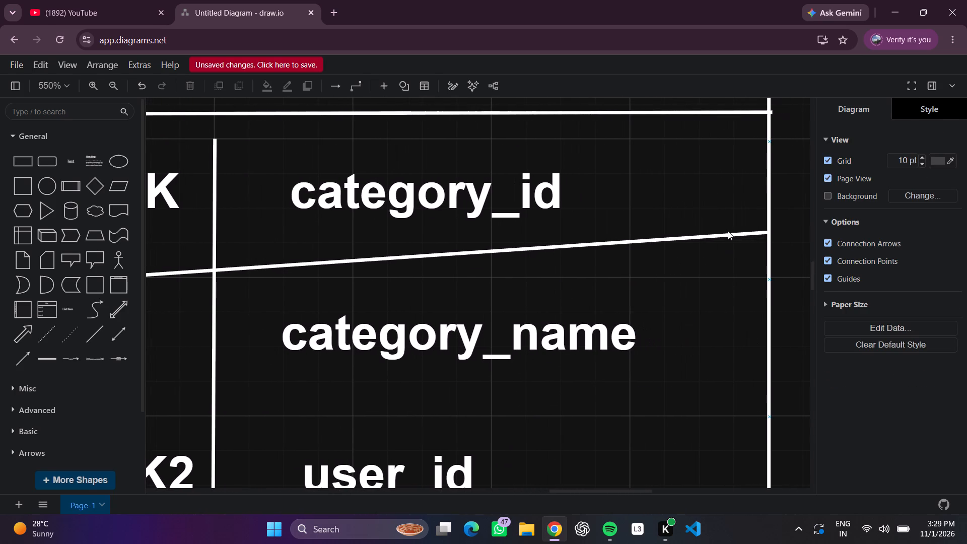
pyautogui.click(763, 232)
pyautogui.moveTo(767, 229); pyautogui.dragTo(769, 276)
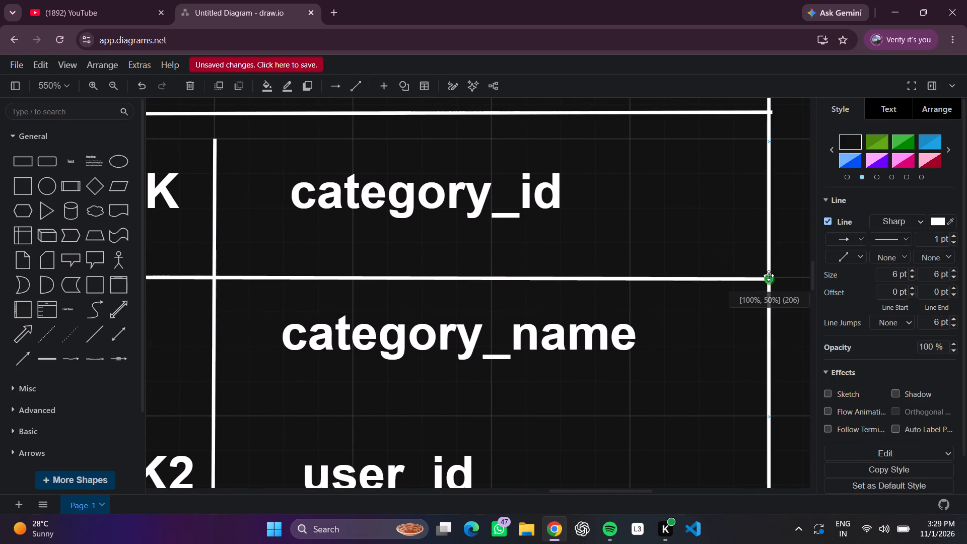
pyautogui.moveTo(769, 276); pyautogui.dragTo(769, 275)
pyautogui.click(788, 262)
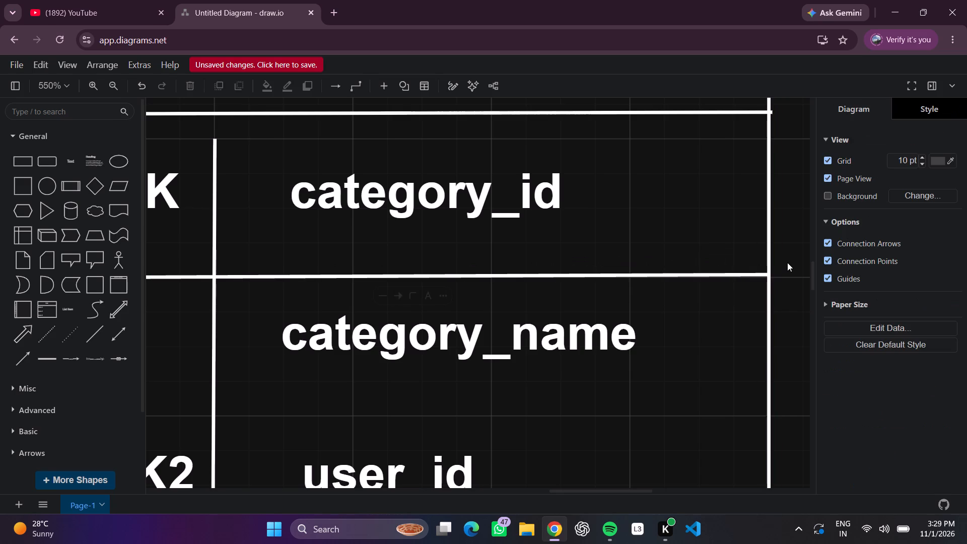
# Reattach the left end of the line beneath PK lower on the table's left border, in line with the rest.
pyautogui.hscroll(5, 787, 262)
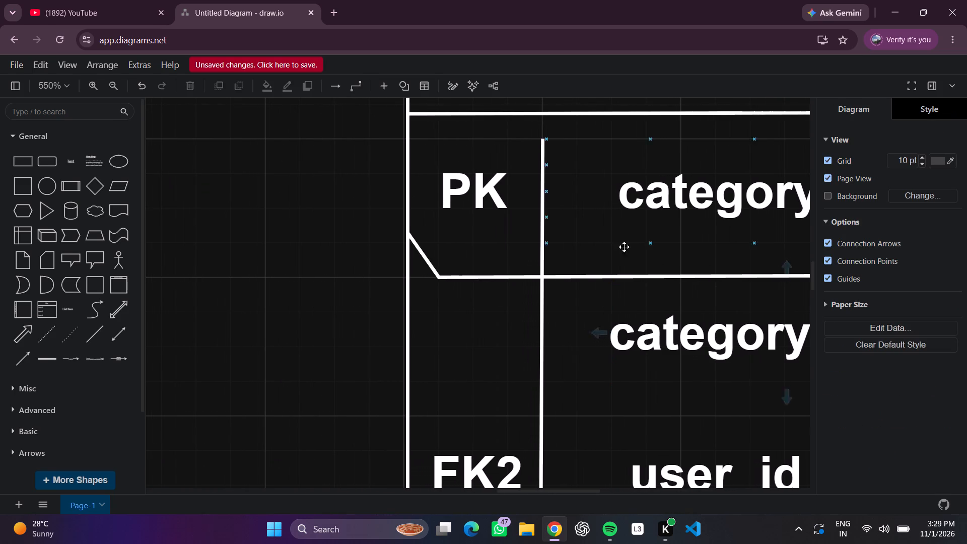
pyautogui.click(407, 236)
pyautogui.moveTo(407, 231); pyautogui.dragTo(408, 278)
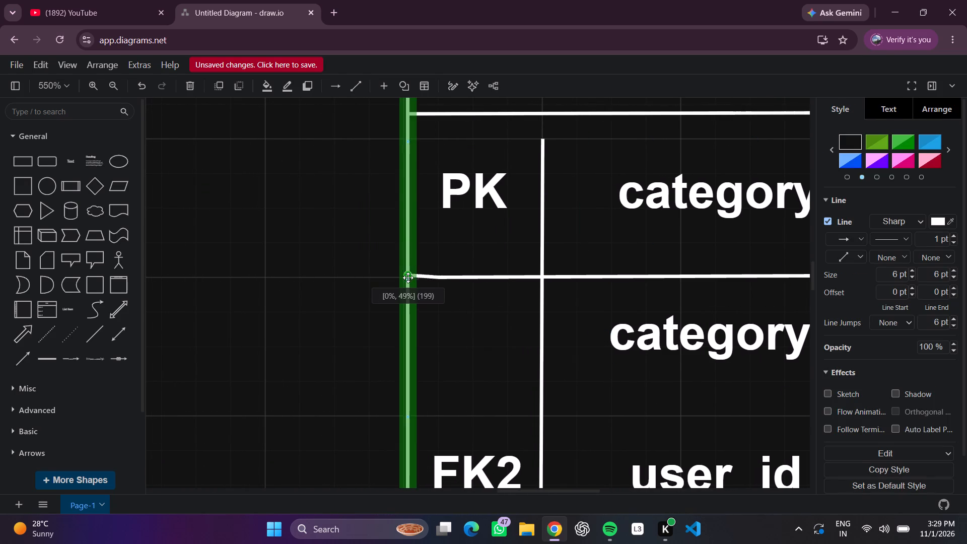
pyautogui.moveTo(408, 278); pyautogui.dragTo(407, 276)
pyautogui.click(375, 248)
# Fine-tune the left end of the line beneath PK by raising it slightly on the table's left border to straighten it.
pyautogui.hscroll(-1, 374, 249)
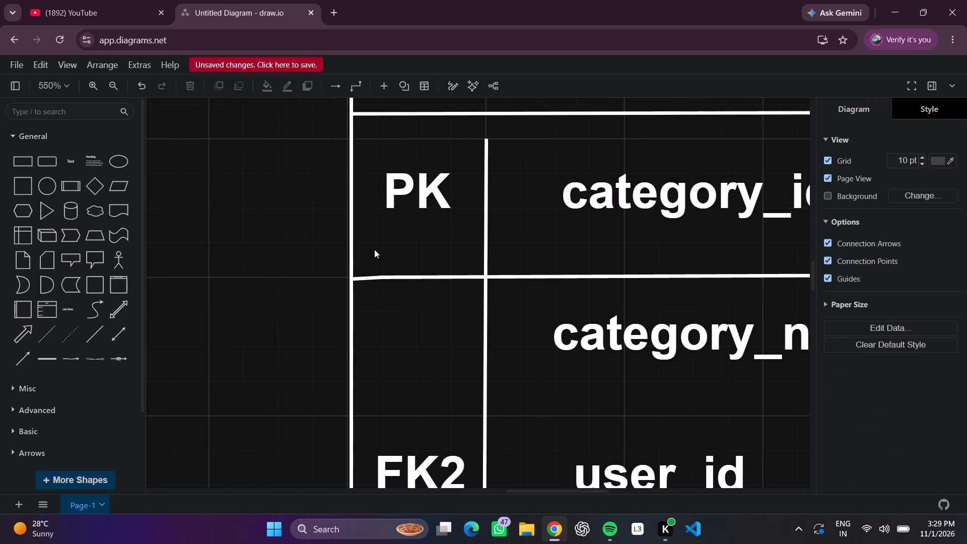
pyautogui.hscroll(4, 389, 287)
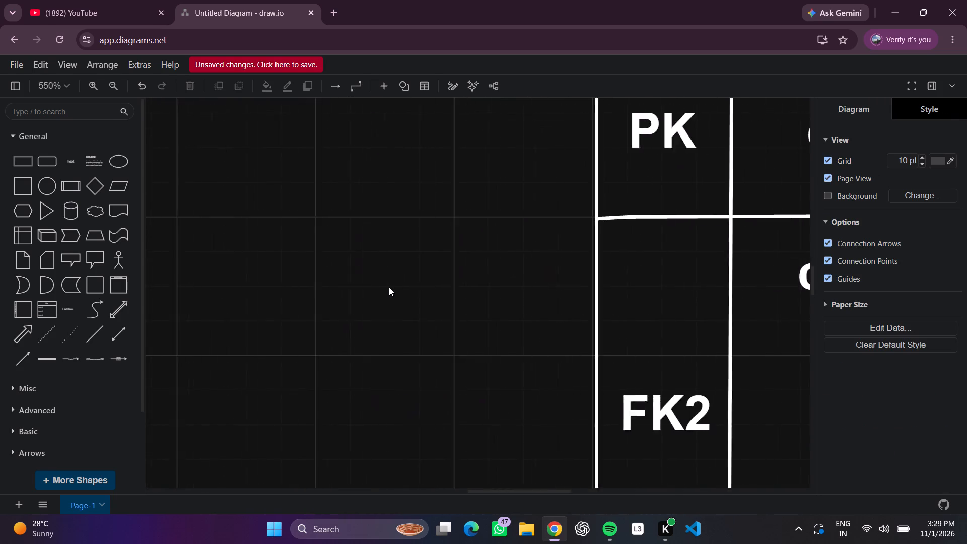
pyautogui.scroll(2, 389, 287)
pyautogui.hscroll(1, 389, 287)
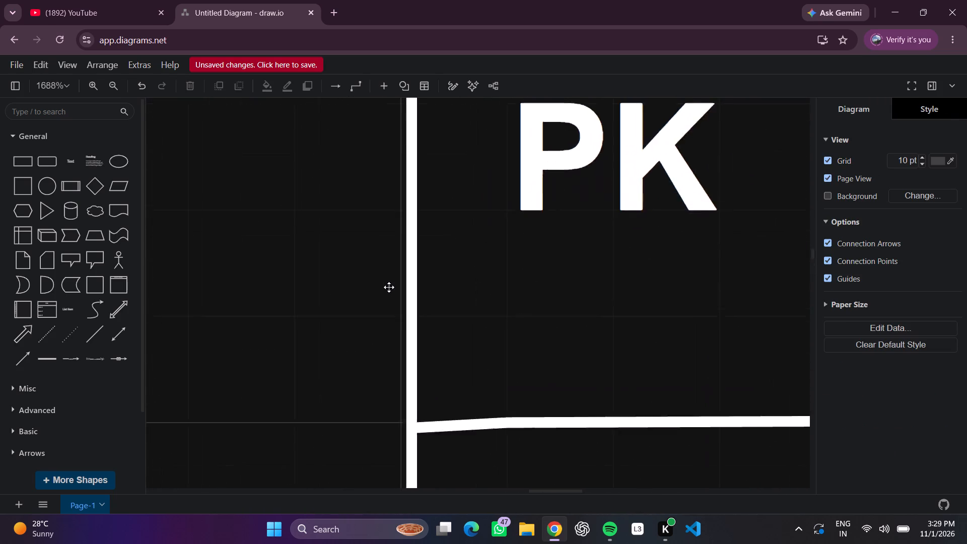
pyautogui.scroll(-1, 389, 287)
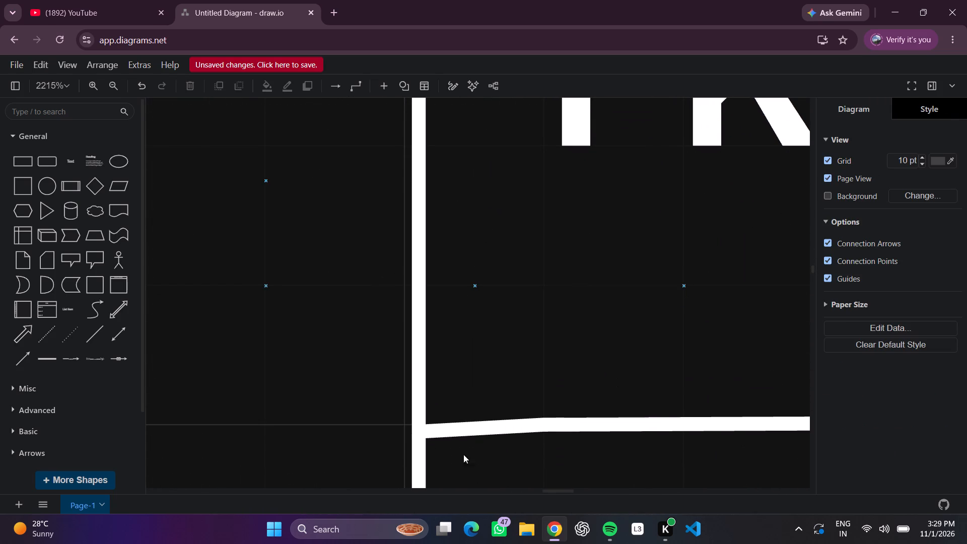
pyautogui.click(417, 360)
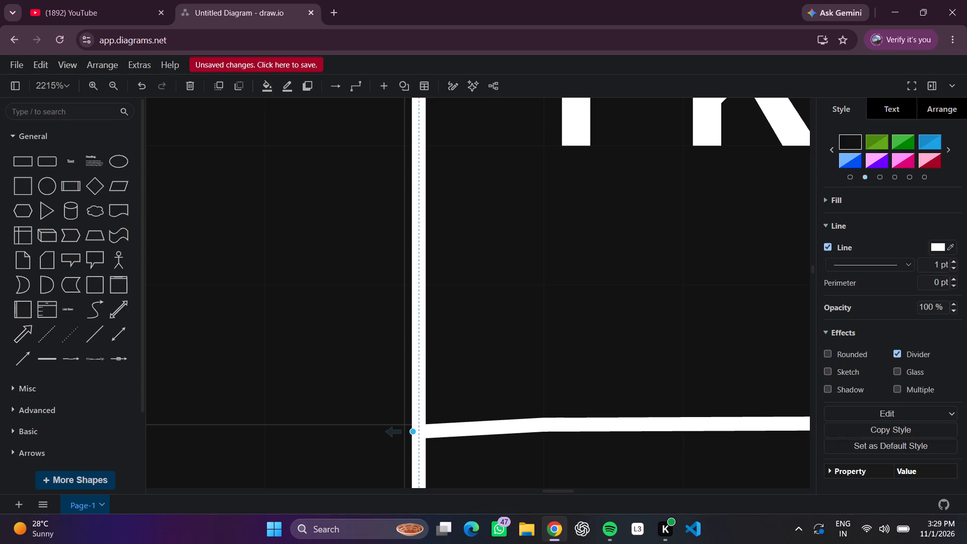
pyautogui.moveTo(410, 429); pyautogui.dragTo(410, 420)
pyautogui.click(467, 355)
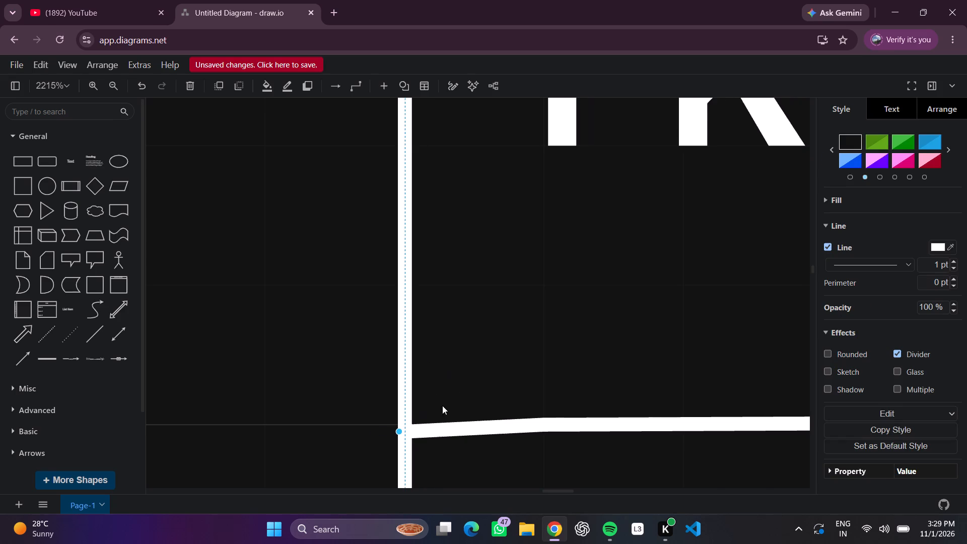
pyautogui.moveTo(400, 429); pyautogui.dragTo(400, 418)
pyautogui.moveTo(408, 431); pyautogui.dragTo(405, 424)
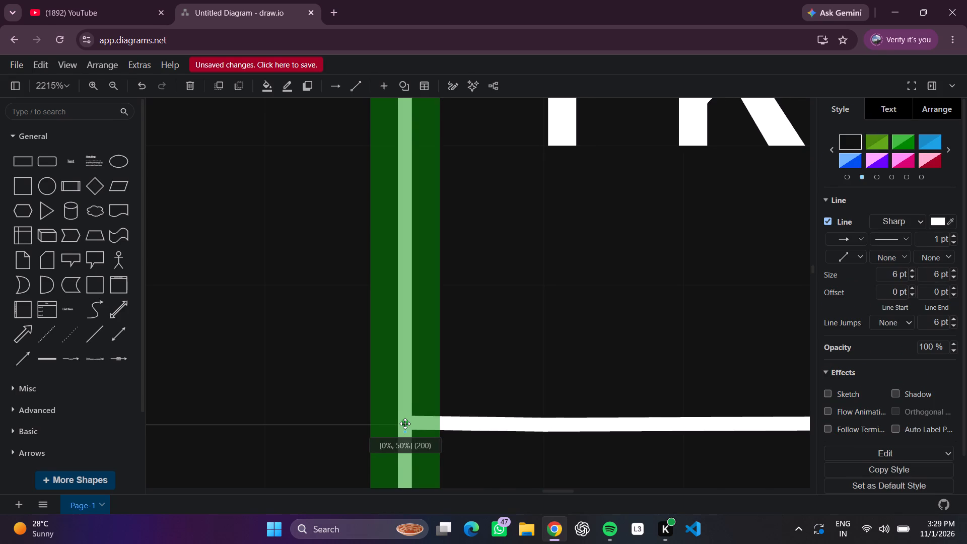
pyautogui.moveTo(405, 424); pyautogui.dragTo(404, 423)
pyautogui.click(496, 383)
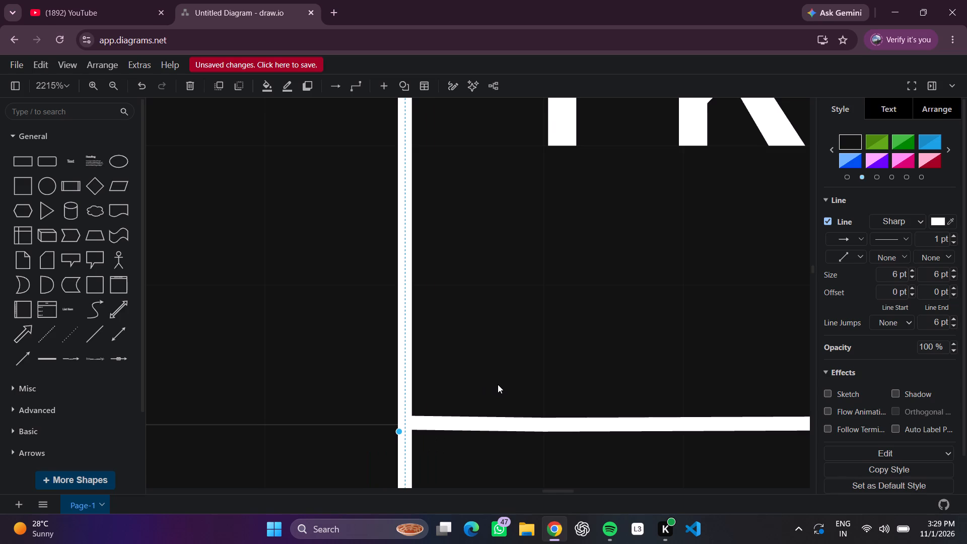
pyautogui.click(260, 339)
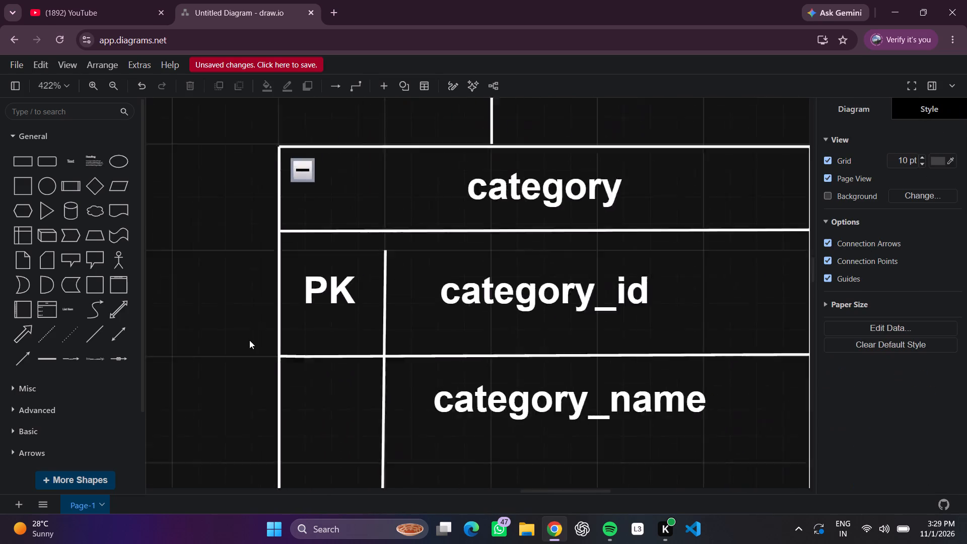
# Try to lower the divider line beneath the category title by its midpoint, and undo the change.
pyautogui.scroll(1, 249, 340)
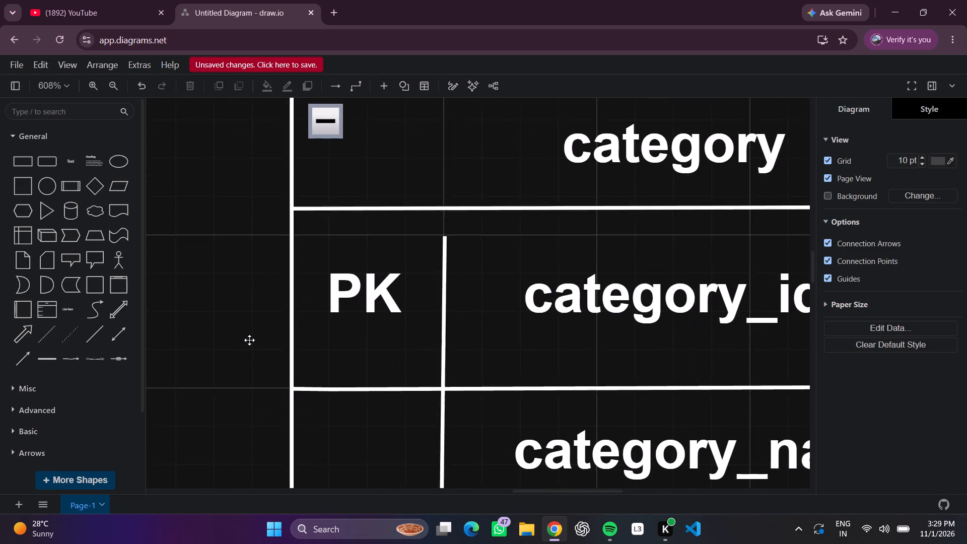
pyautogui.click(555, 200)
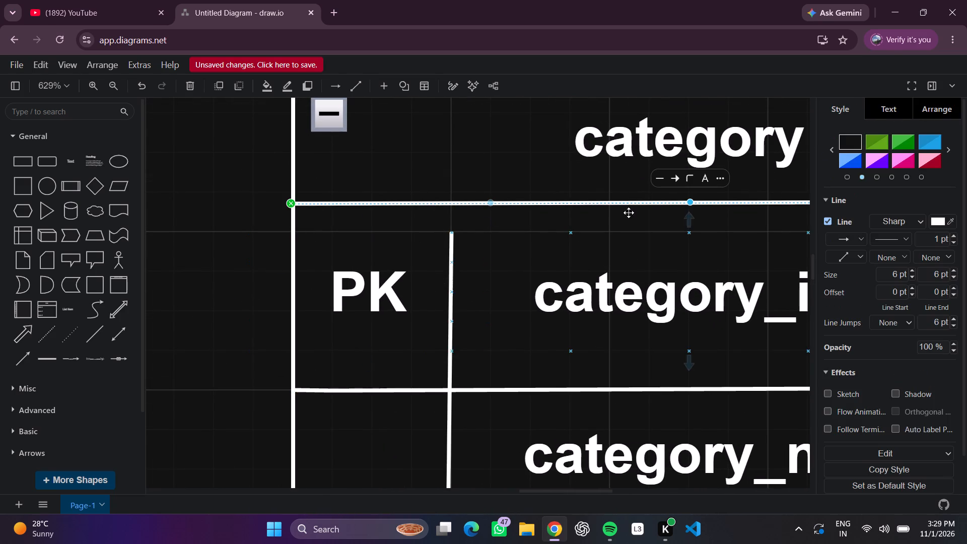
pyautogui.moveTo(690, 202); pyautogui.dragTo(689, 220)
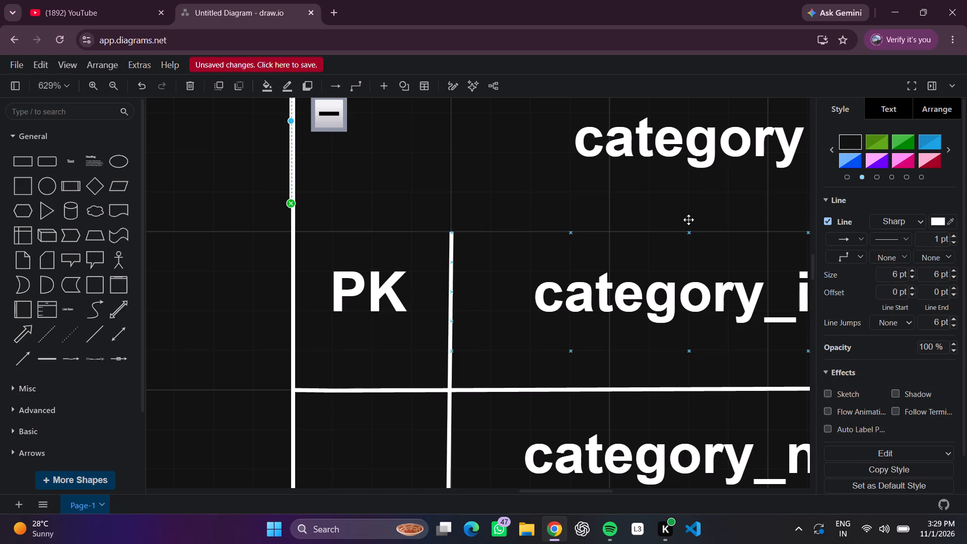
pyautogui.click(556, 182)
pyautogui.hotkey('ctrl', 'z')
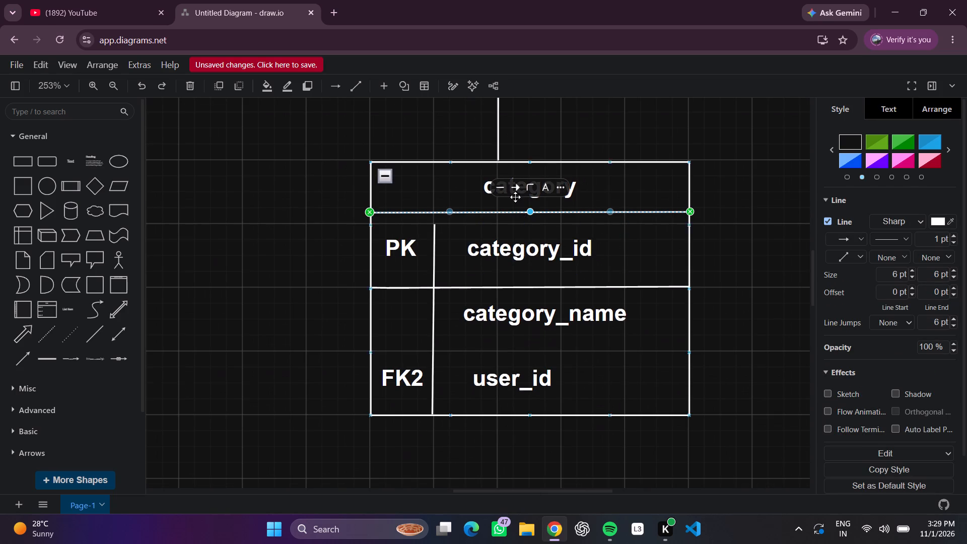
# Move the category title out of the header to the empty area above the table.
pyautogui.click(501, 167)
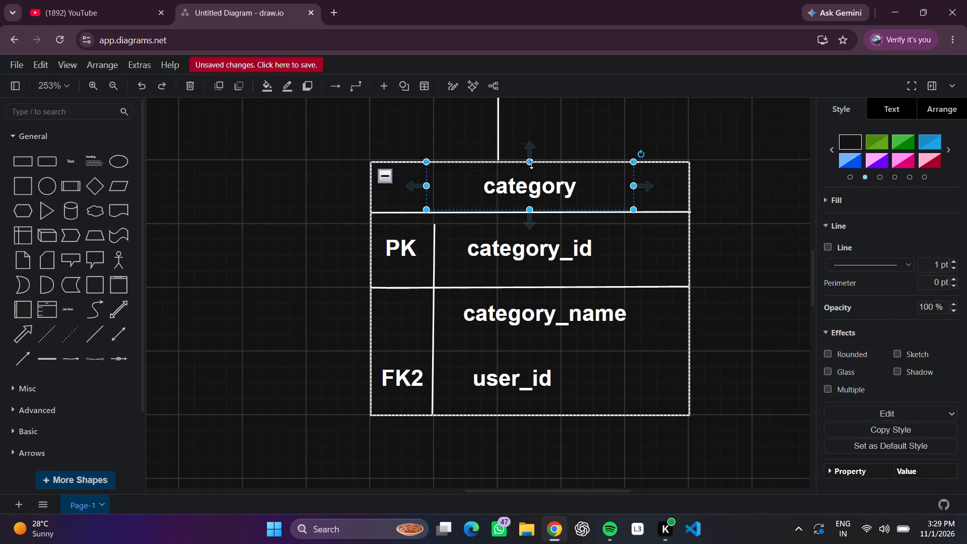
pyautogui.moveTo(527, 198); pyautogui.dragTo(642, 96)
# Nudge the category table's top edge onto the grid line where the vertical connector ends.
pyautogui.click(487, 191)
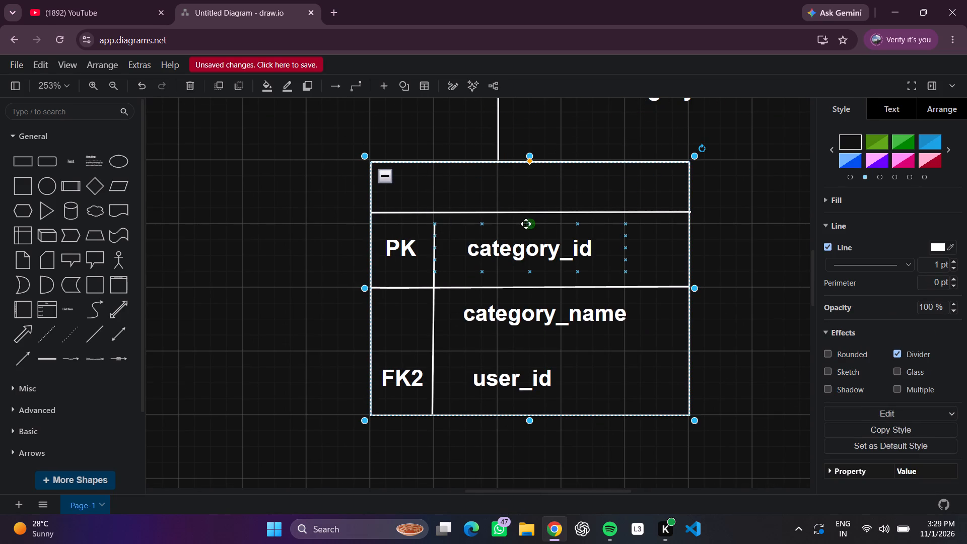
pyautogui.click(531, 155)
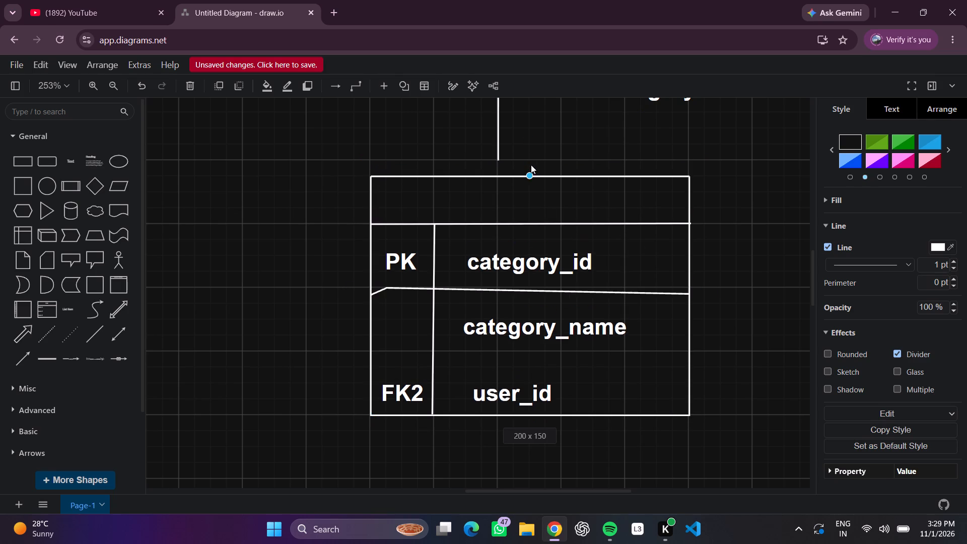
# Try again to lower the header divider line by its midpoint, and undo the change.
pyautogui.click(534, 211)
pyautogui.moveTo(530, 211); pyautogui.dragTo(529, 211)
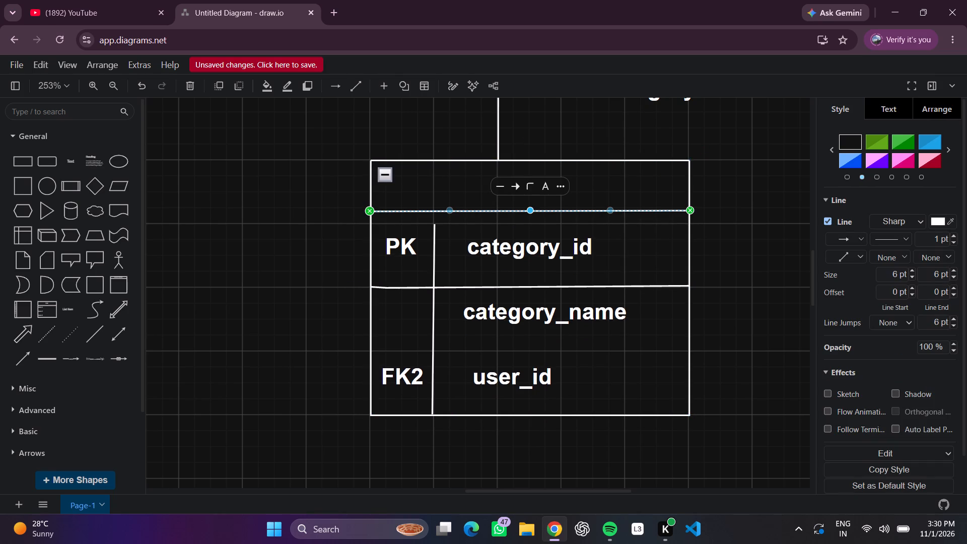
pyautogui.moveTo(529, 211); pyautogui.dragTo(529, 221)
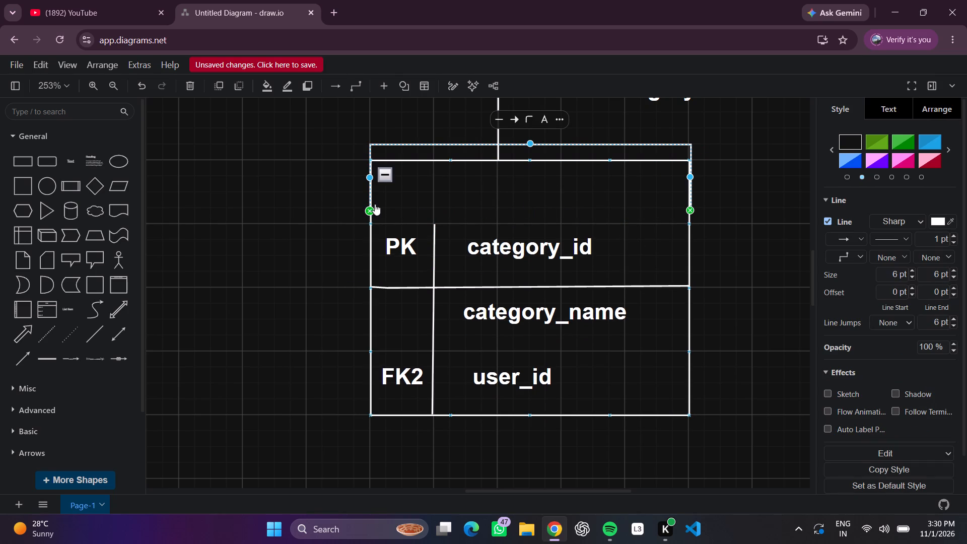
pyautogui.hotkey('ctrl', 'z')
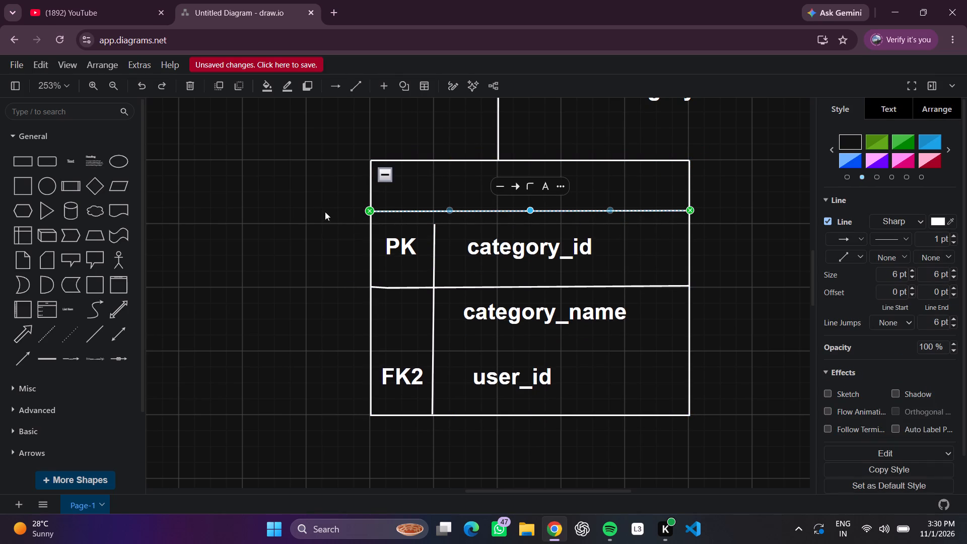
# Reattach both ends of the header divider line lower, at the 25% points of the table's left and right borders.
pyautogui.moveTo(372, 209); pyautogui.dragTo(373, 221)
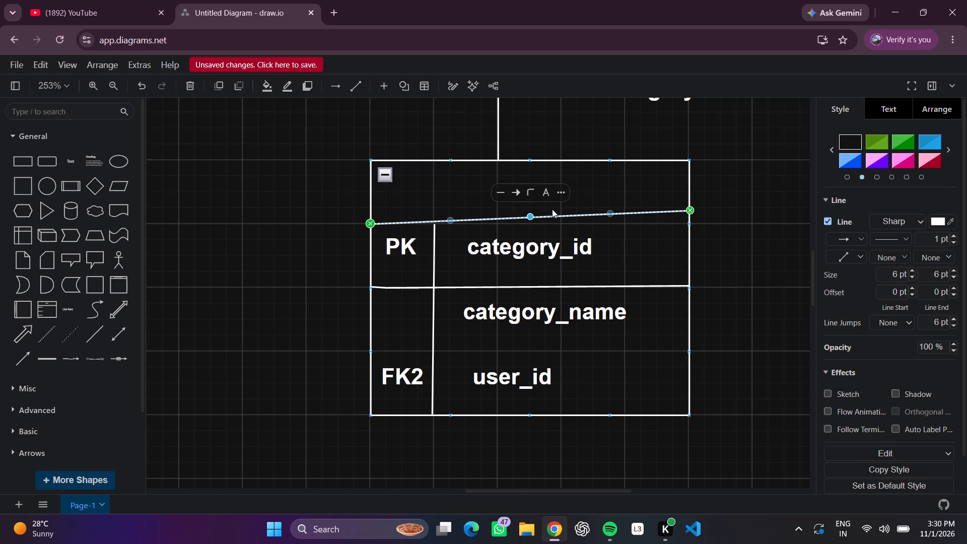
pyautogui.moveTo(690, 206); pyautogui.dragTo(689, 228)
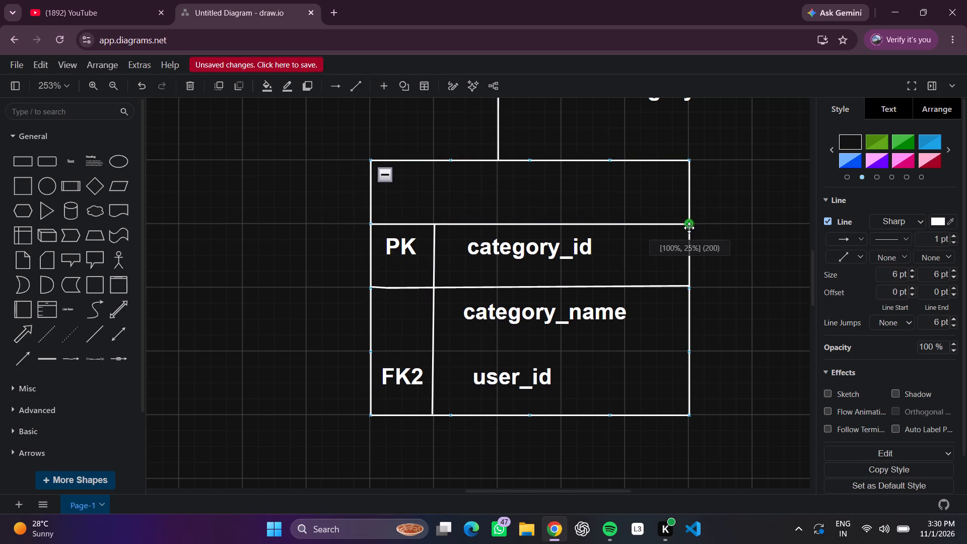
pyautogui.moveTo(689, 228); pyautogui.dragTo(688, 226)
pyautogui.click(702, 208)
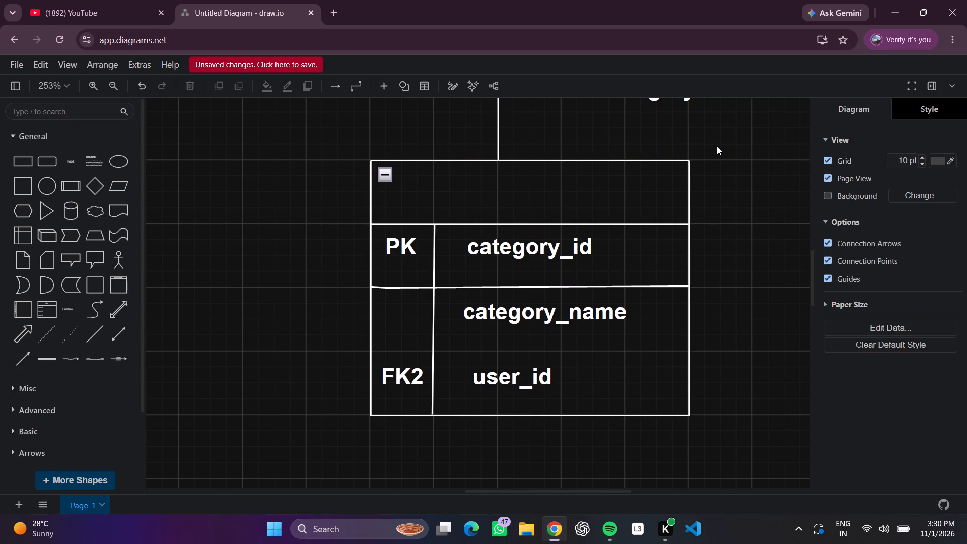
# Move the category title from above the table back into the header, just above the divider line.
pyautogui.scroll(1, 717, 146)
pyautogui.moveTo(661, 137); pyautogui.dragTo(555, 251)
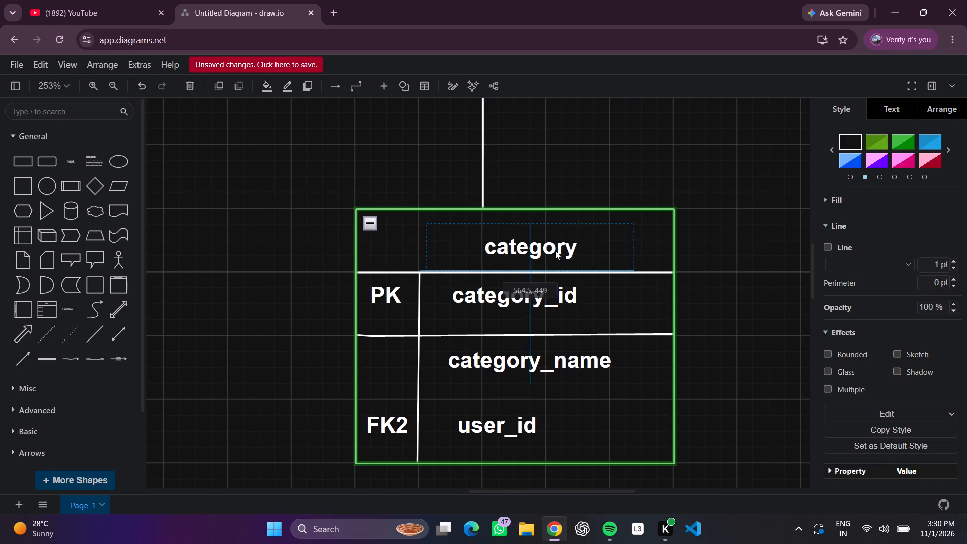
pyautogui.moveTo(555, 251); pyautogui.dragTo(532, 239)
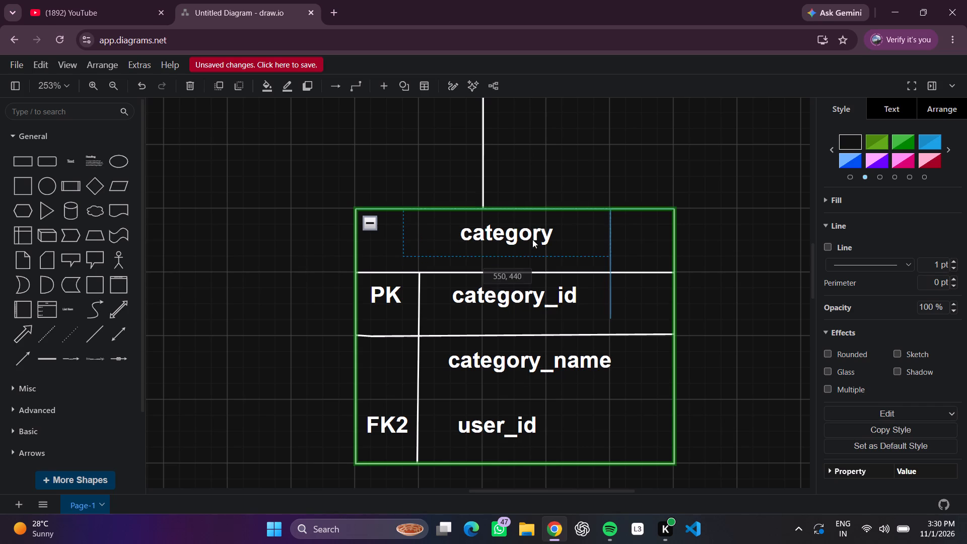
pyautogui.moveTo(532, 239); pyautogui.dragTo(535, 241)
pyautogui.click(790, 229)
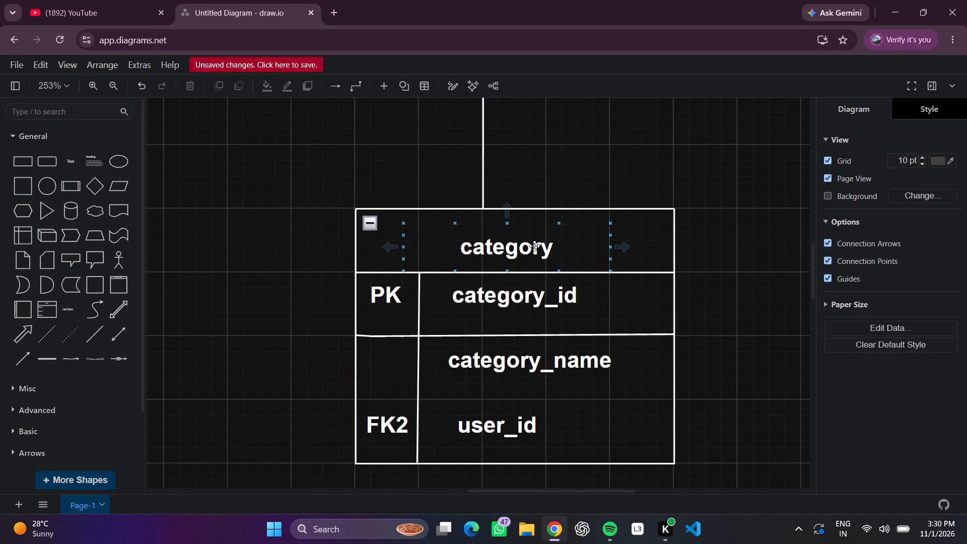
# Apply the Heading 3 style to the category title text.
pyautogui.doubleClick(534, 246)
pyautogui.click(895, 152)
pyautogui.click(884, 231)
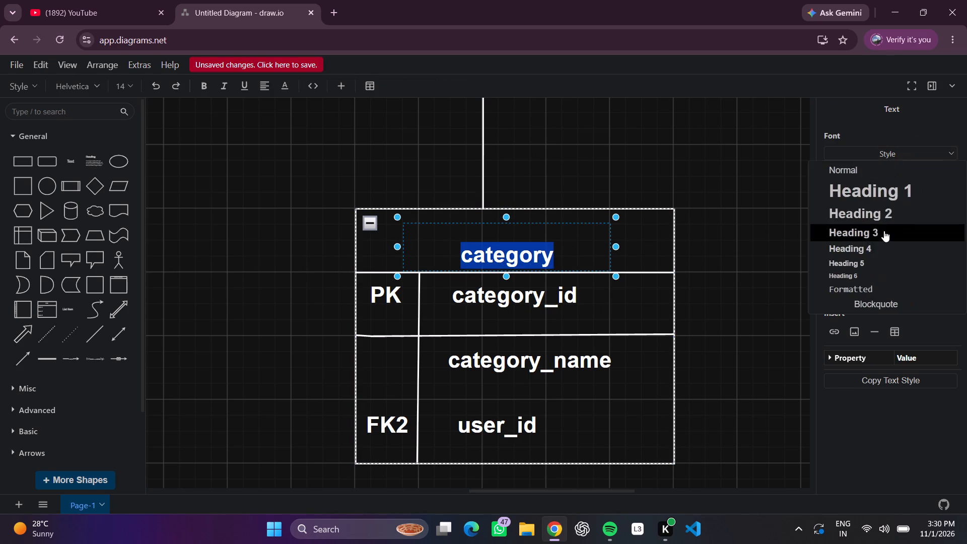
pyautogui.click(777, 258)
# Widen the category title's text box slightly to the left and place it against the header's top edge.
pyautogui.moveTo(502, 248); pyautogui.dragTo(493, 236)
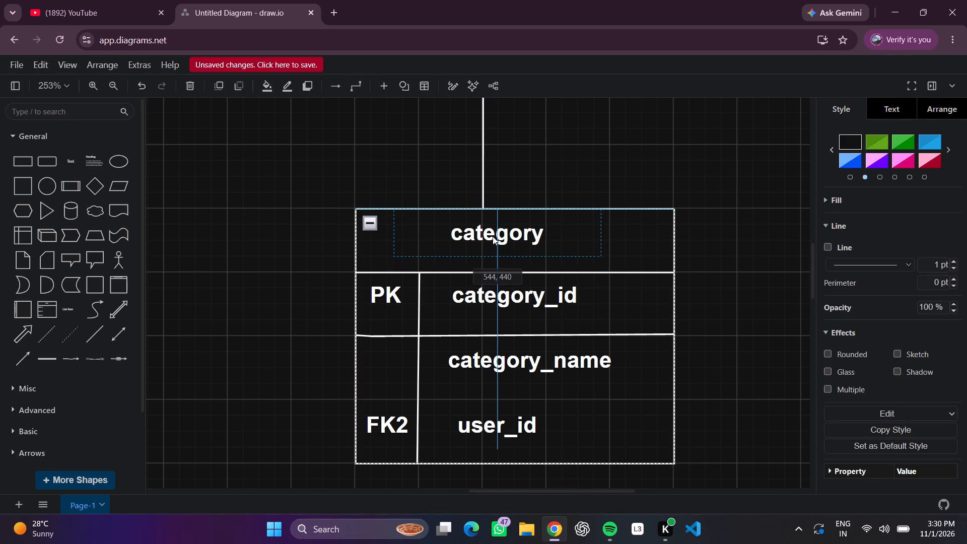
pyautogui.moveTo(493, 236); pyautogui.dragTo(512, 243)
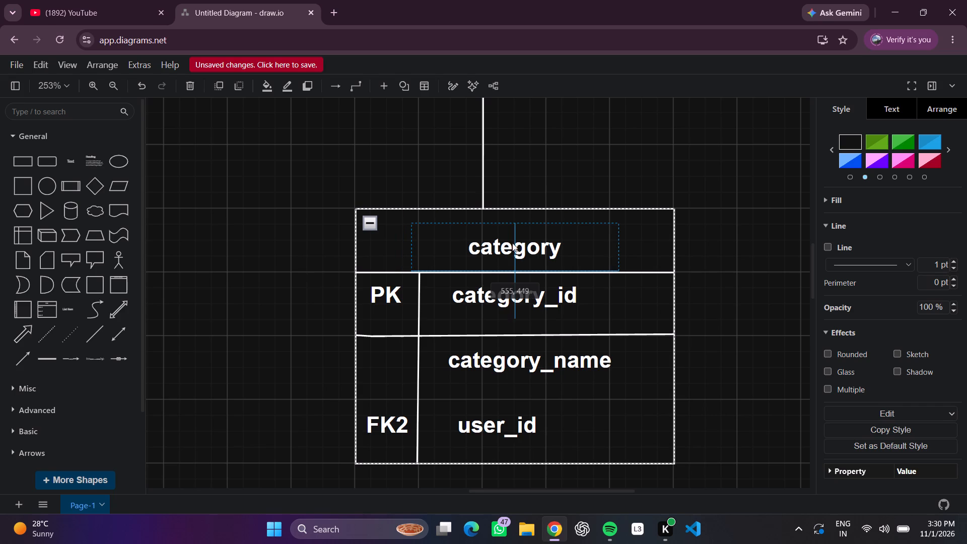
pyautogui.moveTo(512, 243); pyautogui.dragTo(499, 237)
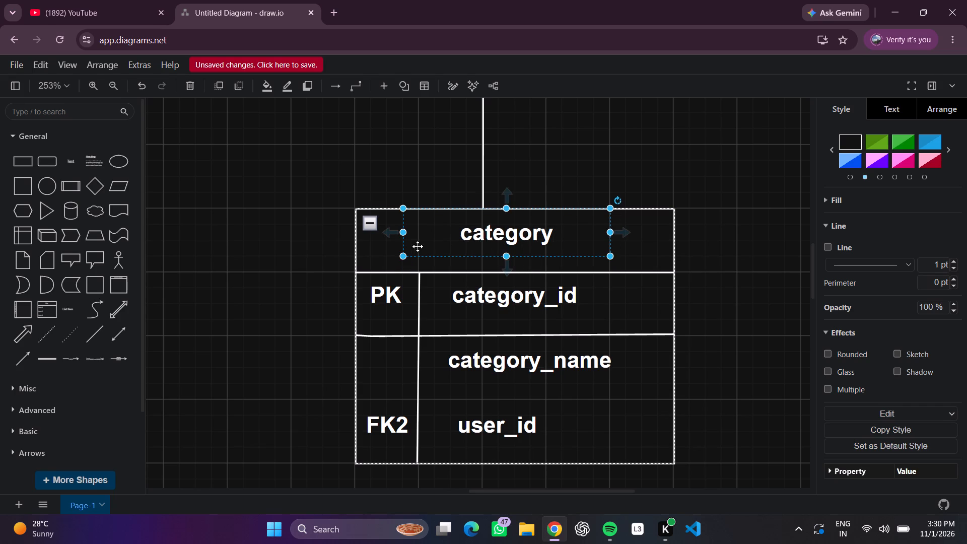
pyautogui.moveTo(403, 233); pyautogui.dragTo(392, 233)
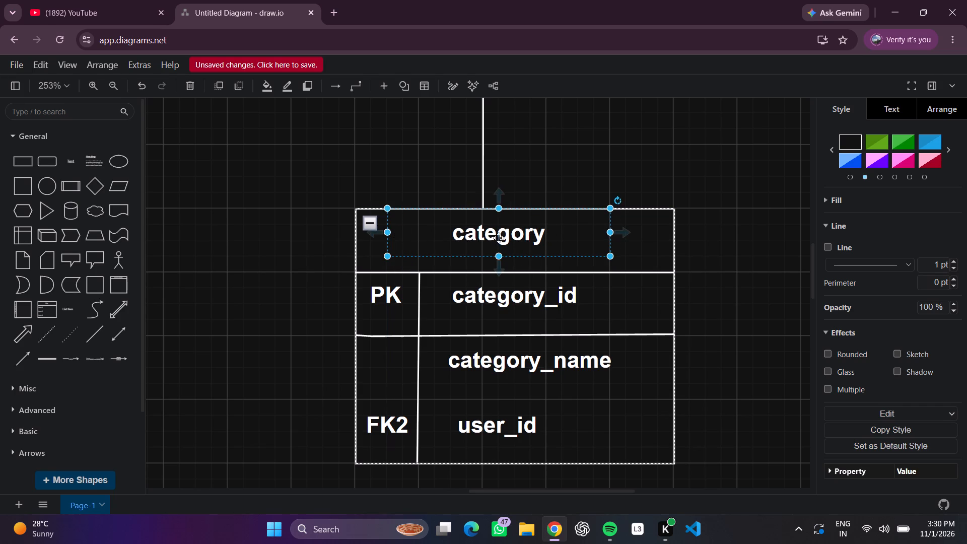
pyautogui.moveTo(507, 237); pyautogui.dragTo(502, 244)
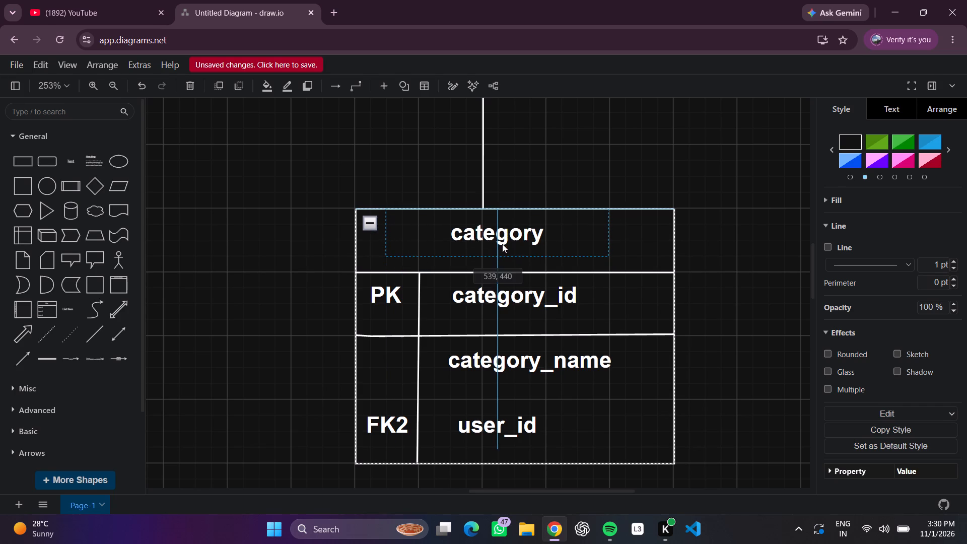
pyautogui.moveTo(502, 244); pyautogui.dragTo(501, 244)
pyautogui.click(756, 278)
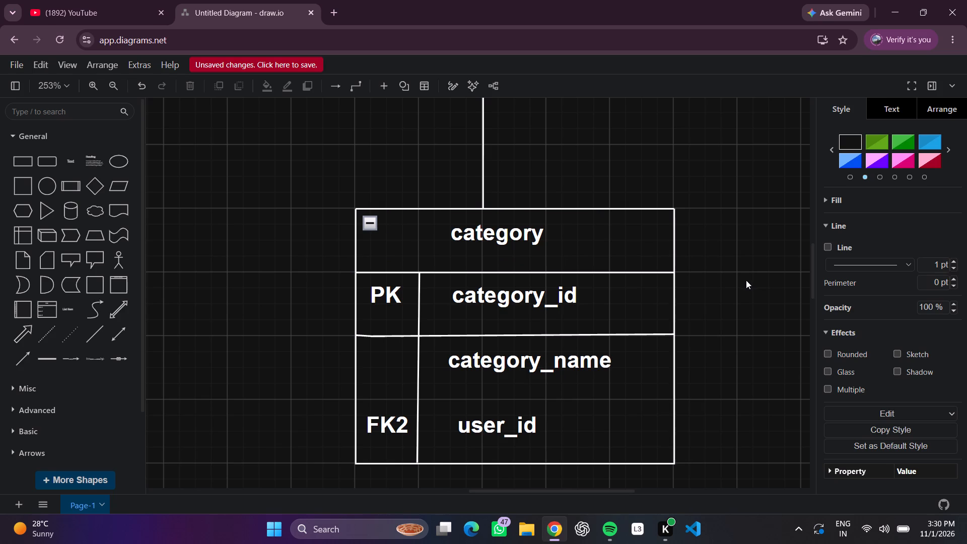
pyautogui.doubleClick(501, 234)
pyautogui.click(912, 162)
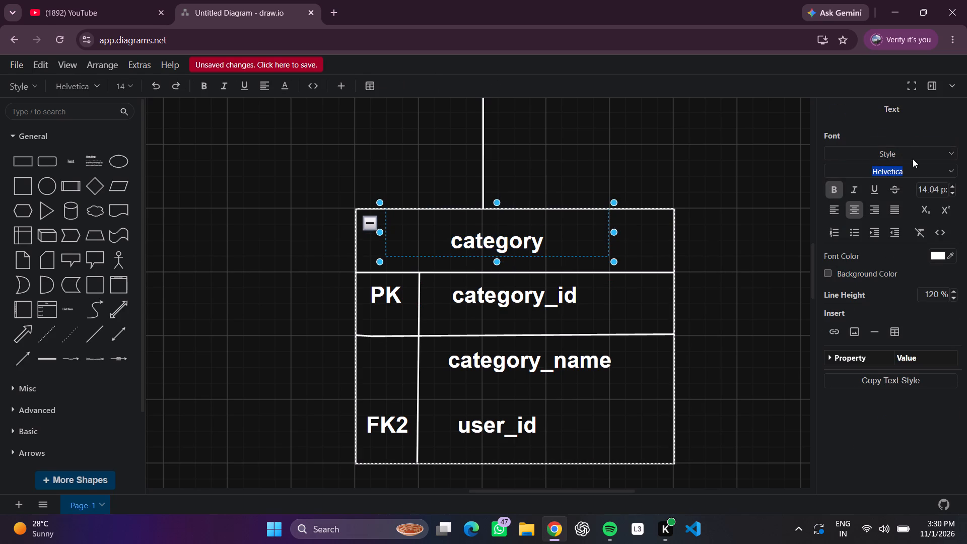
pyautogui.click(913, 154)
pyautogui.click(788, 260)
# Apply the Heading 2 style to the category title text.
pyautogui.doubleClick(483, 238)
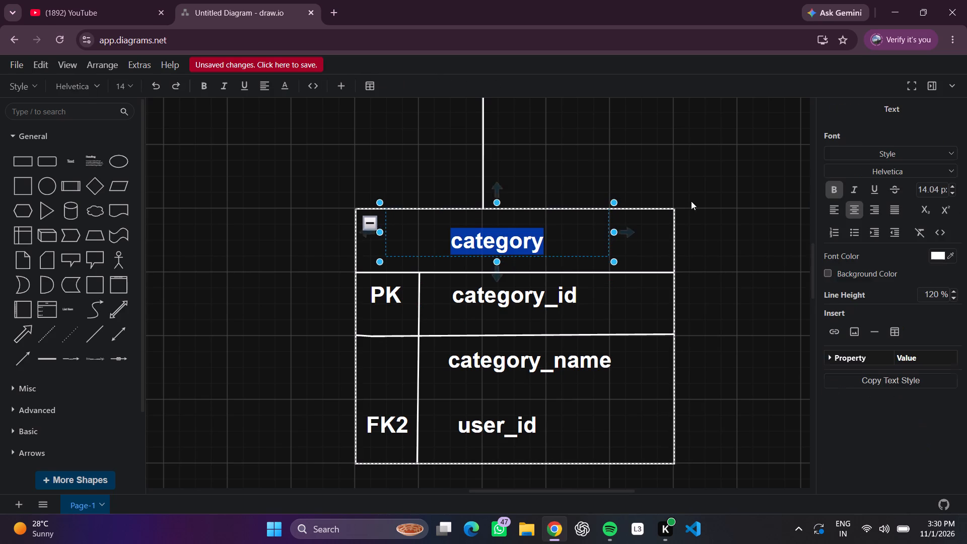
pyautogui.click(906, 149)
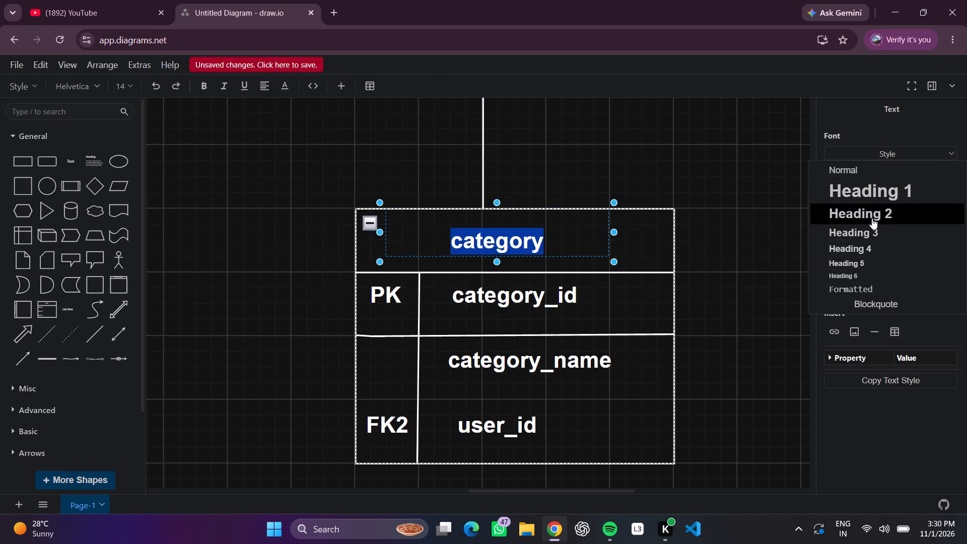
pyautogui.click(871, 216)
pyautogui.click(819, 230)
pyautogui.click(744, 241)
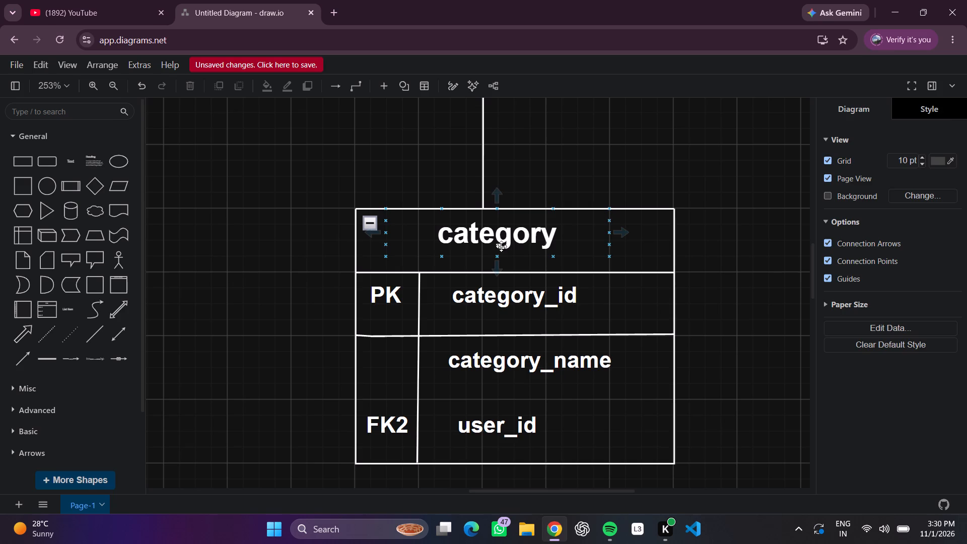
# Lower the enlarged category title within the header to sit just above the divider line.
pyautogui.moveTo(500, 237); pyautogui.dragTo(505, 246)
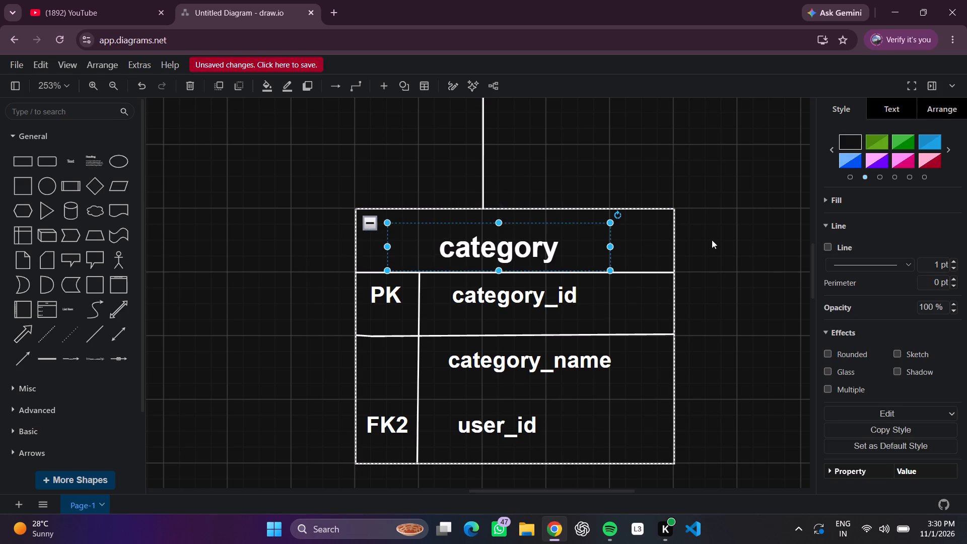
pyautogui.click(749, 238)
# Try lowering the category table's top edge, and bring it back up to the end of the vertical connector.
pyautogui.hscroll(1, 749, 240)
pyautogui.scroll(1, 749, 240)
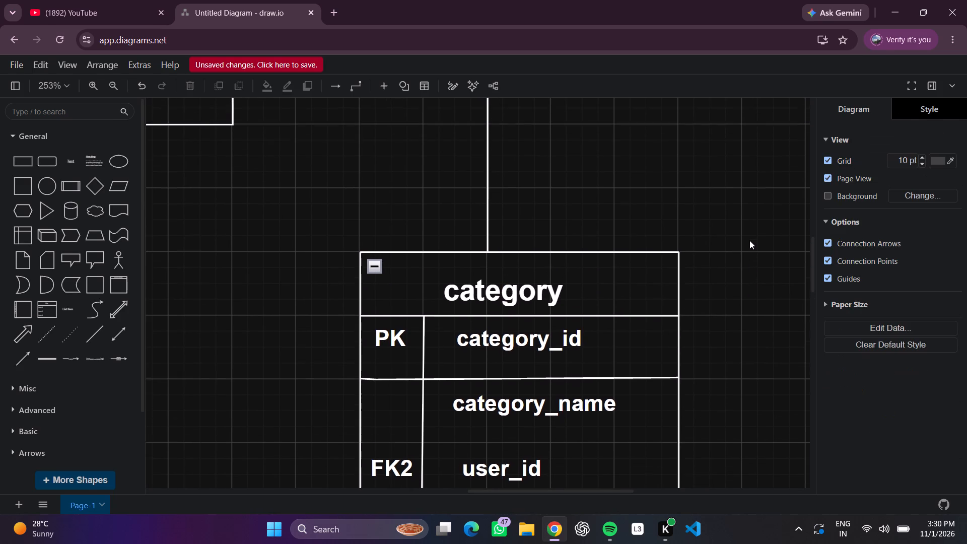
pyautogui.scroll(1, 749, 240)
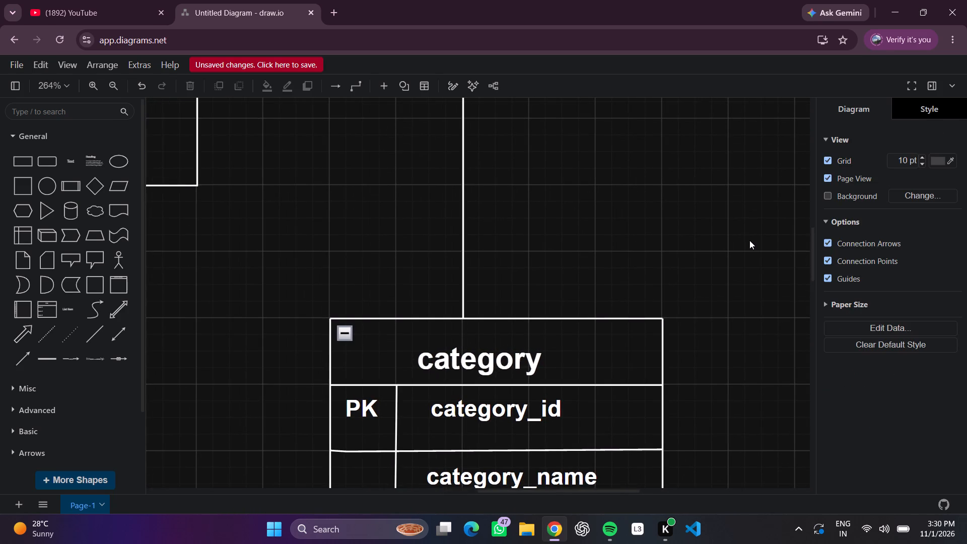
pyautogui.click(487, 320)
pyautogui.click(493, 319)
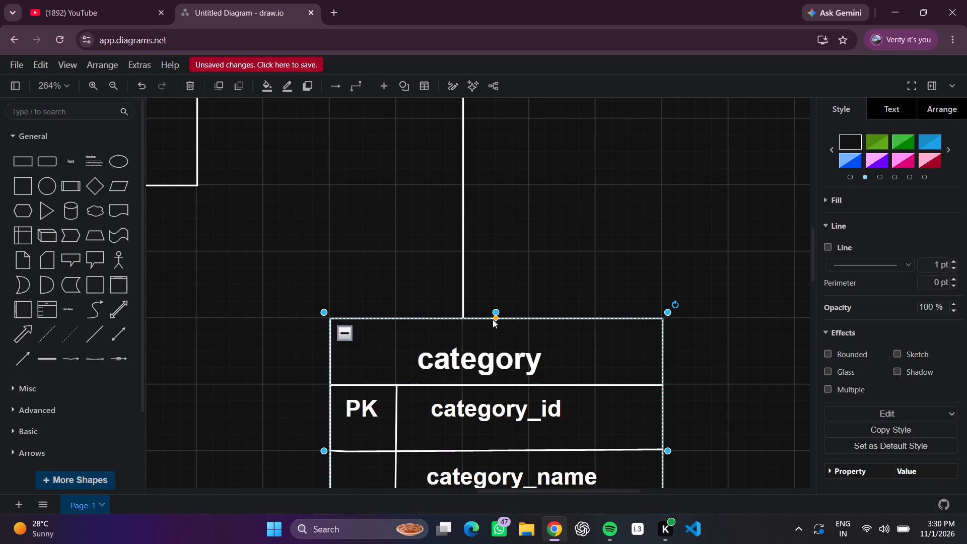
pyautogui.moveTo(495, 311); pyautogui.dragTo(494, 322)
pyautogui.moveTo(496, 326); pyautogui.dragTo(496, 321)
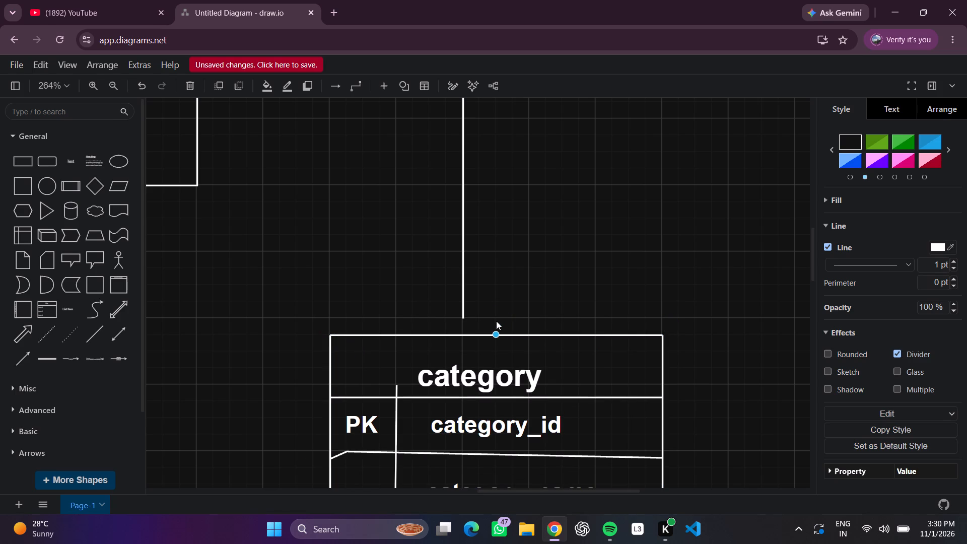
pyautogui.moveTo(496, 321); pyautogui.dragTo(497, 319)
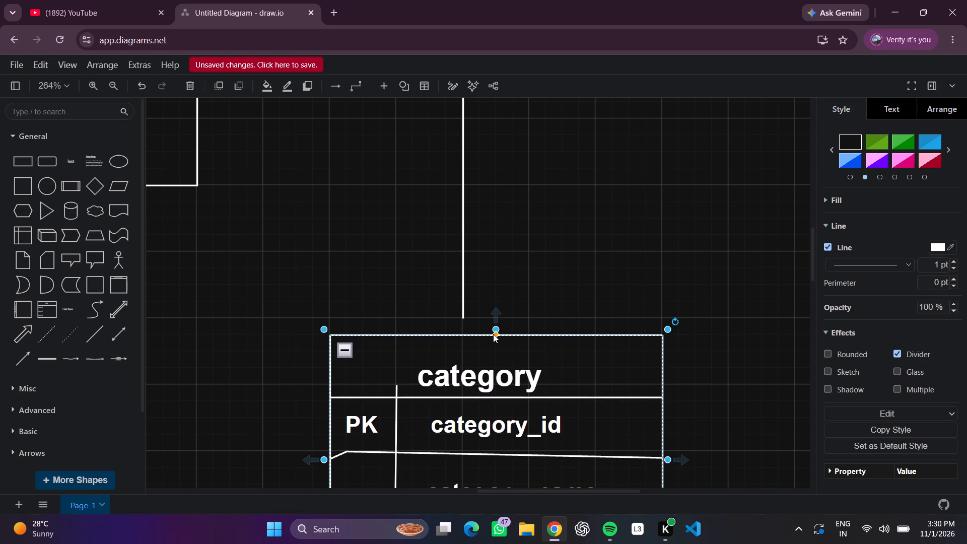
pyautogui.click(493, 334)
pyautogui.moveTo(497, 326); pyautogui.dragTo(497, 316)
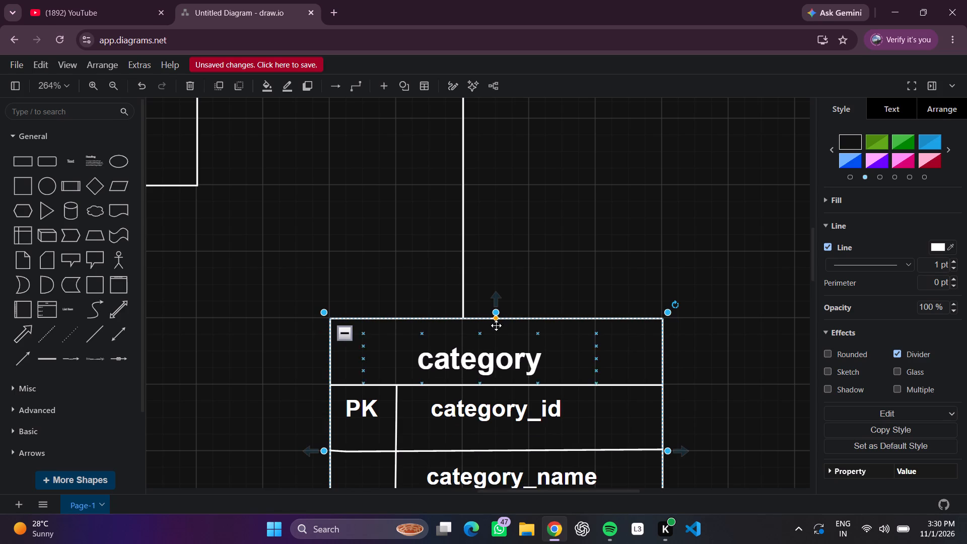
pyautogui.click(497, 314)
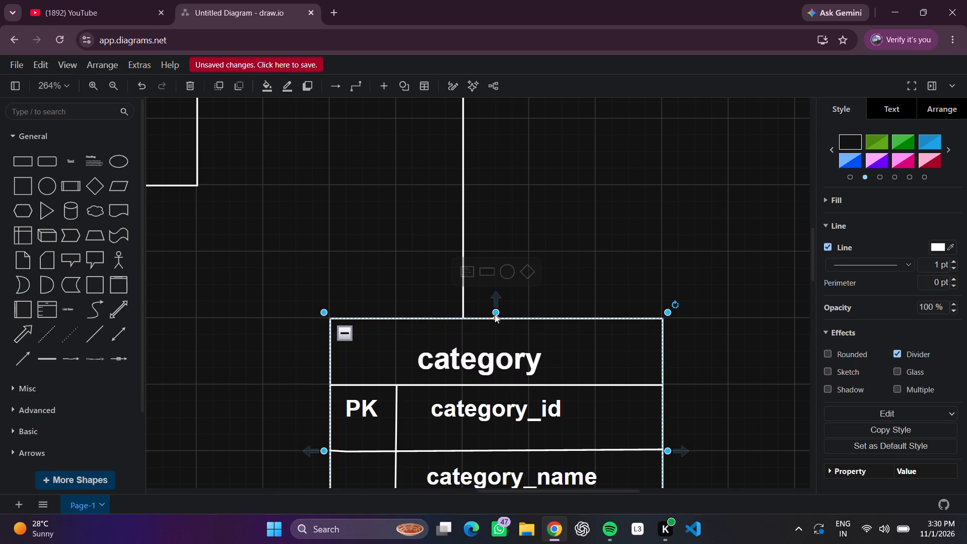
# Raise the category title slightly within the table header so it sits closer to the header's vertical centre.
pyautogui.click(573, 284)
pyautogui.moveTo(500, 355); pyautogui.dragTo(500, 346)
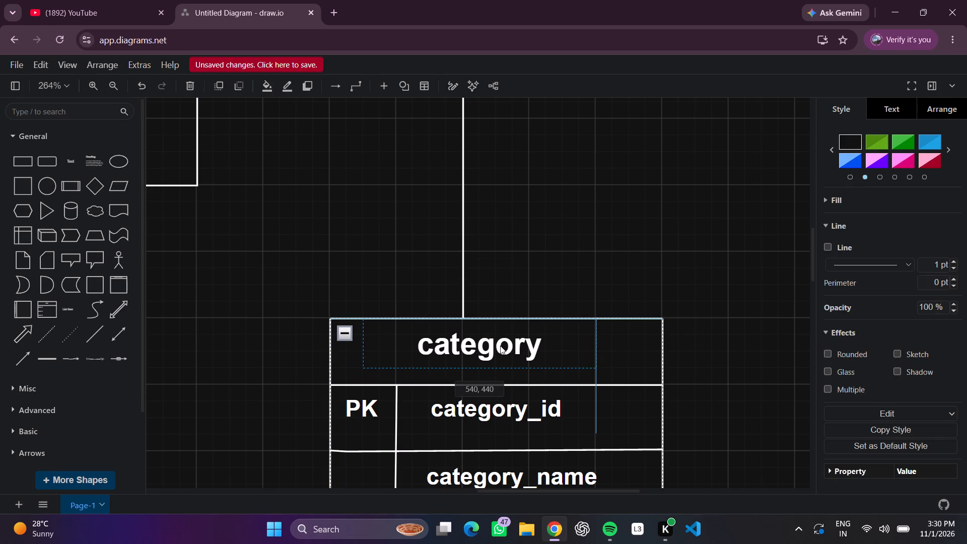
pyautogui.moveTo(500, 346); pyautogui.dragTo(499, 348)
pyautogui.click(526, 288)
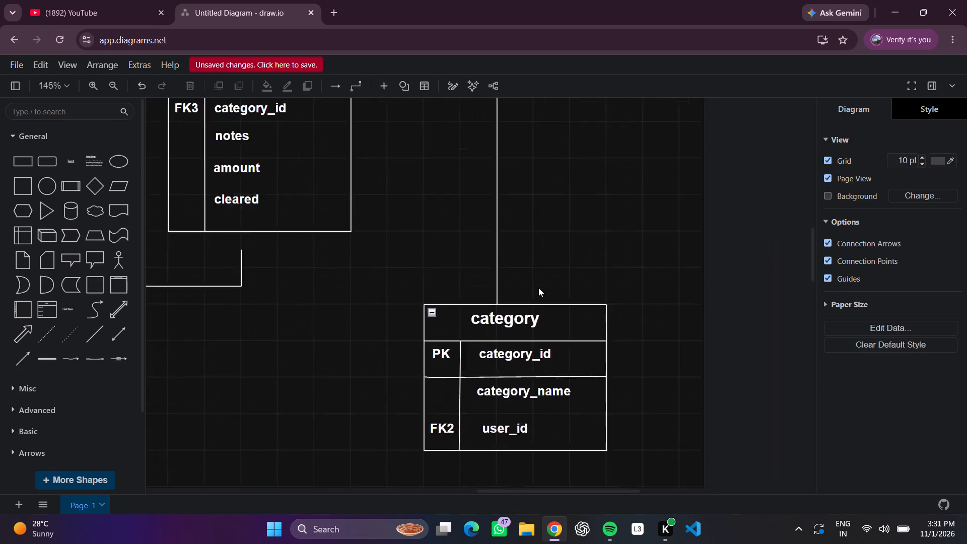
# Insert a vertical container below the category table, aligned with its side edges, and size it to about 200 x 150.
pyautogui.scroll(-1, 538, 288)
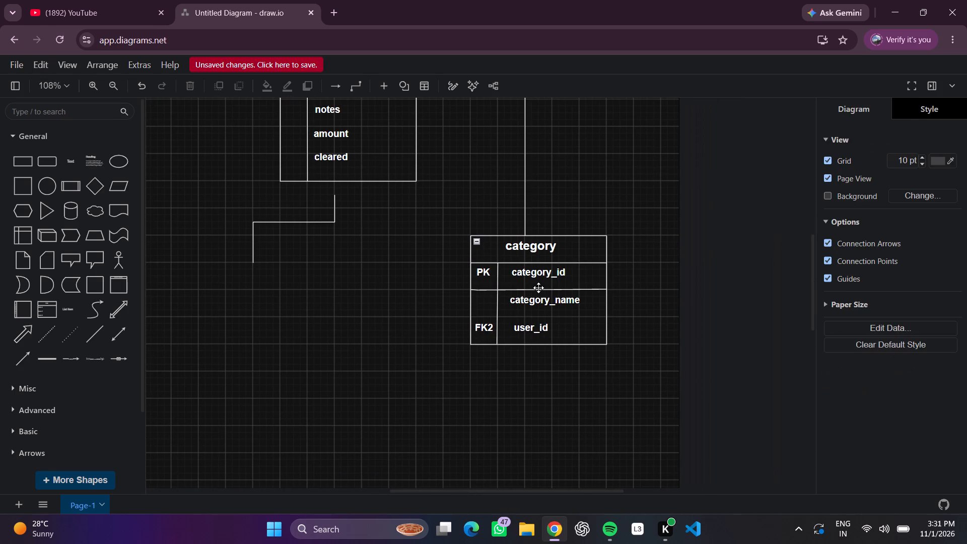
pyautogui.scroll(-1, 538, 288)
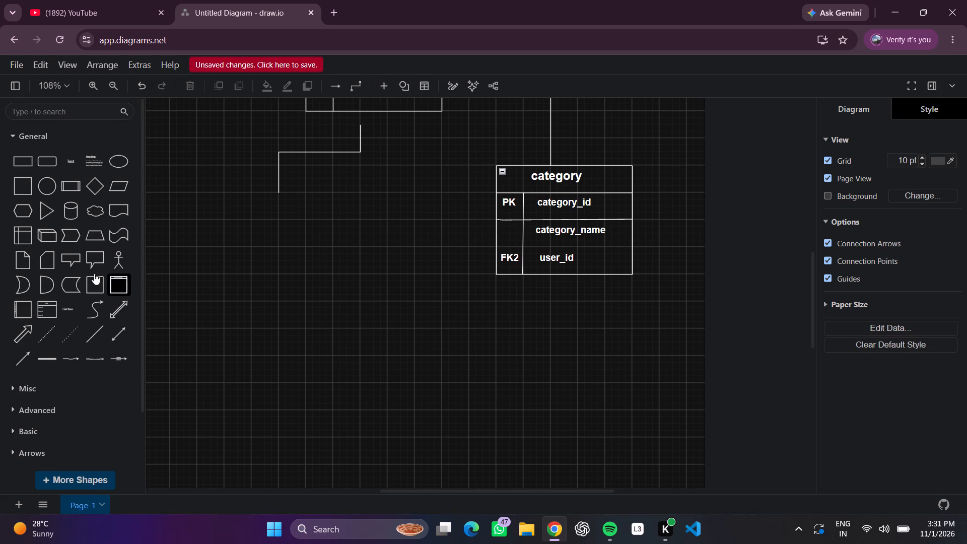
pyautogui.click(97, 287)
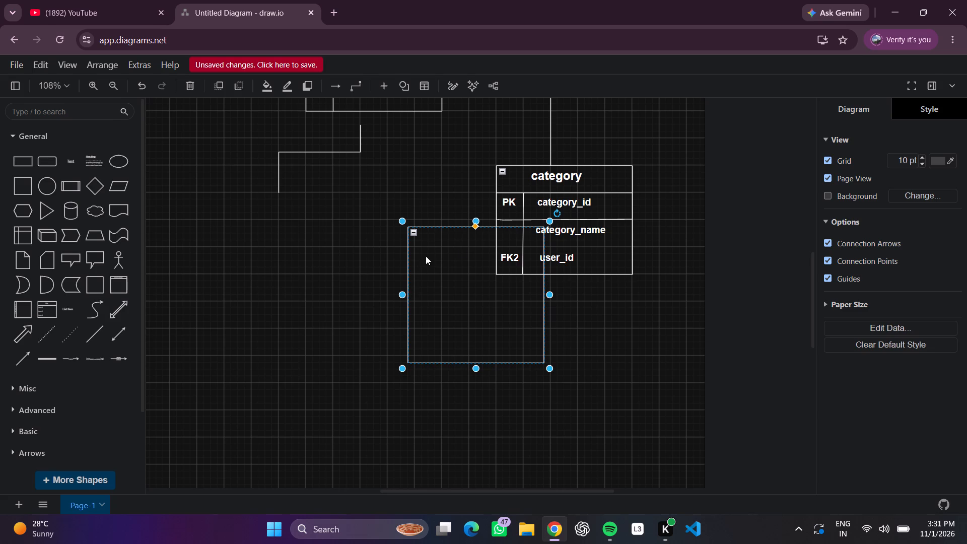
pyautogui.click(461, 247)
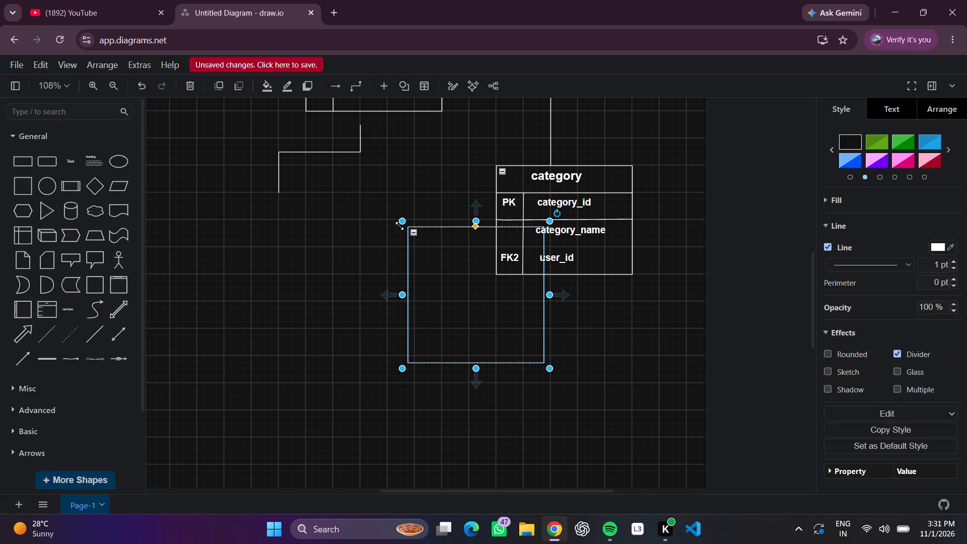
pyautogui.moveTo(399, 222); pyautogui.dragTo(630, 434)
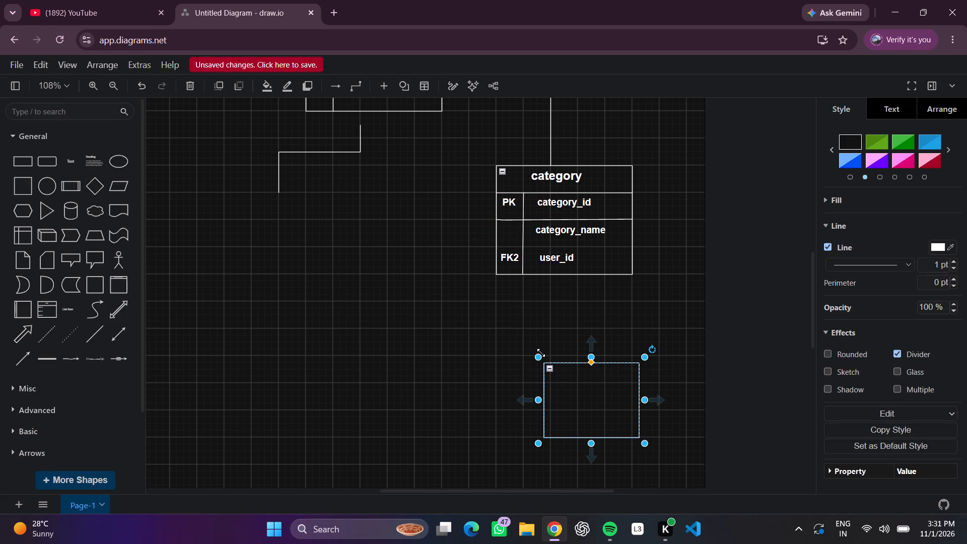
pyautogui.moveTo(537, 398); pyautogui.dragTo(491, 404)
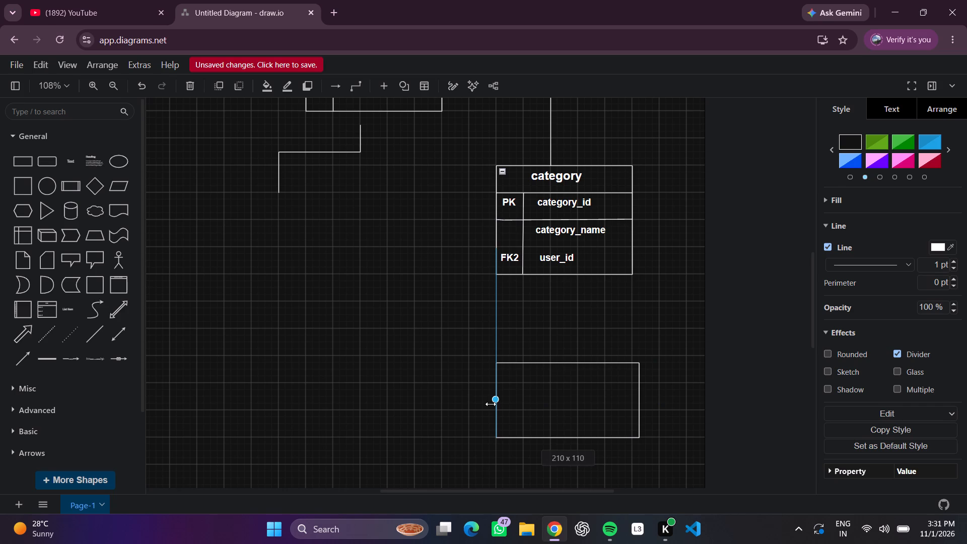
pyautogui.moveTo(491, 404); pyautogui.dragTo(490, 404)
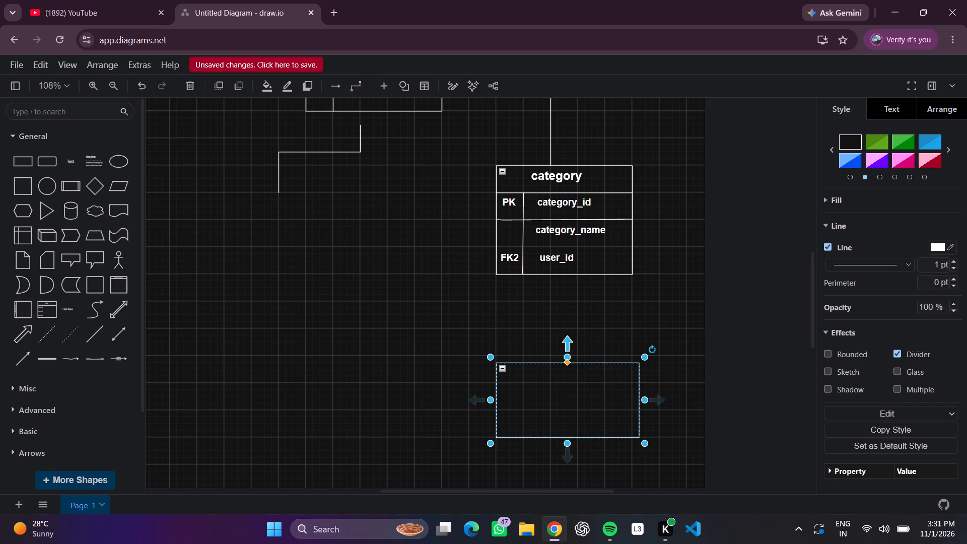
pyautogui.click(566, 362)
pyautogui.moveTo(645, 400); pyautogui.dragTo(638, 398)
pyautogui.moveTo(565, 442); pyautogui.dragTo(563, 463)
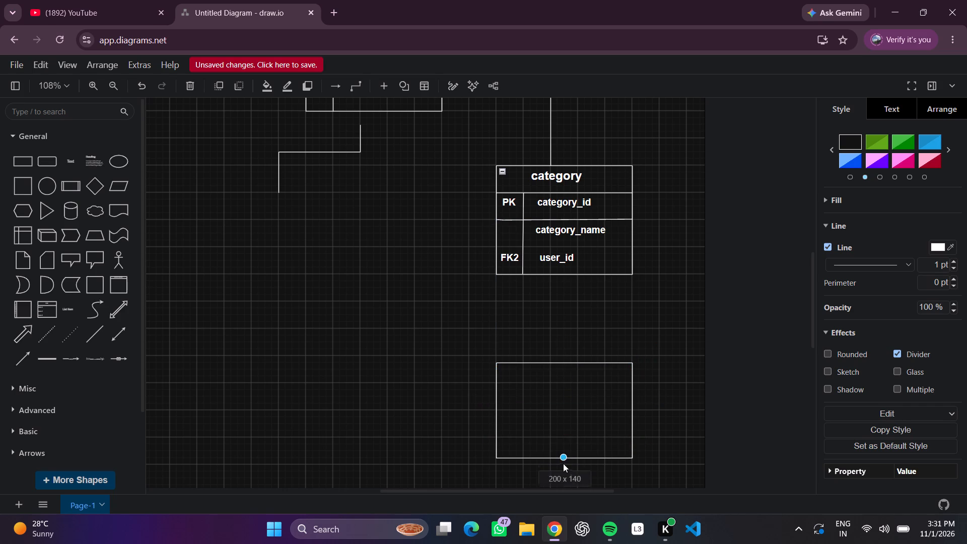
pyautogui.moveTo(563, 463); pyautogui.dragTo(561, 468)
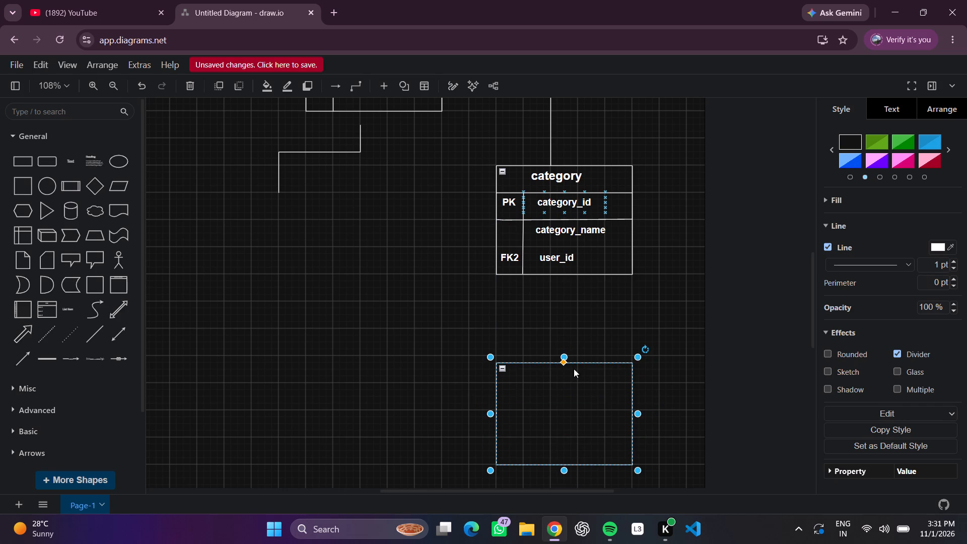
# Nudge the new container up slightly and extend its bottom edge to make it about 200 x 200.
pyautogui.click(561, 362)
pyautogui.click(563, 357)
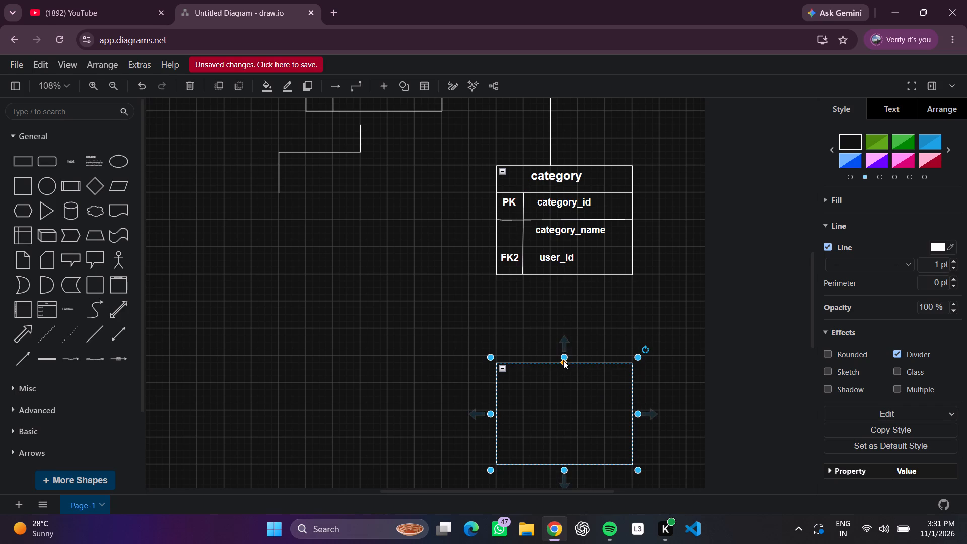
pyautogui.moveTo(563, 361); pyautogui.dragTo(563, 355)
pyautogui.click(678, 390)
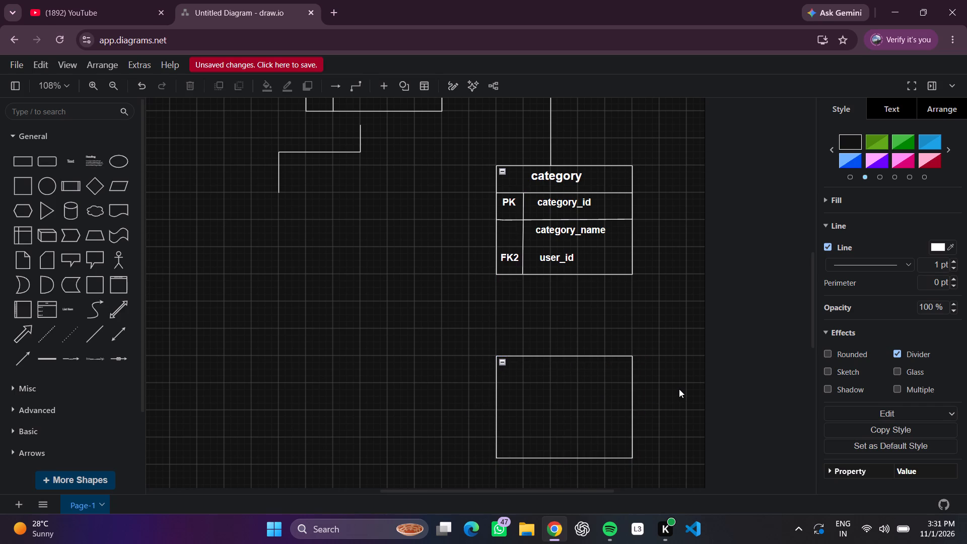
pyautogui.scroll(-1, 678, 389)
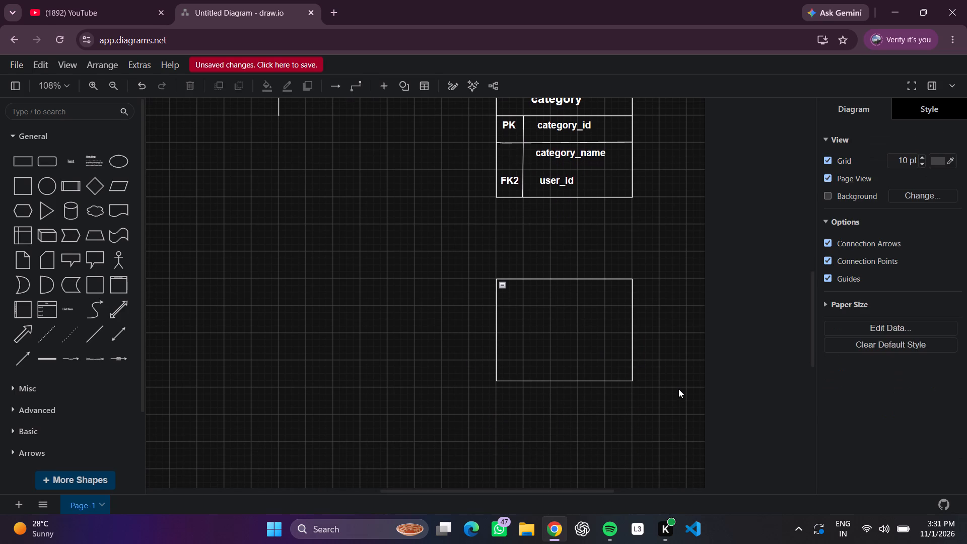
pyautogui.click(570, 377)
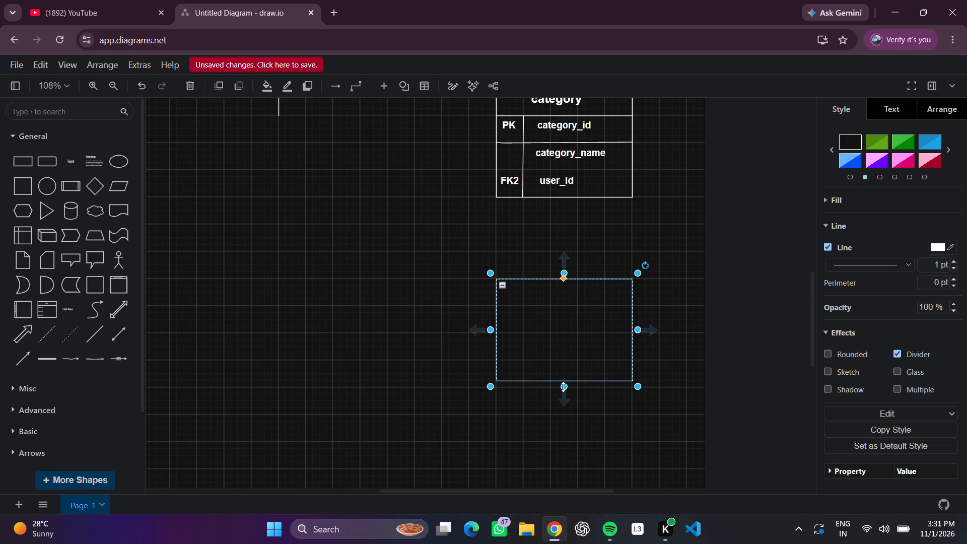
pyautogui.moveTo(563, 387); pyautogui.dragTo(560, 422)
pyautogui.click(706, 399)
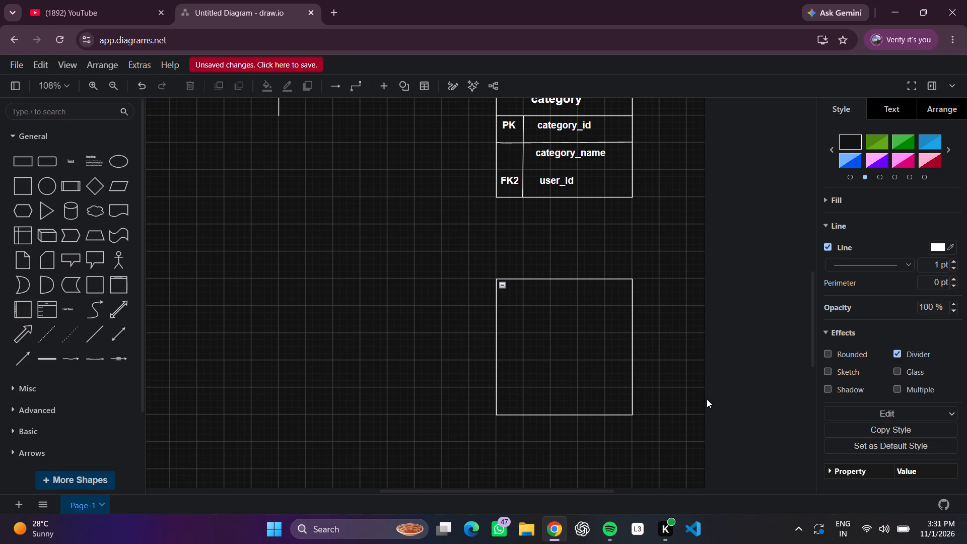
# Widen the gap below the category table by lowering the container's top edge, and extend its bottom edge to restore about 200 height.
pyautogui.click(592, 307)
pyautogui.click(563, 273)
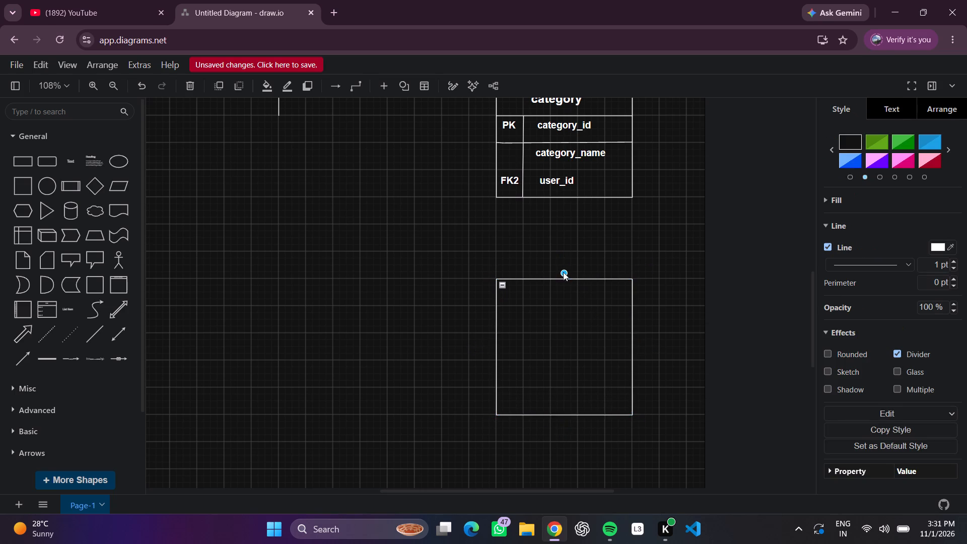
pyautogui.moveTo(563, 271); pyautogui.dragTo(558, 326)
pyautogui.moveTo(569, 421); pyautogui.dragTo(575, 440)
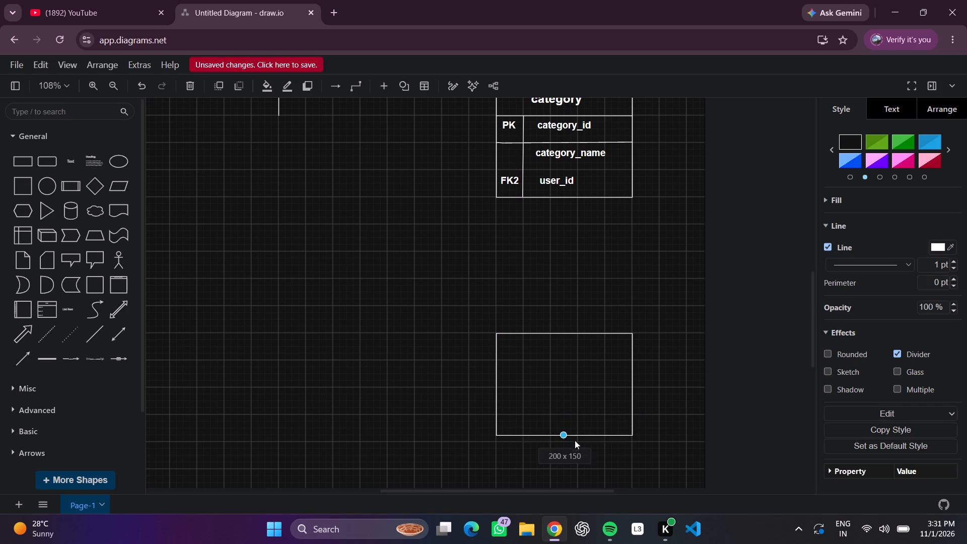
pyautogui.moveTo(575, 440); pyautogui.dragTo(574, 475)
pyautogui.click(685, 349)
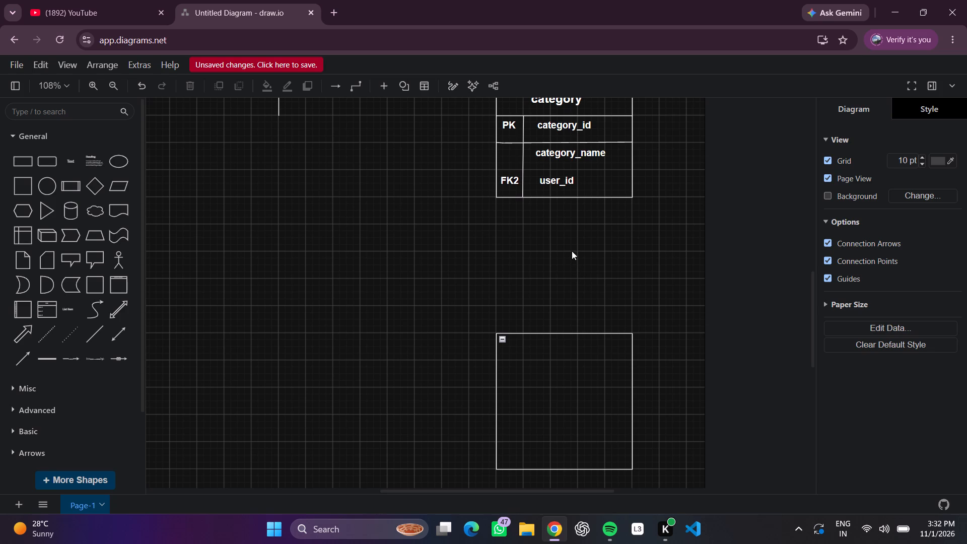
# Add a straight vertical line from just below the category table down to the new container's top edge.
pyautogui.click(106, 332)
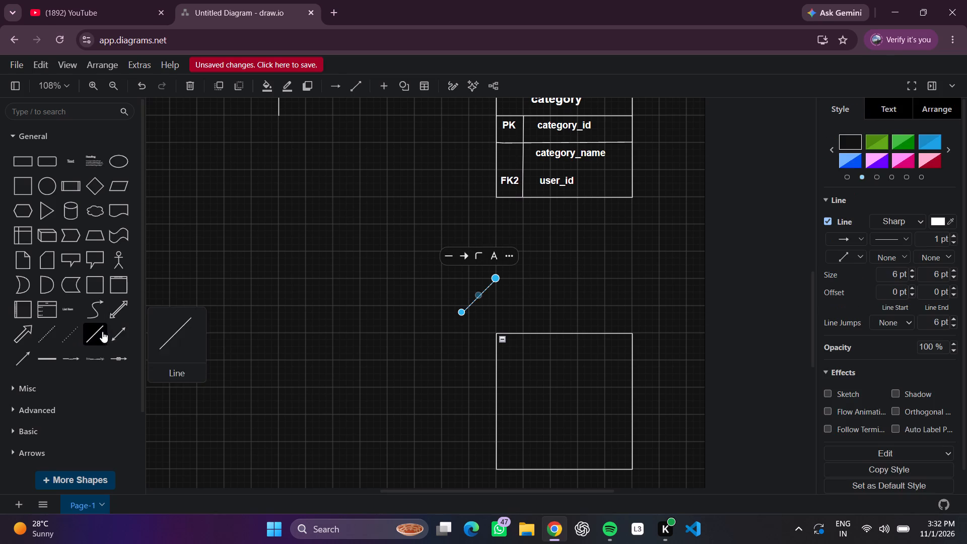
pyautogui.moveTo(496, 277); pyautogui.dragTo(562, 231)
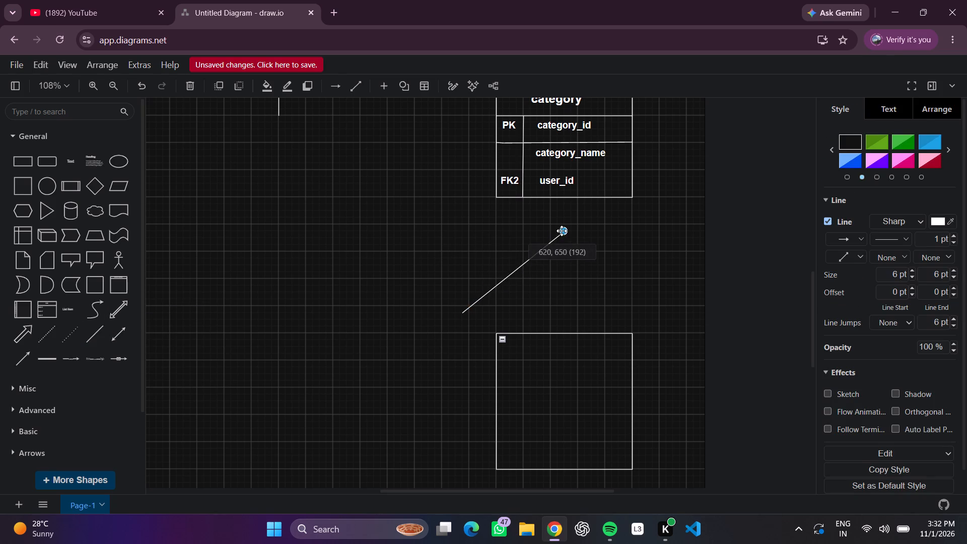
pyautogui.moveTo(562, 231); pyautogui.dragTo(553, 222)
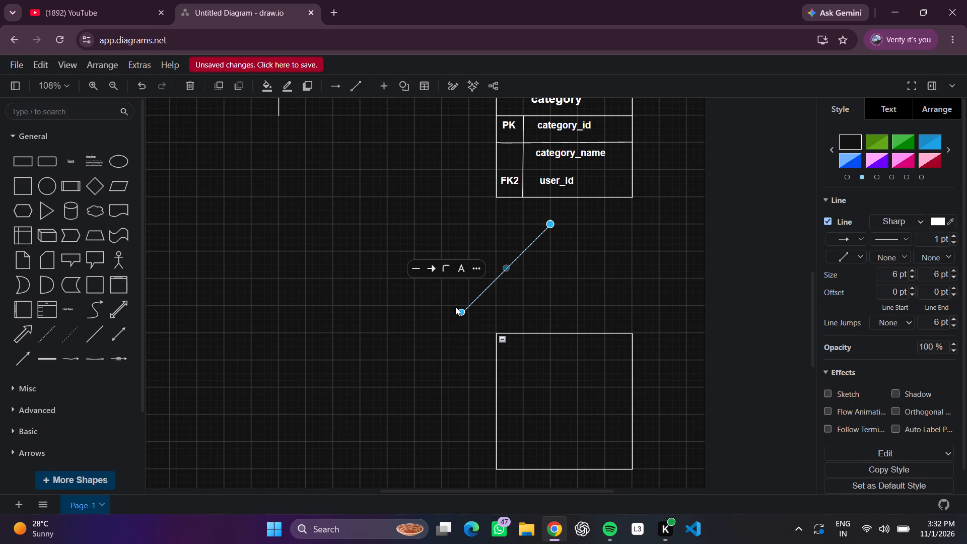
pyautogui.moveTo(464, 313); pyautogui.dragTo(553, 330)
pyautogui.click(627, 296)
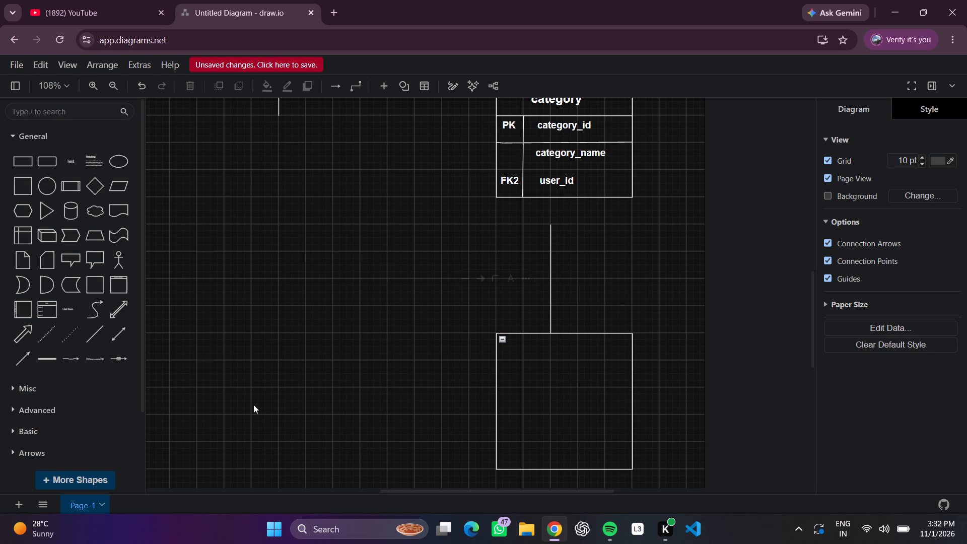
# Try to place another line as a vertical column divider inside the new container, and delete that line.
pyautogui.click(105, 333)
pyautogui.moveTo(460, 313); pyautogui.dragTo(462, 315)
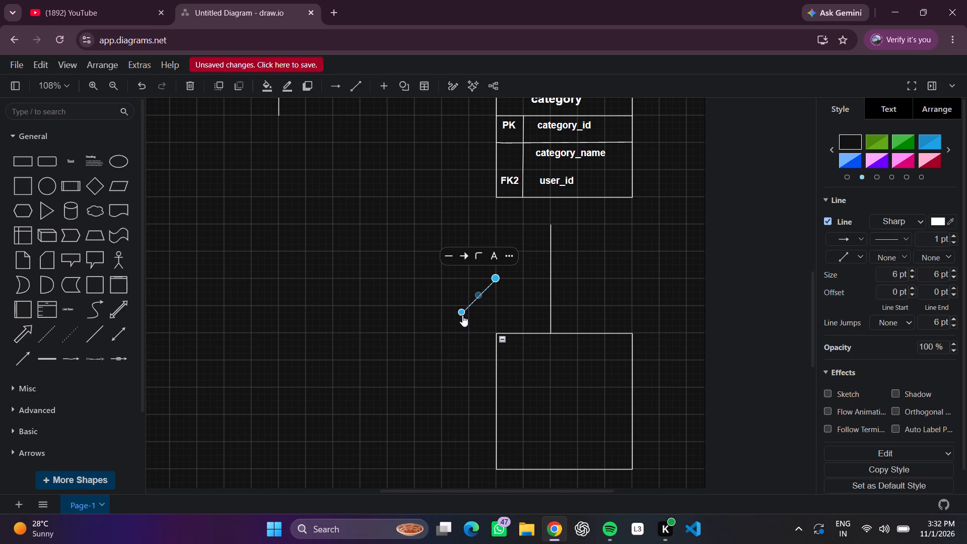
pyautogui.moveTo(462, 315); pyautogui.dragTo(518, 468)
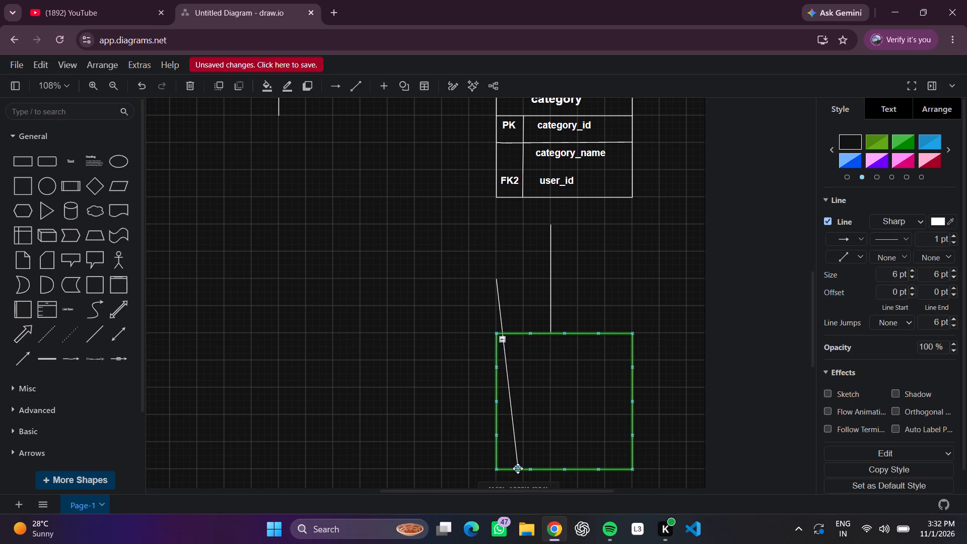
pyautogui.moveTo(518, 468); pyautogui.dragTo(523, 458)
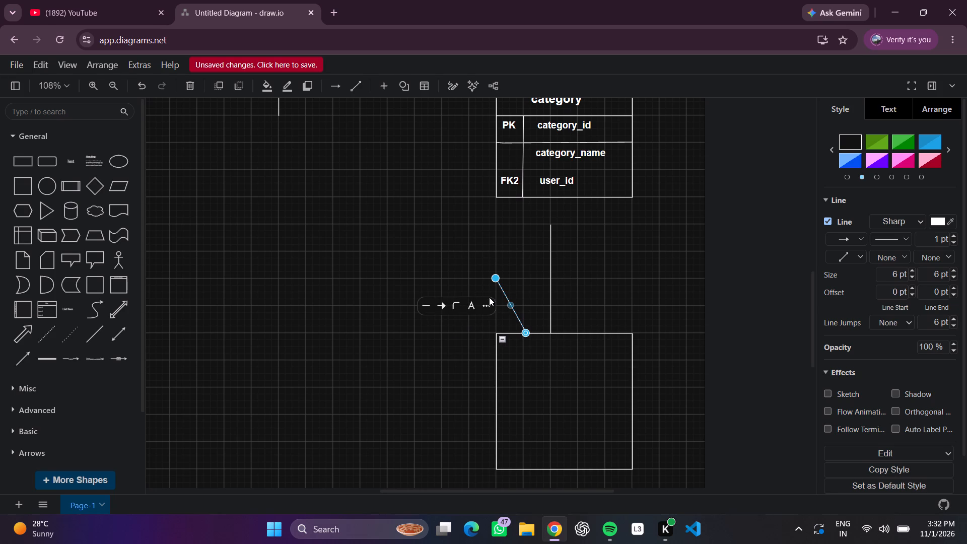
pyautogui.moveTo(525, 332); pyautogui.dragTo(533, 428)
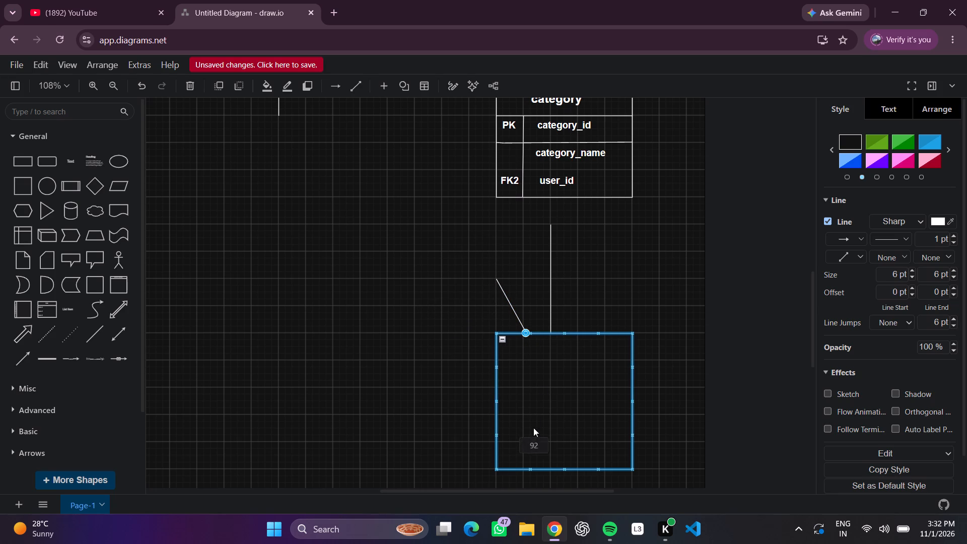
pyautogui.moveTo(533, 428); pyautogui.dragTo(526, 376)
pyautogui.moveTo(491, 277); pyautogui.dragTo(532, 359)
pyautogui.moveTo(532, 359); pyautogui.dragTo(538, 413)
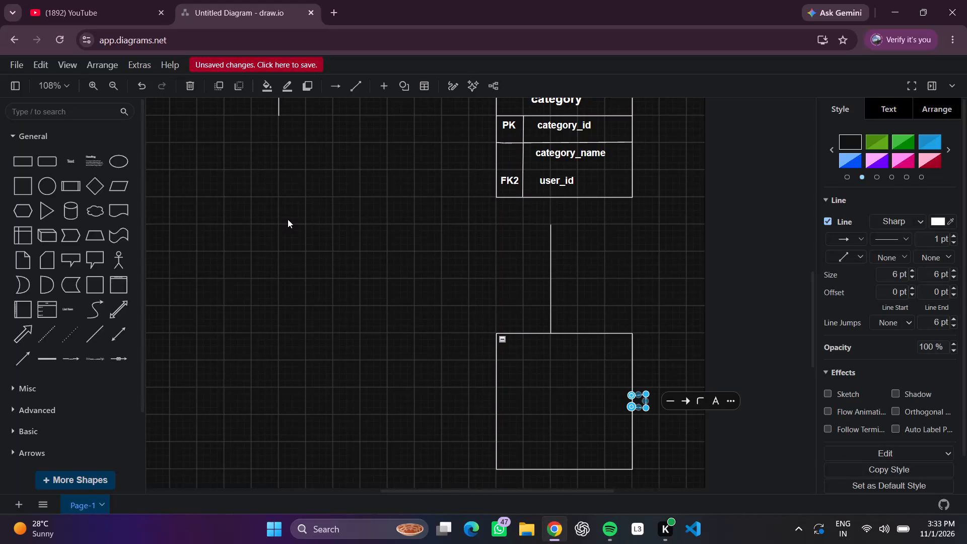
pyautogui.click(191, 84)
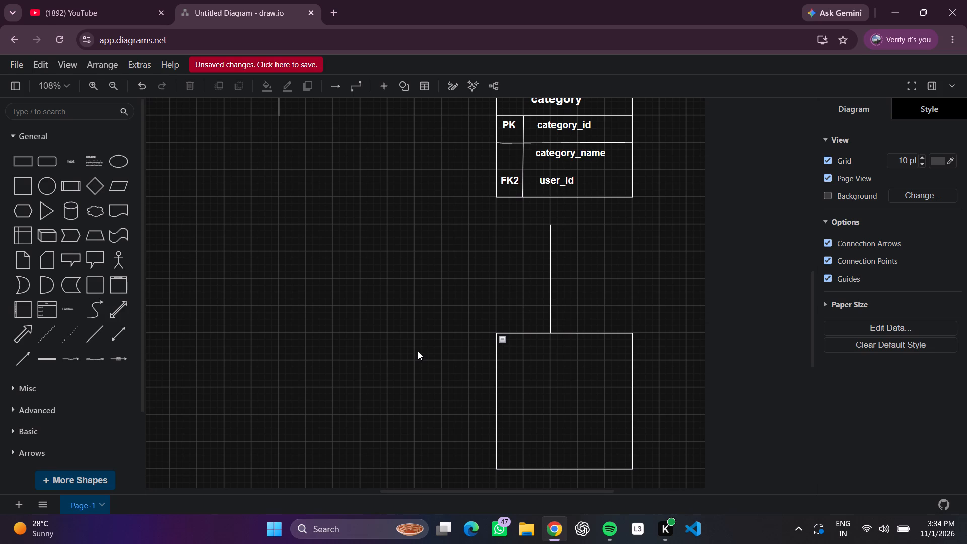
# Switch to Spotify and resume playback of the song Mexico.
pyautogui.click(611, 528)
pyautogui.click(480, 477)
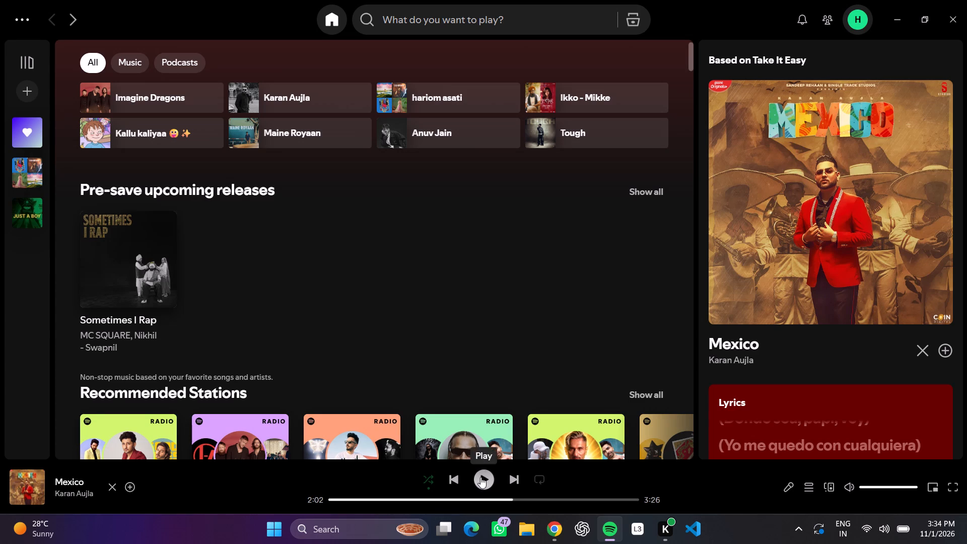
# Save the playing song Mexico to Liked Songs and open its playlist choices.
pyautogui.click(123, 484)
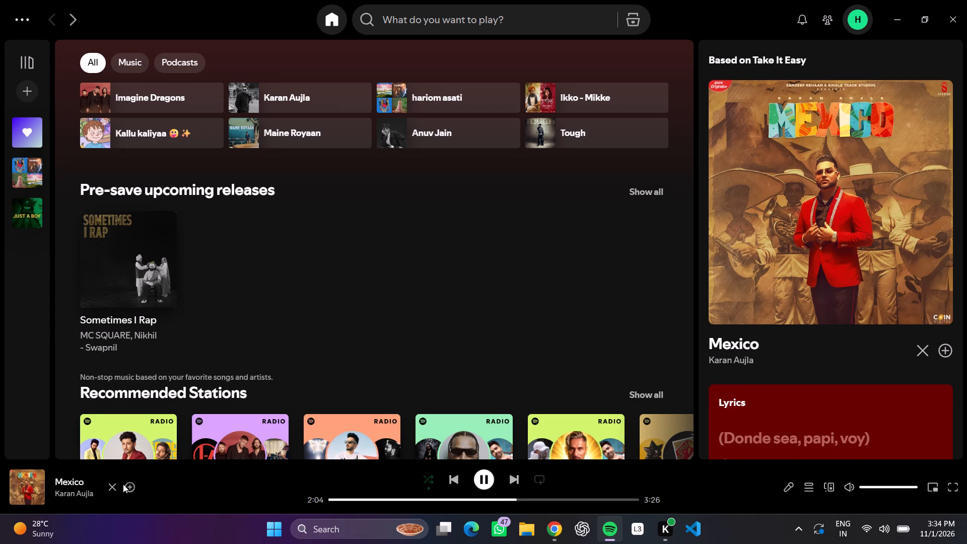
pyautogui.click(125, 485)
pyautogui.click(127, 485)
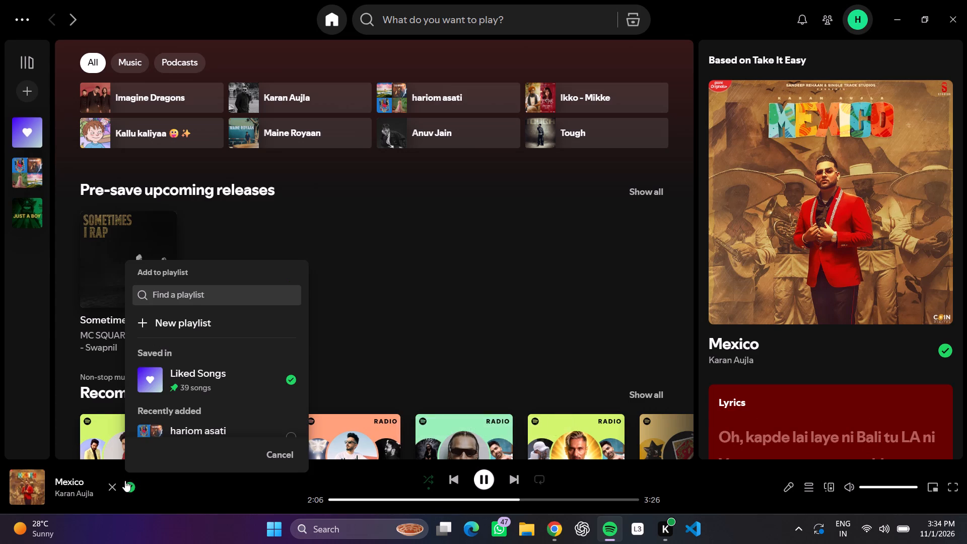
# Add the song Mexico to the recently added playlist, toggle its Liked Songs entry, and save the playlist changes.
pyautogui.click(186, 423)
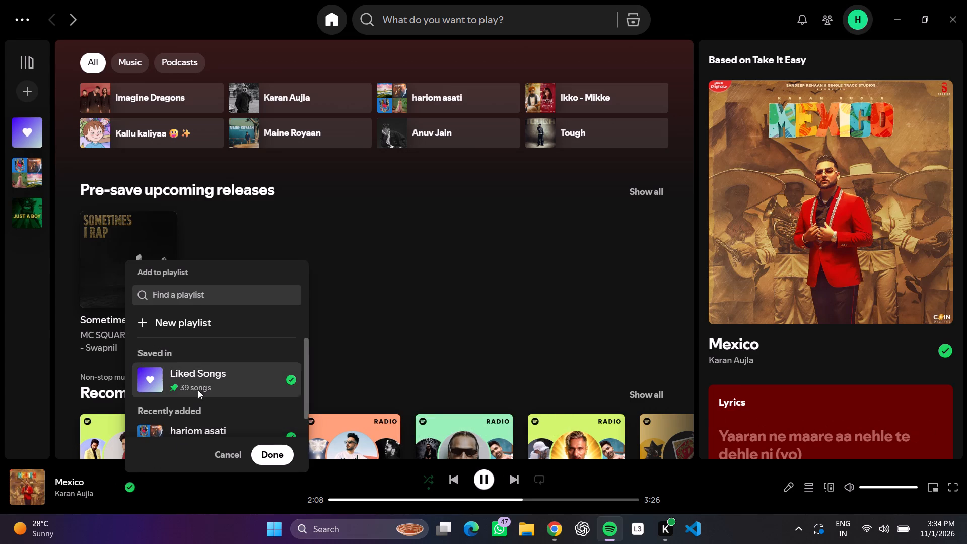
pyautogui.click(199, 387)
pyautogui.click(263, 455)
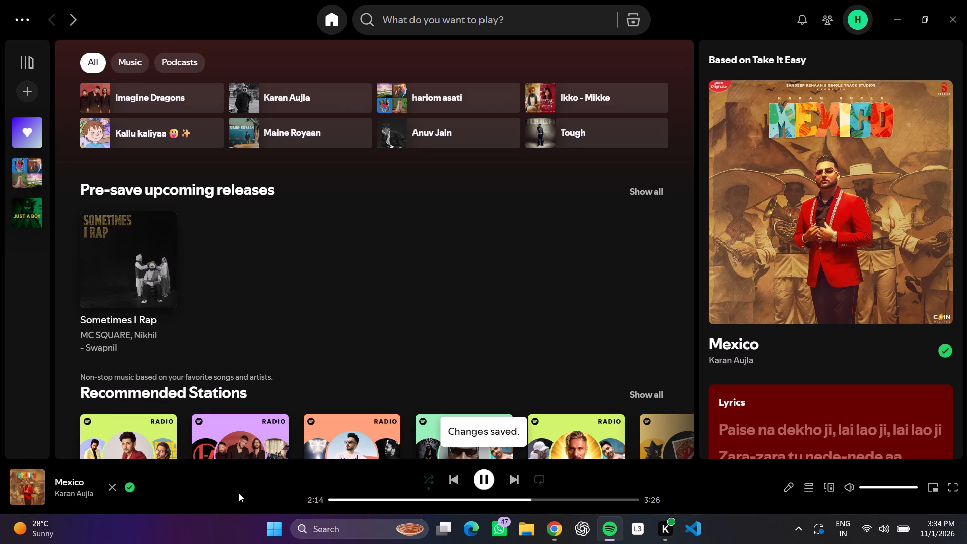
# Switch back to the draw.io diagram and add a vertical divider line near the new container's left side, spanning its top to bottom edges.
pyautogui.click(904, 6)
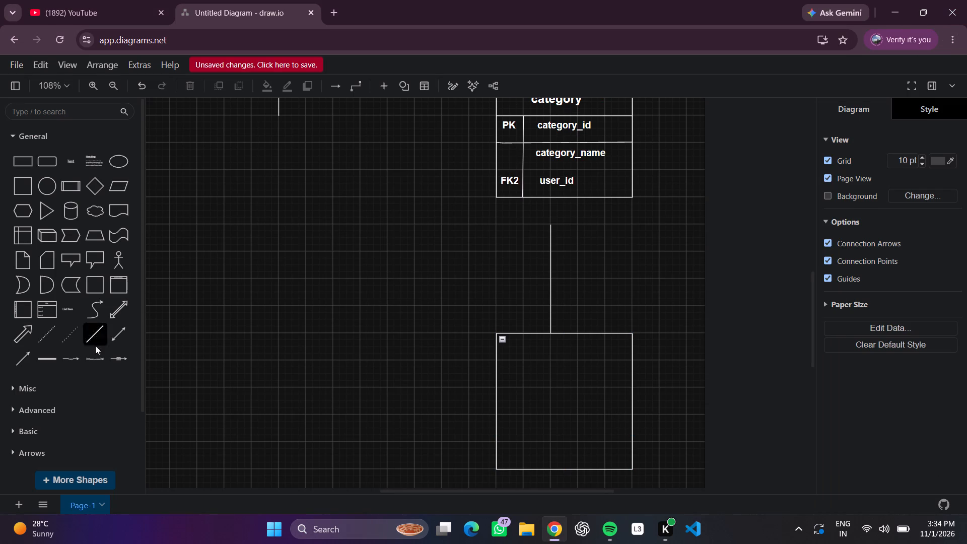
pyautogui.click(83, 333)
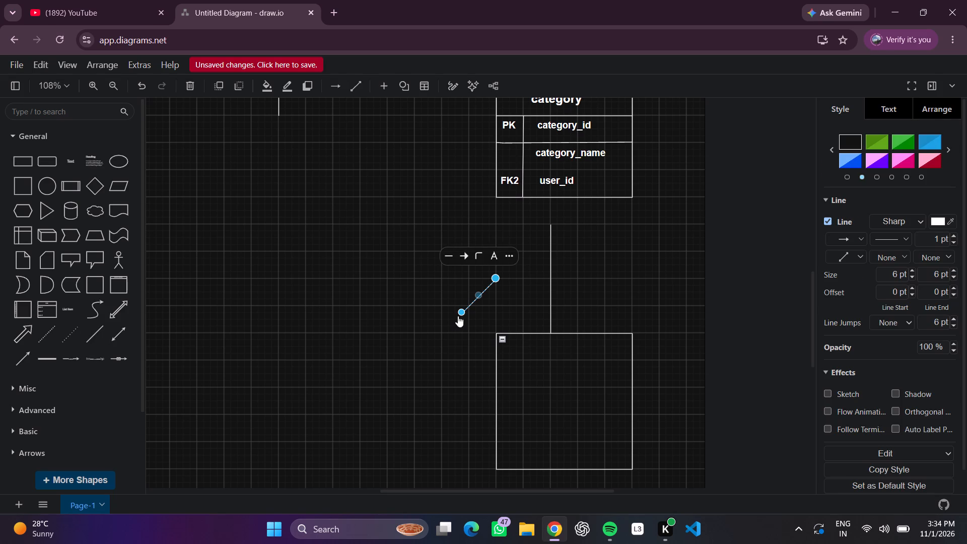
pyautogui.moveTo(459, 311); pyautogui.dragTo(521, 468)
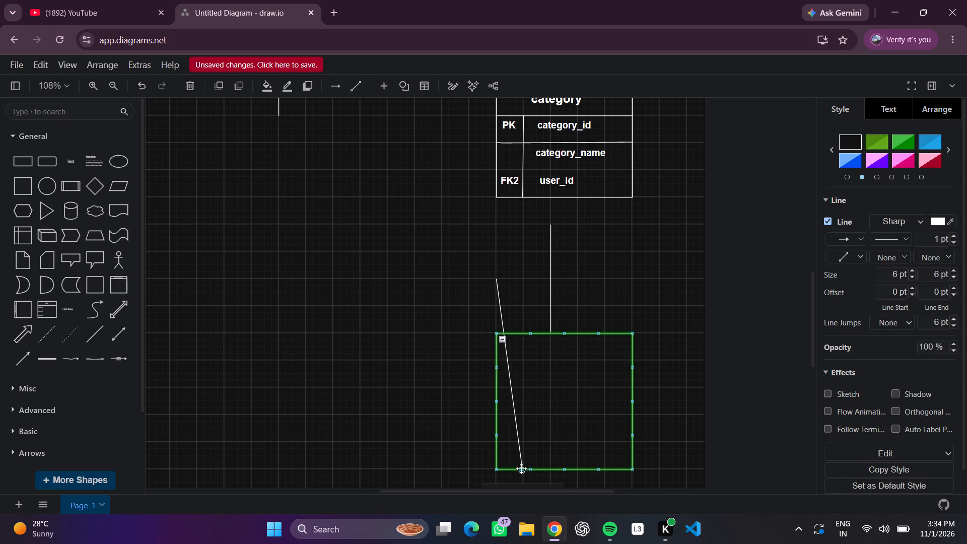
pyautogui.moveTo(521, 468); pyautogui.dragTo(522, 470)
pyautogui.moveTo(492, 278); pyautogui.dragTo(518, 330)
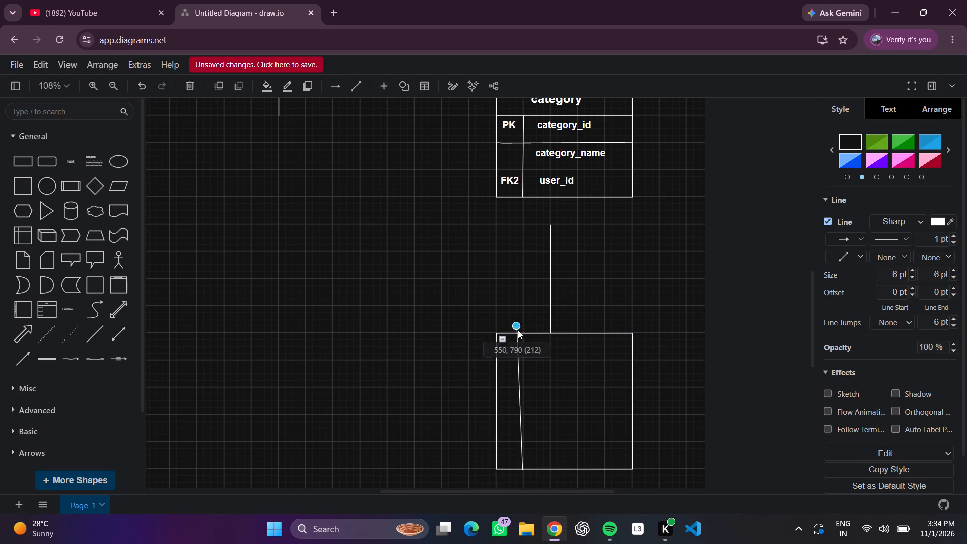
pyautogui.moveTo(518, 330); pyautogui.dragTo(522, 332)
pyautogui.click(503, 271)
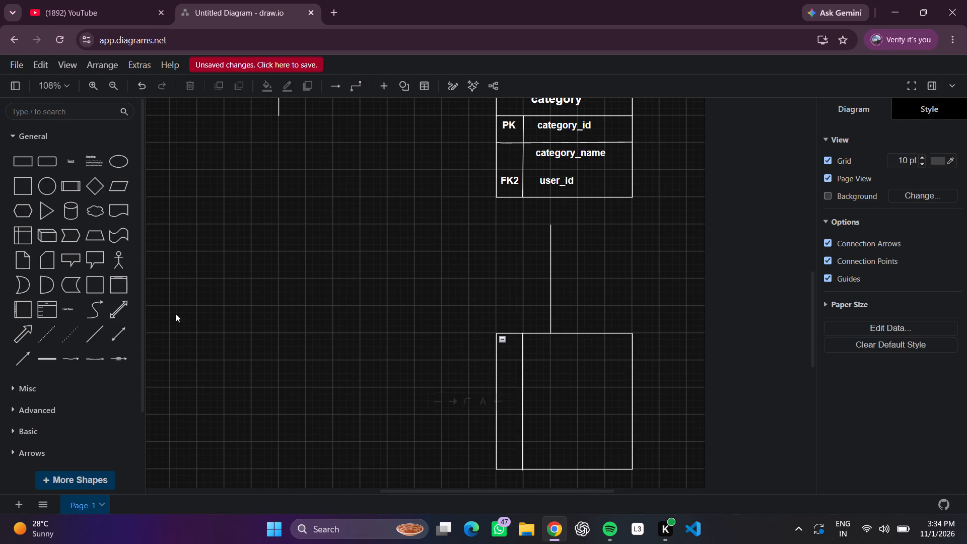
# Add a horizontal line across the new container between its side edges, with the right end 20% down the height.
pyautogui.click(96, 329)
pyautogui.moveTo(460, 313); pyautogui.dragTo(500, 343)
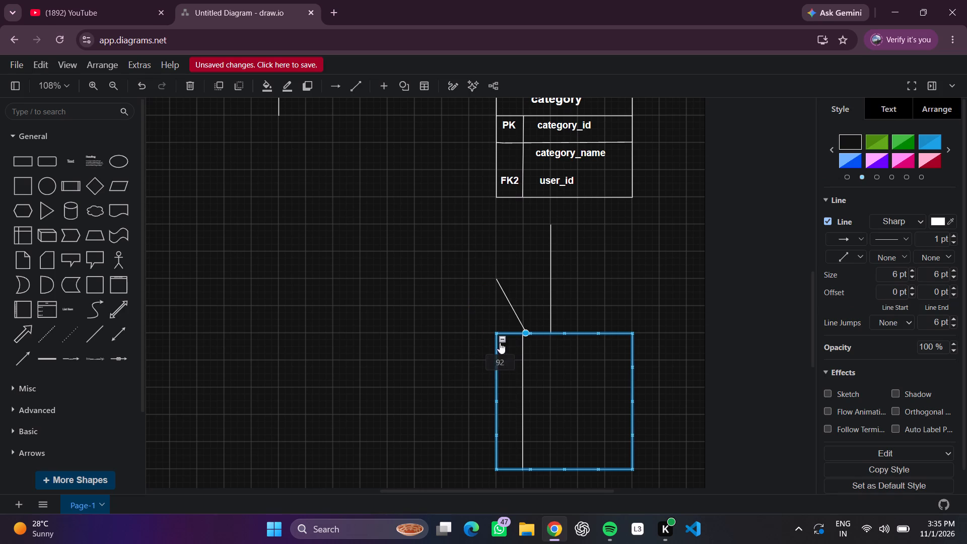
pyautogui.moveTo(500, 343); pyautogui.dragTo(496, 359)
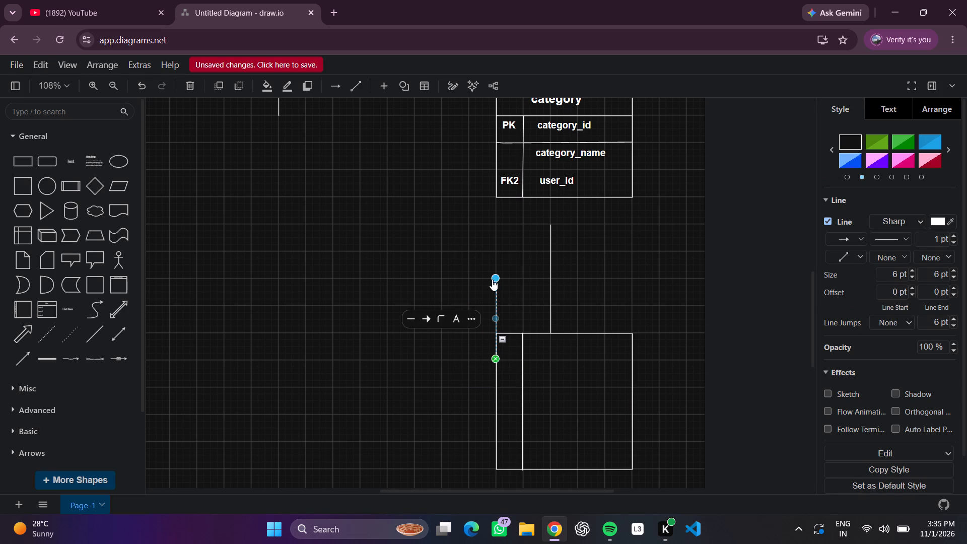
pyautogui.moveTo(493, 280); pyautogui.dragTo(630, 361)
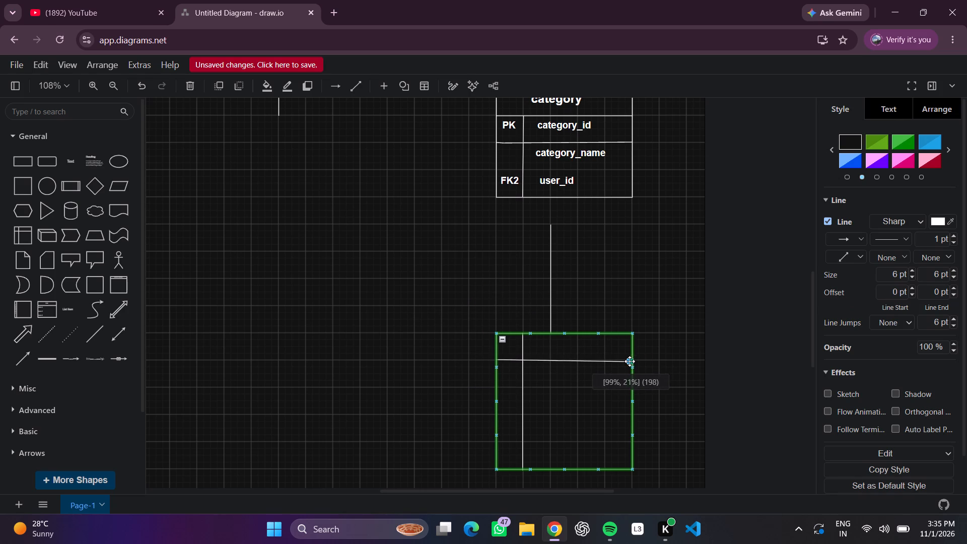
pyautogui.moveTo(630, 361); pyautogui.dragTo(633, 358)
pyautogui.click(667, 334)
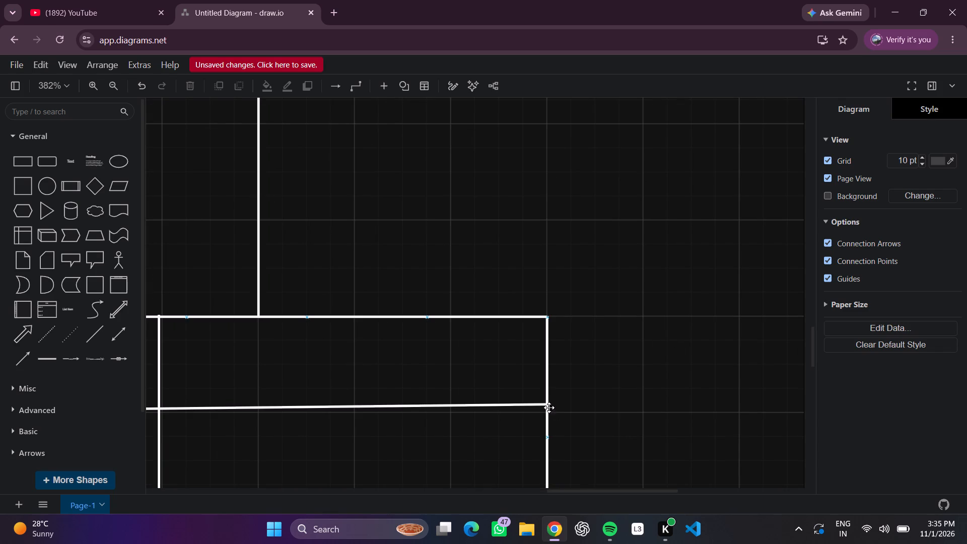
pyautogui.moveTo(548, 406); pyautogui.dragTo(547, 414)
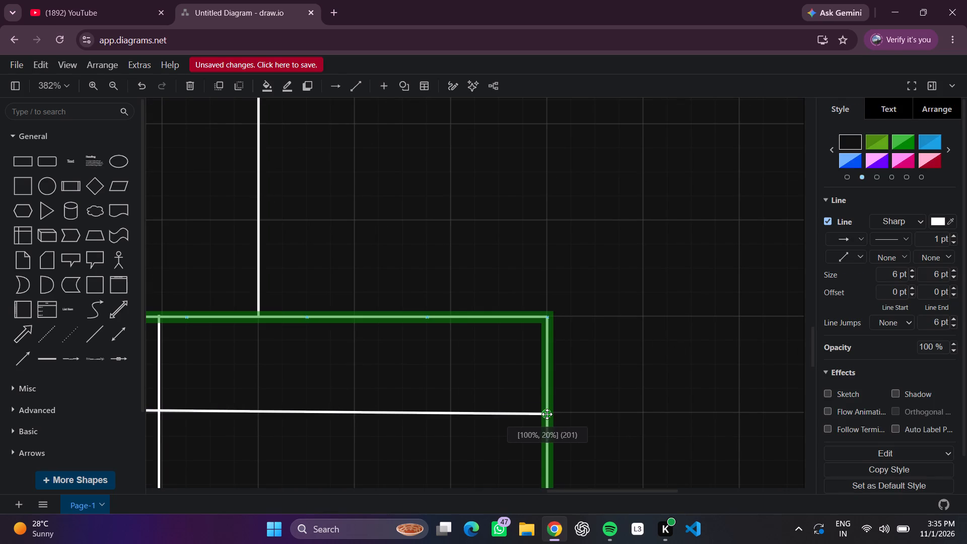
pyautogui.moveTo(547, 414); pyautogui.dragTo(547, 413)
pyautogui.click(627, 381)
# Add a second horizontal row line across the new container, about 40% down from its top edge.
pyautogui.hscroll(2, 628, 381)
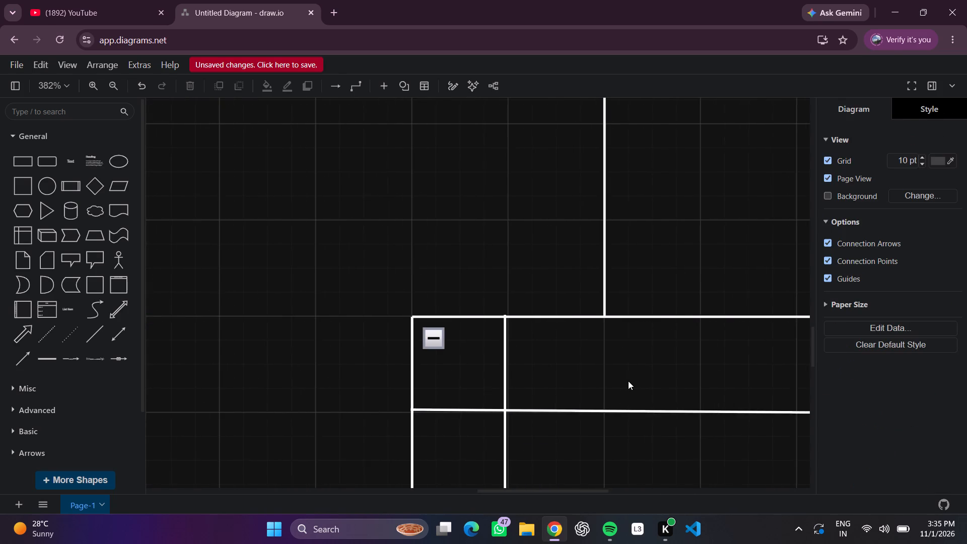
pyautogui.hscroll(1, 628, 381)
pyautogui.scroll(-2, 628, 381)
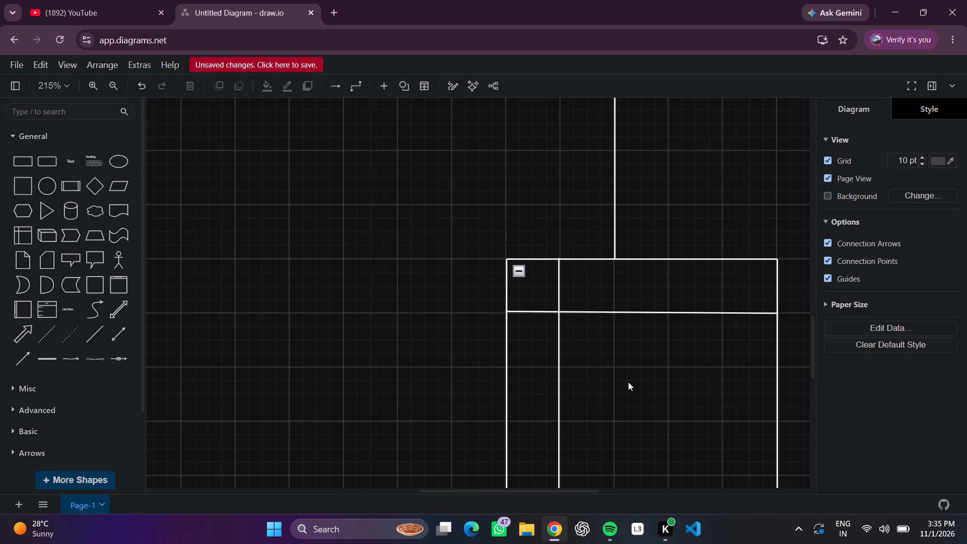
pyautogui.click(95, 331)
pyautogui.moveTo(439, 323); pyautogui.dragTo(505, 352)
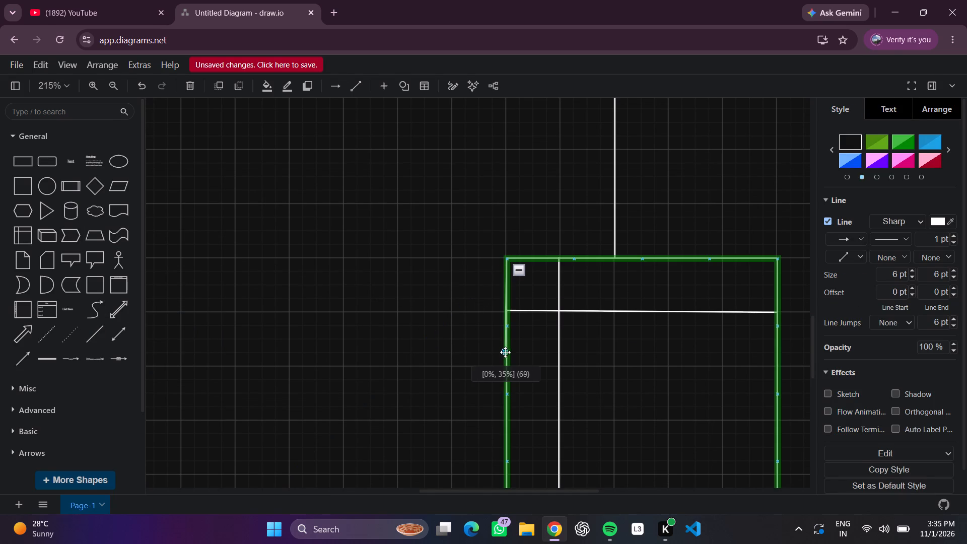
pyautogui.moveTo(505, 352); pyautogui.dragTo(505, 365)
pyautogui.moveTo(505, 259); pyautogui.dragTo(687, 341)
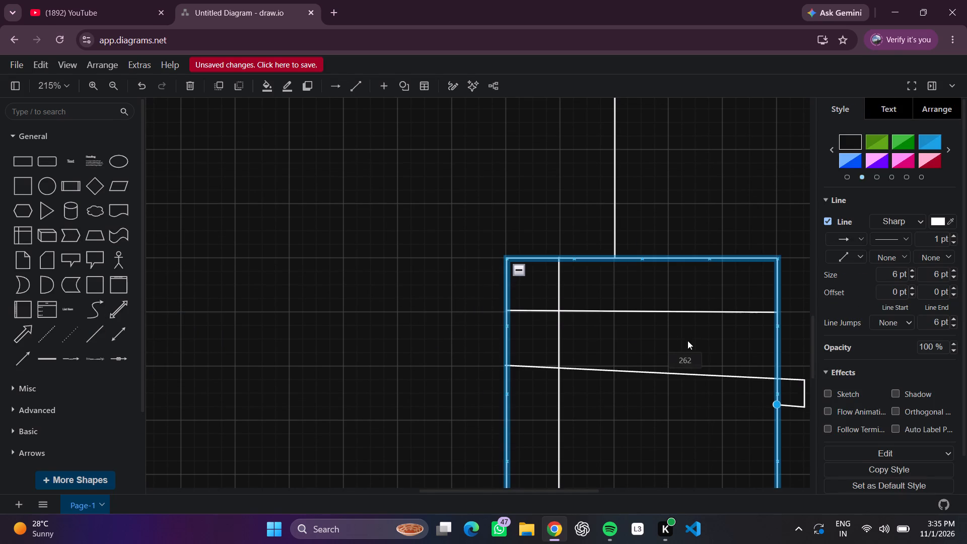
pyautogui.moveTo(687, 341); pyautogui.dragTo(778, 366)
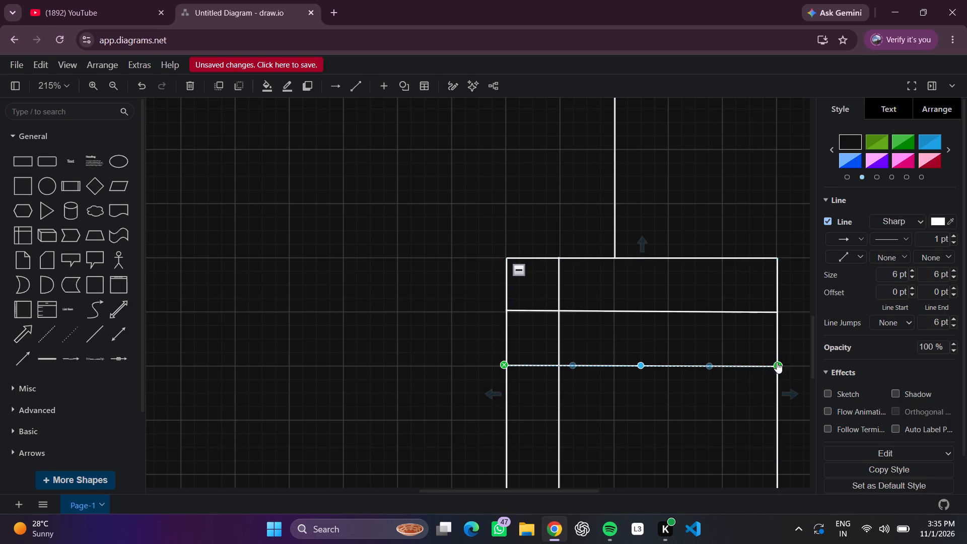
pyautogui.click(791, 345)
pyautogui.hscroll(-1, 786, 345)
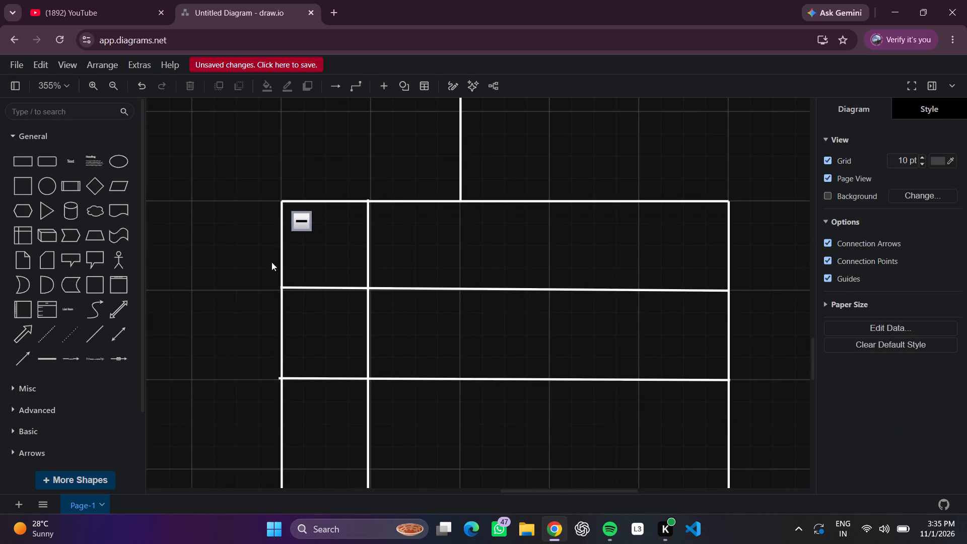
# Shorten the vertical column divider so its top end starts at the first horizontal row line.
pyautogui.click(366, 240)
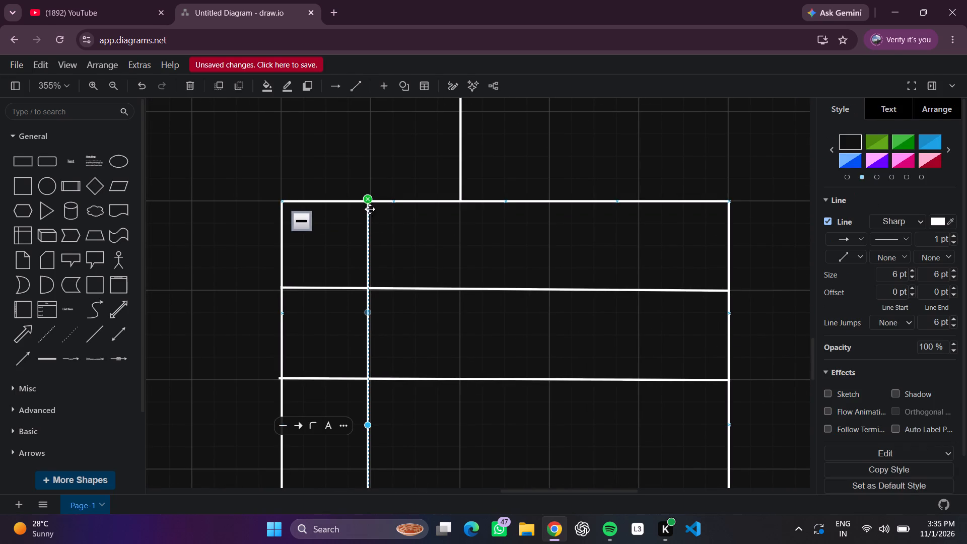
pyautogui.moveTo(367, 197); pyautogui.dragTo(370, 286)
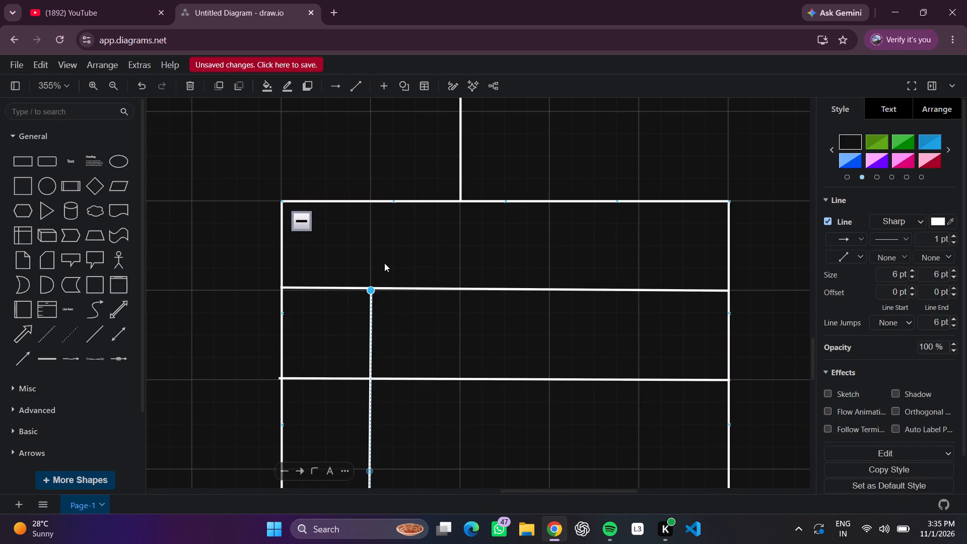
pyautogui.click(386, 260)
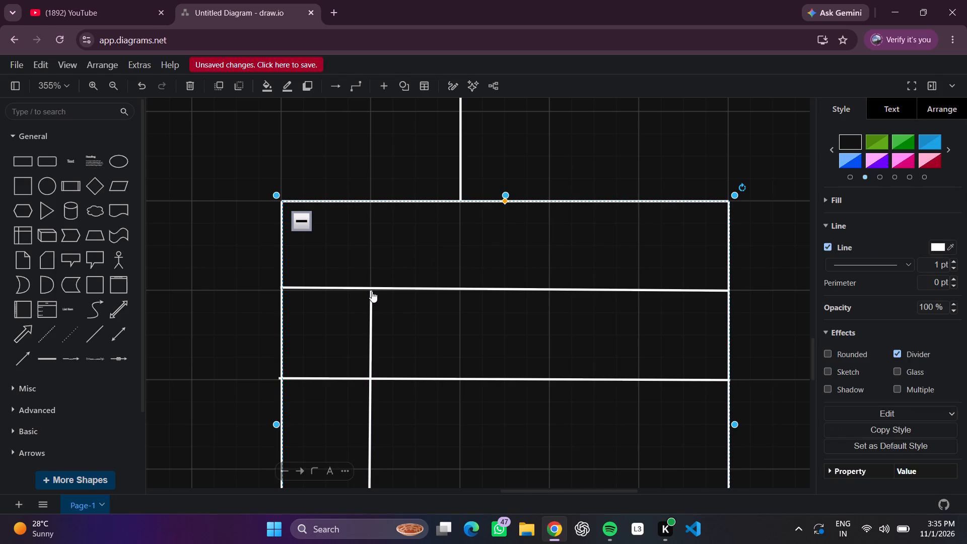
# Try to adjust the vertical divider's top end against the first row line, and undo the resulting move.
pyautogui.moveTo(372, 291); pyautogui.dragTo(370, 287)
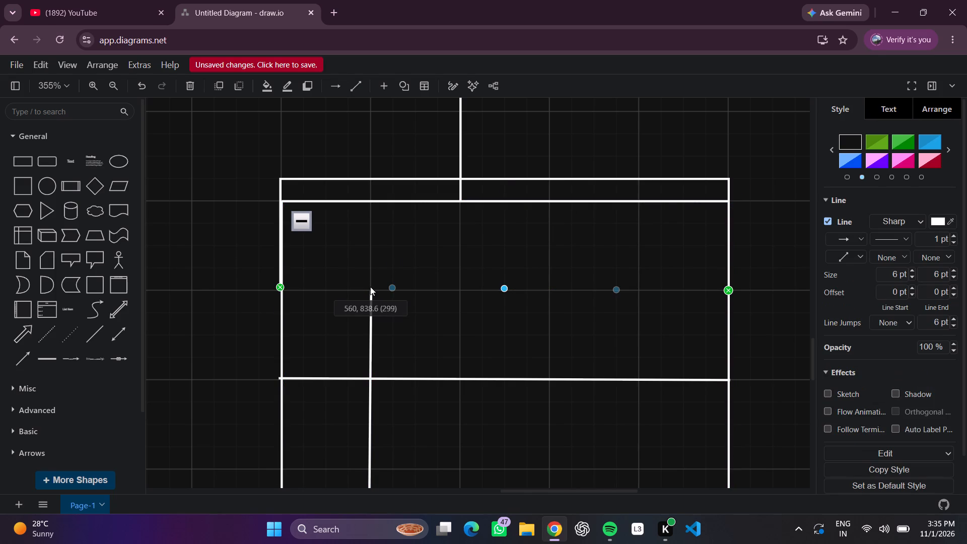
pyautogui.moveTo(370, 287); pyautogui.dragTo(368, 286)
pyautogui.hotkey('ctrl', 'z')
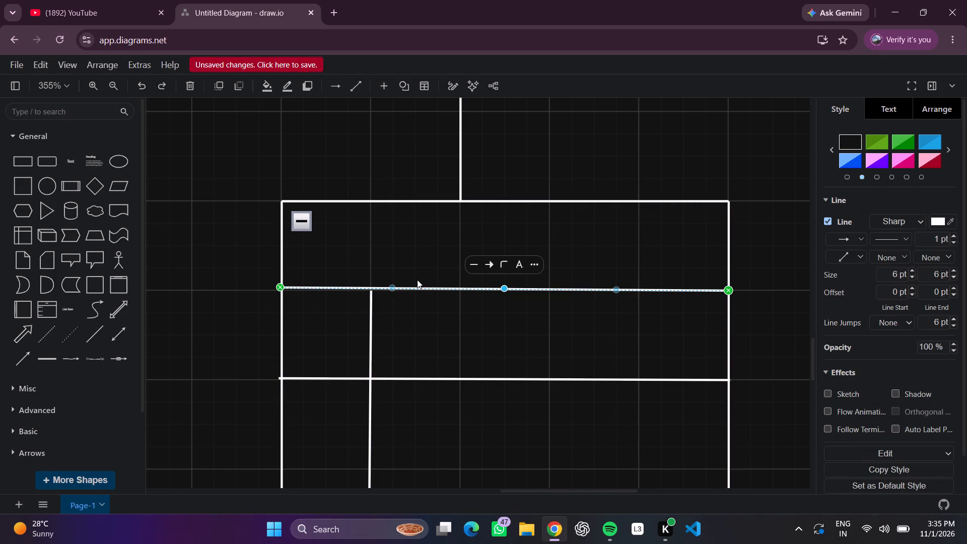
# Level the first horizontal row line by moving its left end to 20% down the container's left edge.
pyautogui.scroll(-4, 966, 0)
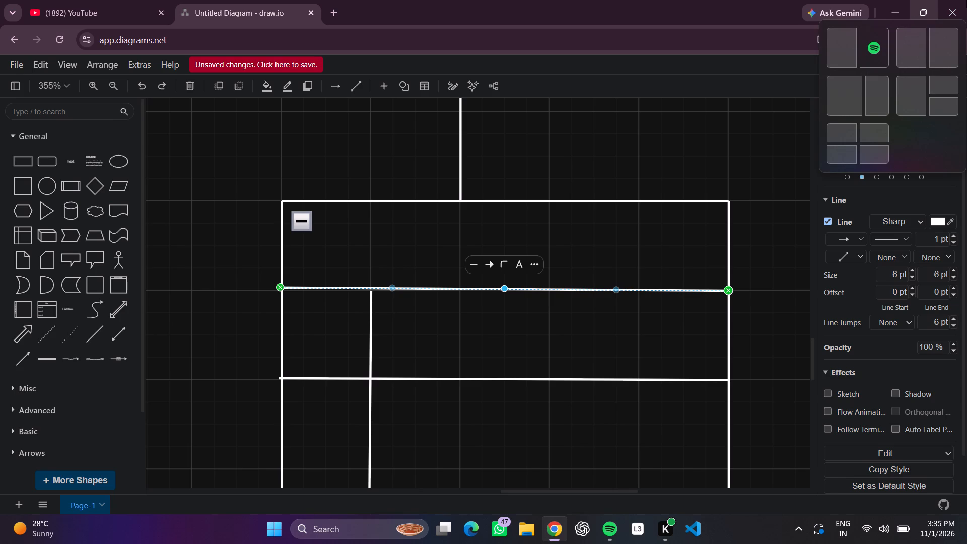
pyautogui.click(735, 165)
pyautogui.hscroll(3, 735, 165)
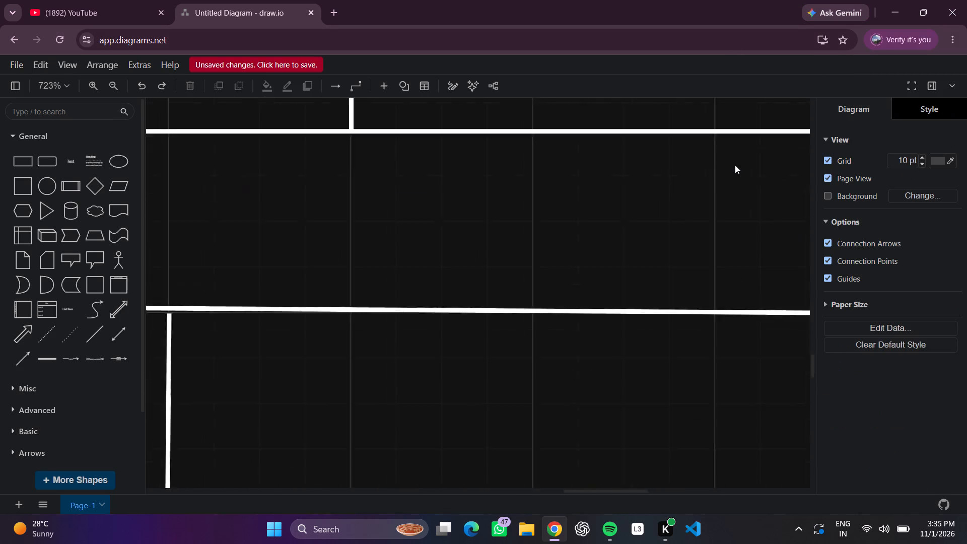
pyautogui.hscroll(2, 735, 165)
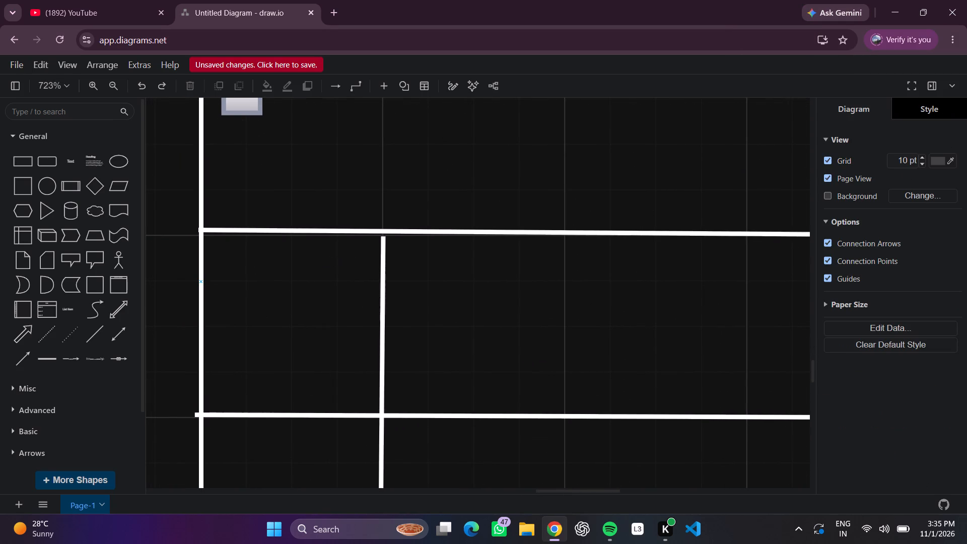
pyautogui.moveTo(201, 228); pyautogui.dragTo(201, 233)
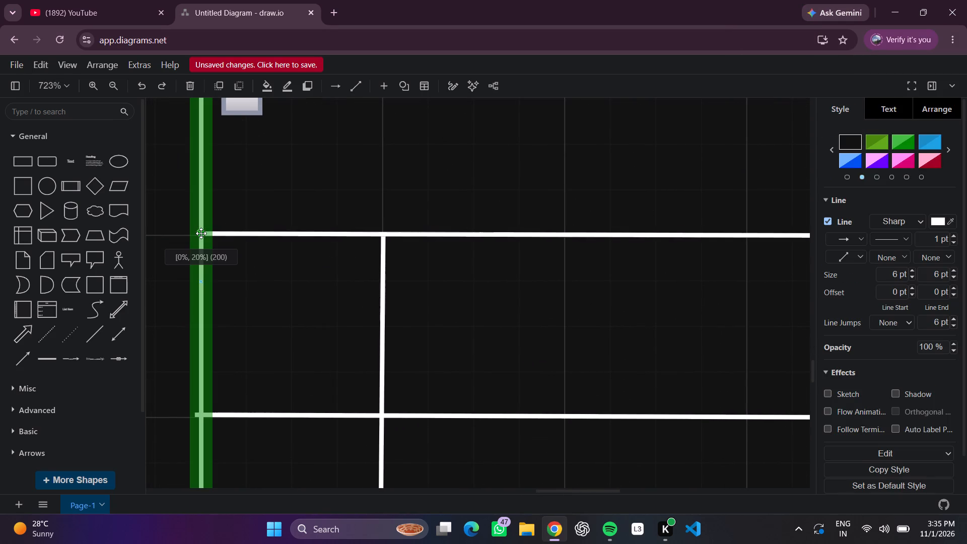
pyautogui.moveTo(201, 233); pyautogui.dragTo(201, 235)
pyautogui.click(292, 193)
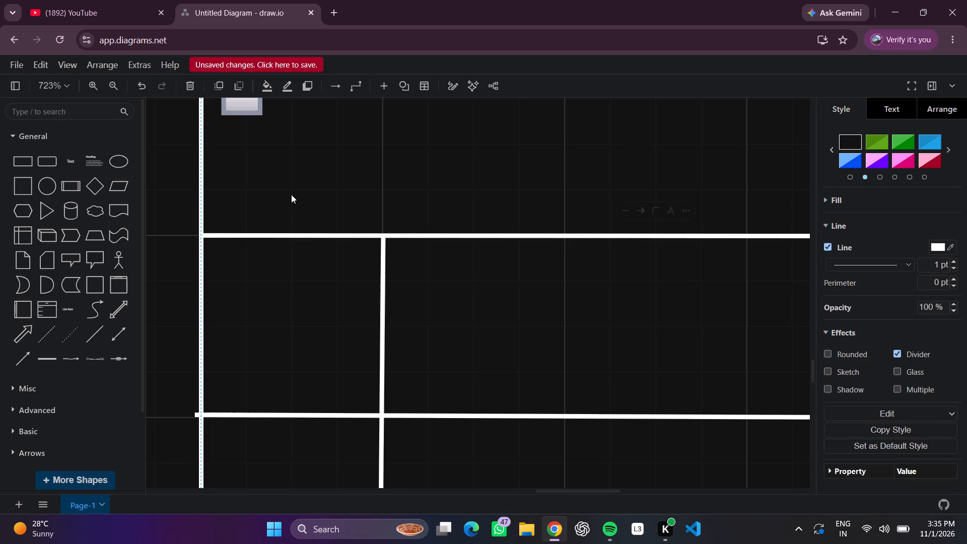
# Add a text label reading "category" in the new container's header row.
pyautogui.scroll(1, 291, 194)
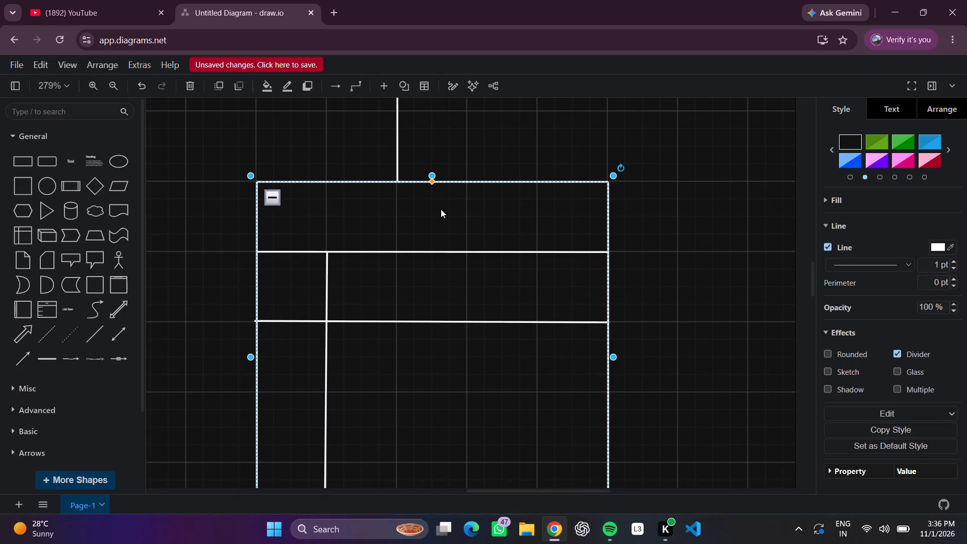
pyautogui.tripleClick(423, 213)
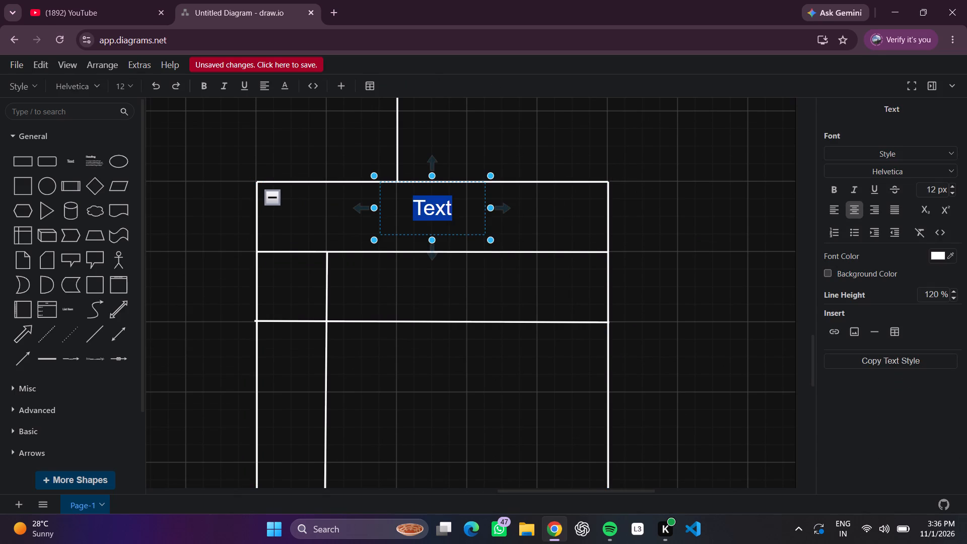
pyautogui.press('BackSpace')
pyautogui.write('care')
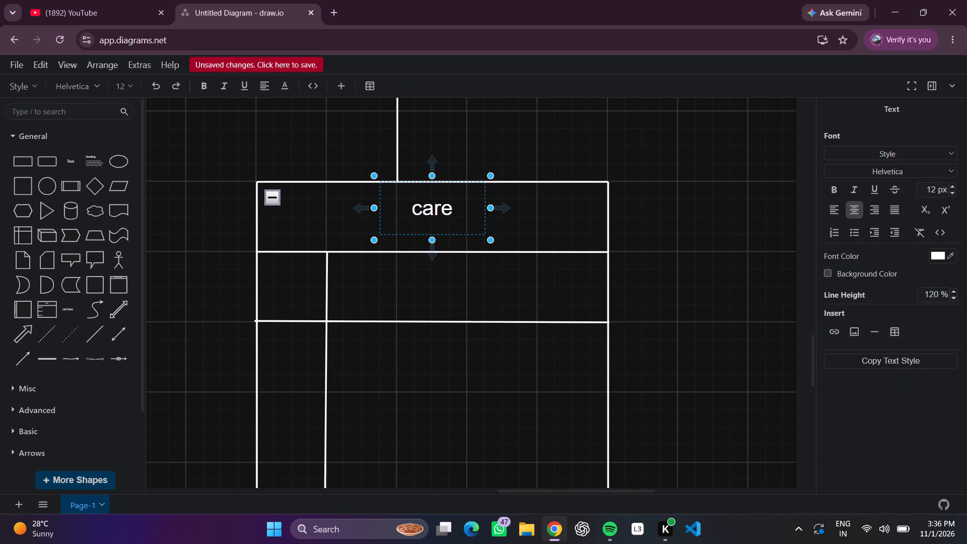
pyautogui.press('BackSpace')
pyautogui.press('BackSpace')
pyautogui.write('tegp')
pyautogui.press('BackSpace')
pyautogui.write('ory')
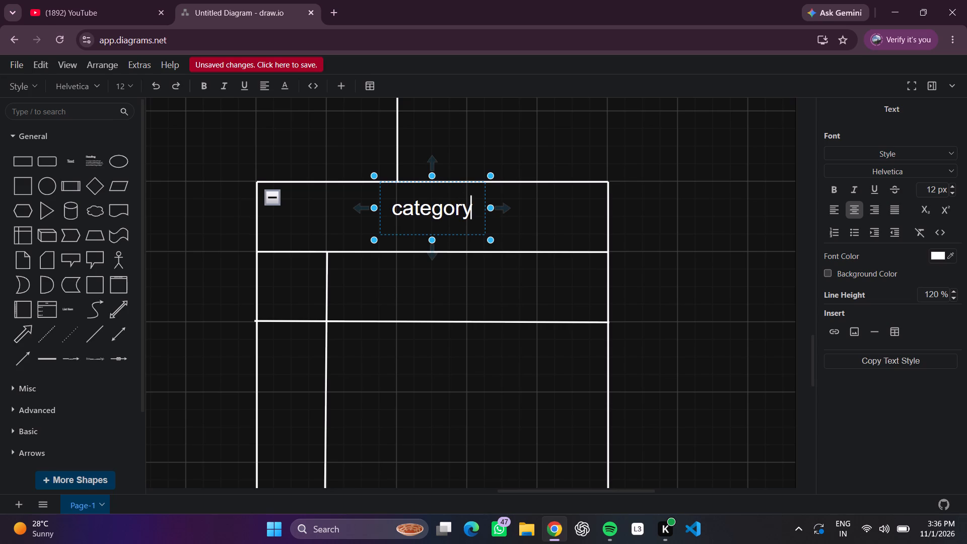
pyautogui.click(650, 148)
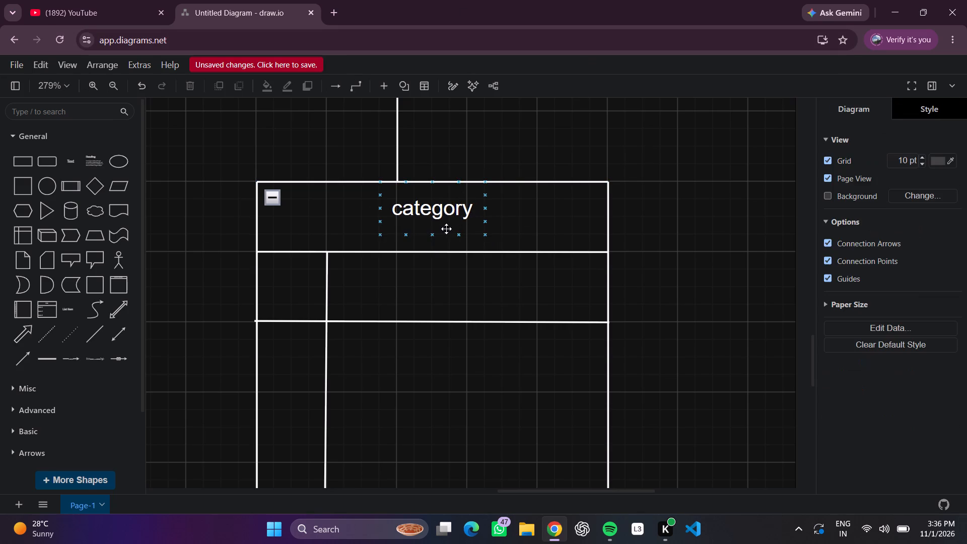
# Apply the Heading 3 style to the new container's "category" label and select the label.
pyautogui.click(445, 225)
pyautogui.click(446, 225)
pyautogui.click(853, 155)
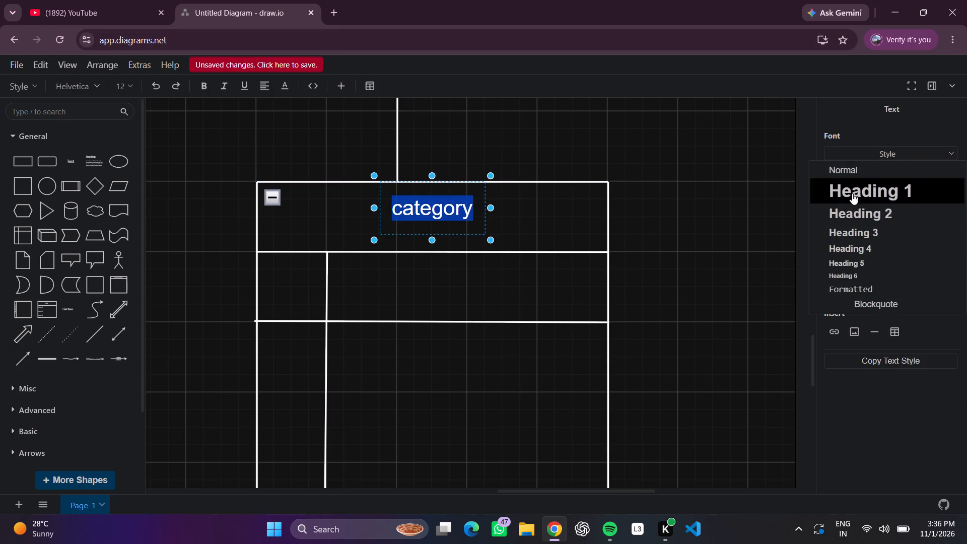
pyautogui.click(862, 234)
pyautogui.click(718, 240)
pyautogui.moveTo(436, 211); pyautogui.dragTo(437, 212)
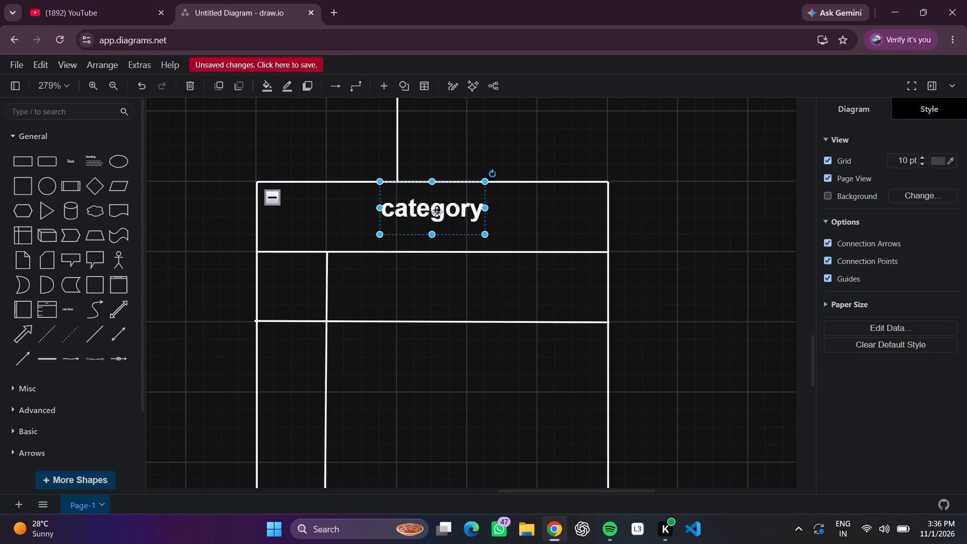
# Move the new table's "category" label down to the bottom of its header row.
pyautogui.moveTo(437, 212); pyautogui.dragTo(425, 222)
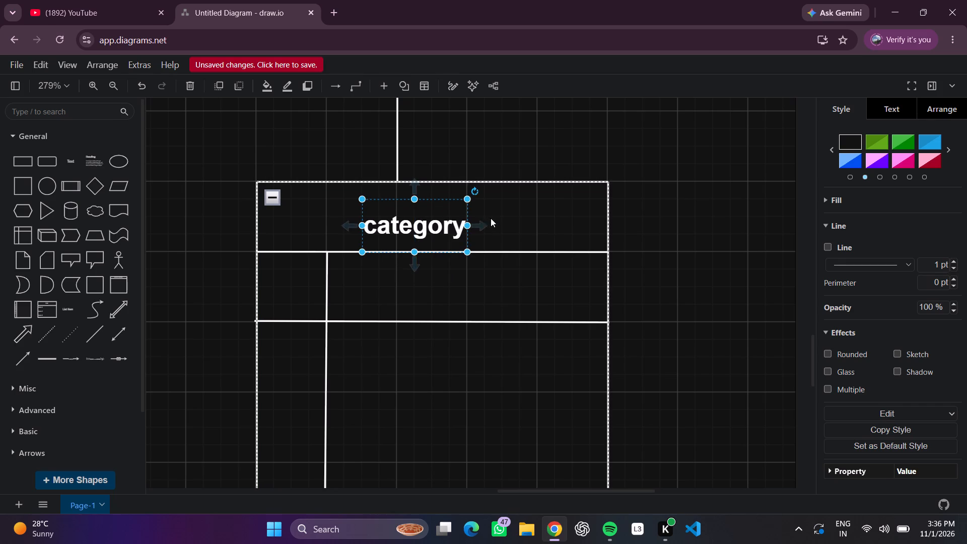
# Delete the "category" label from the new table's header row and add a text label reading "budget" in its place.
pyautogui.scroll(3, 597, 219)
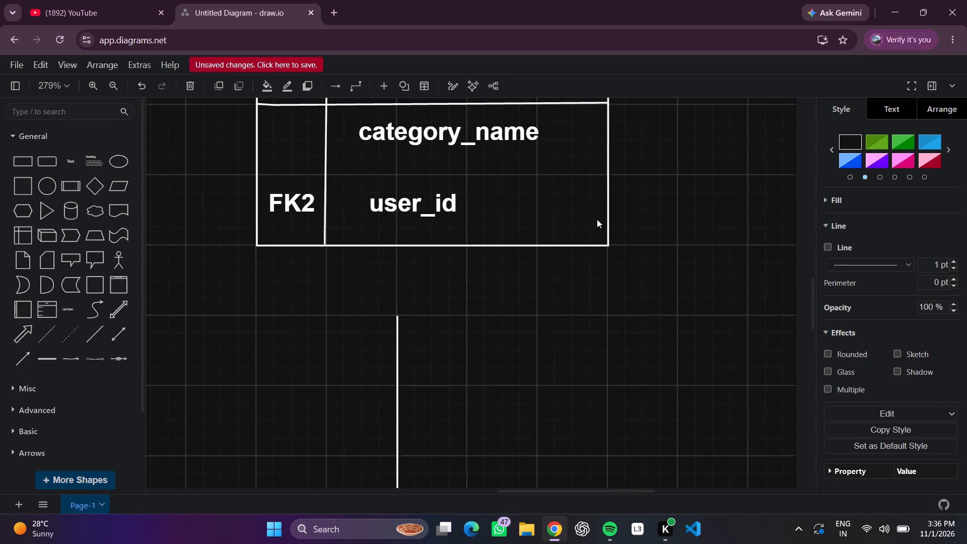
pyautogui.scroll(3, 597, 219)
pyautogui.scroll(-2, 597, 219)
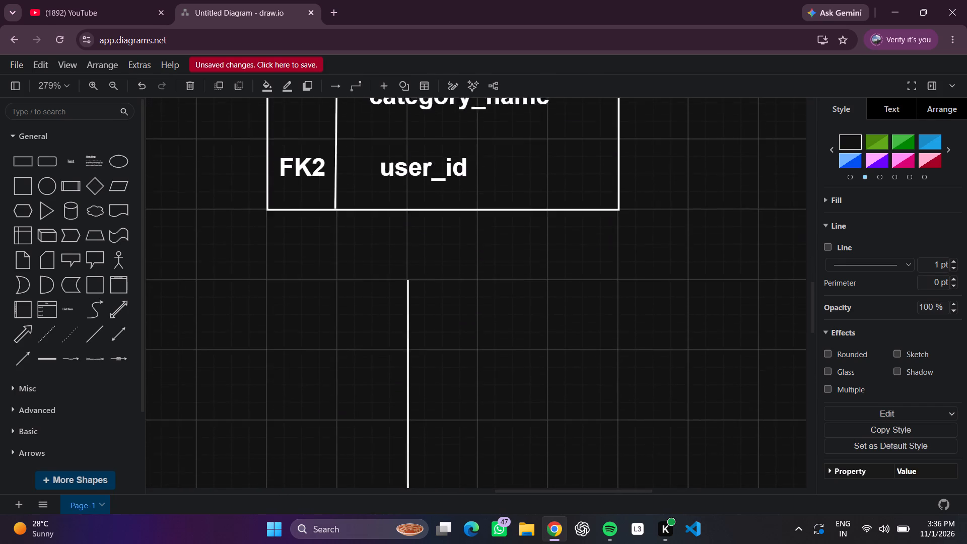
pyautogui.scroll(-4, 597, 219)
pyautogui.press('BackSpace')
pyautogui.press('BackSpace')
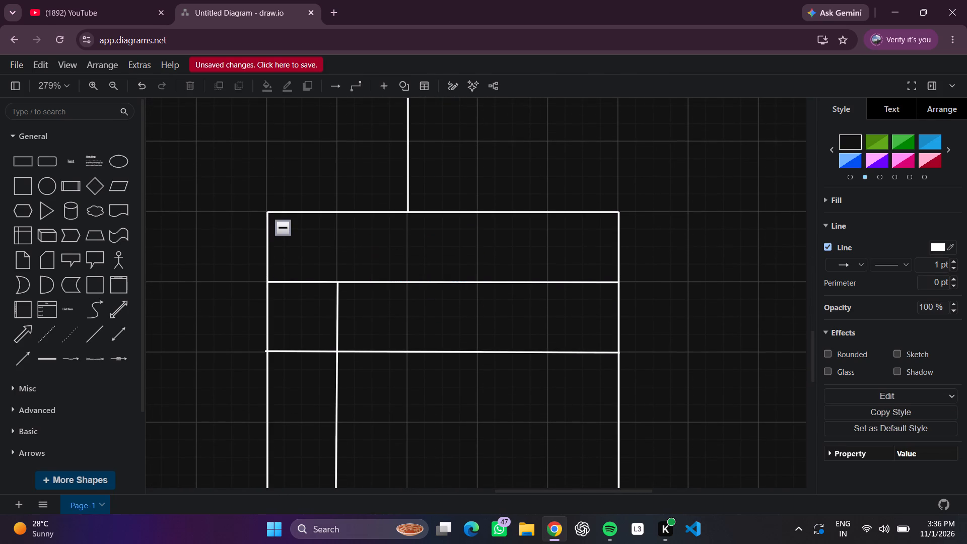
pyautogui.write('bu')
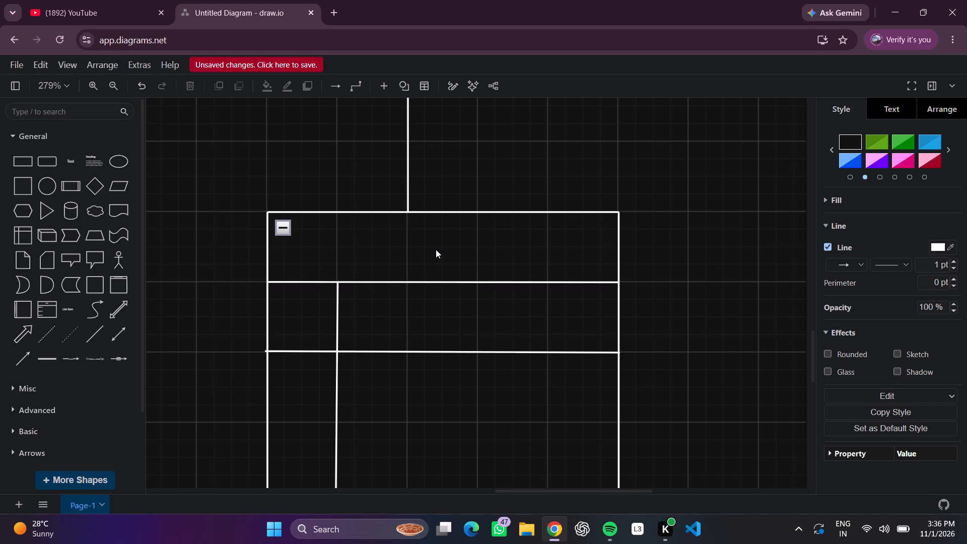
pyautogui.tripleClick(436, 249)
pyautogui.press('BackSpace')
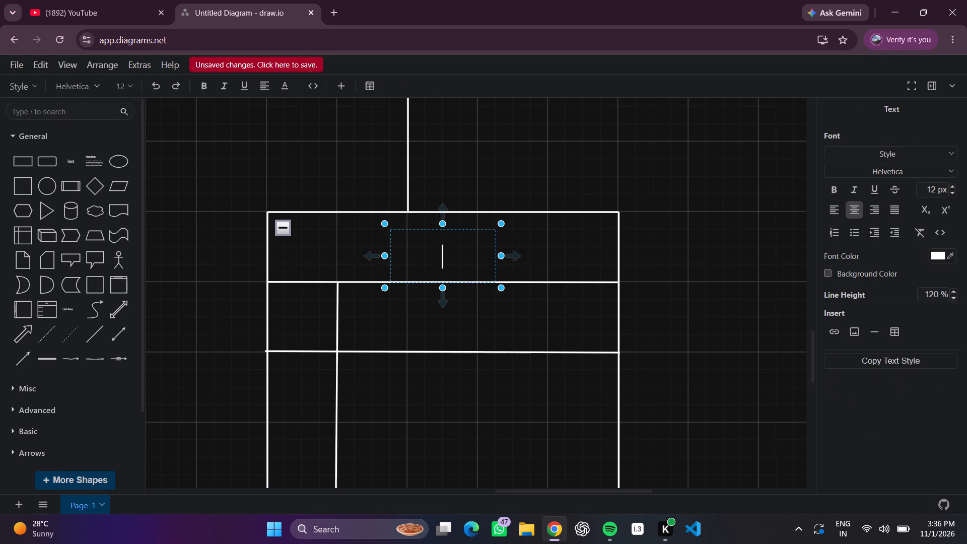
pyautogui.write('budget')
pyautogui.click(744, 231)
# Apply the Heading 2 style to the "budget" label text.
pyautogui.doubleClick(436, 259)
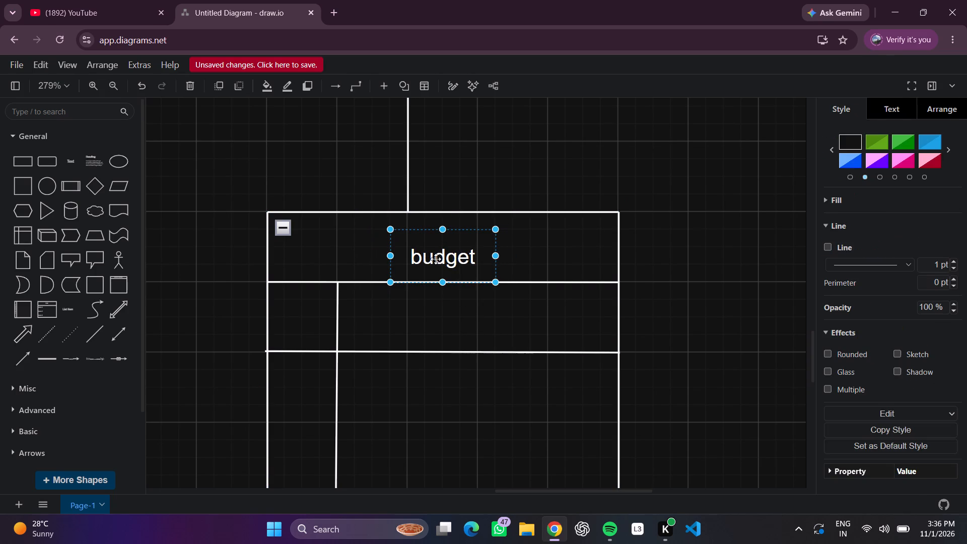
pyautogui.doubleClick(492, 262)
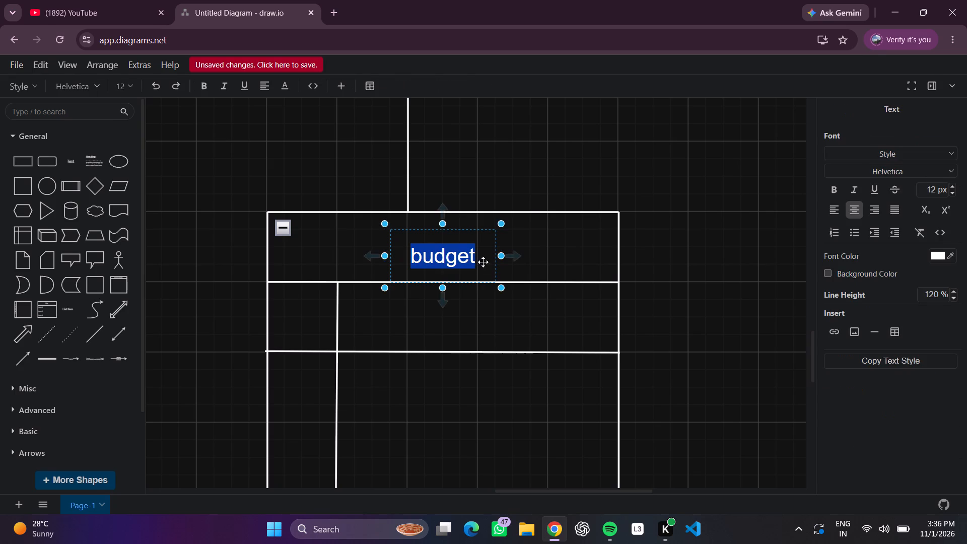
pyautogui.click(875, 144)
pyautogui.click(873, 146)
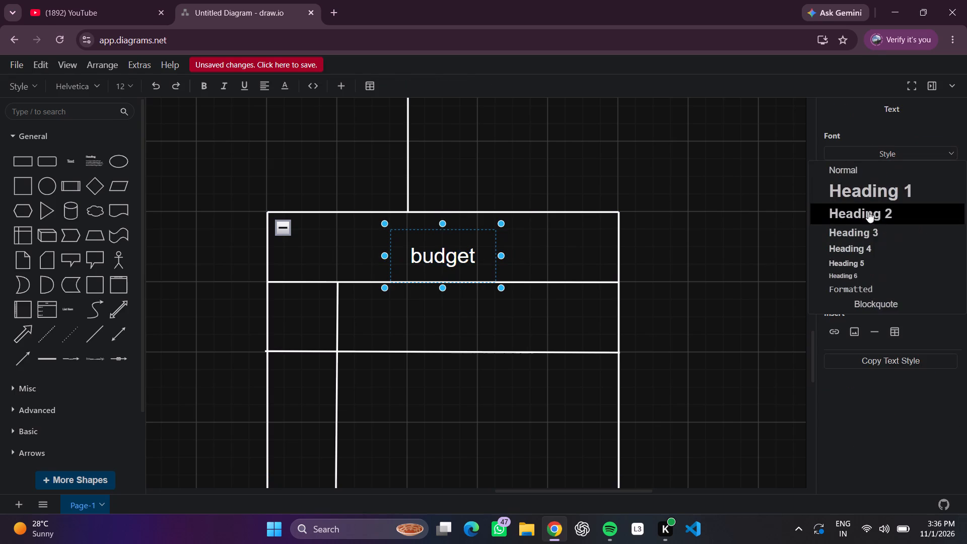
pyautogui.click(874, 215)
pyautogui.click(792, 243)
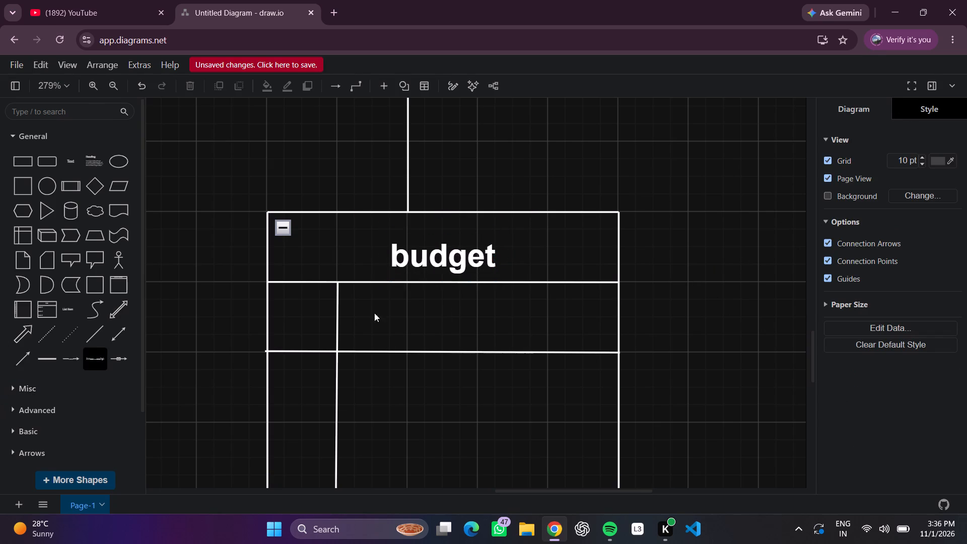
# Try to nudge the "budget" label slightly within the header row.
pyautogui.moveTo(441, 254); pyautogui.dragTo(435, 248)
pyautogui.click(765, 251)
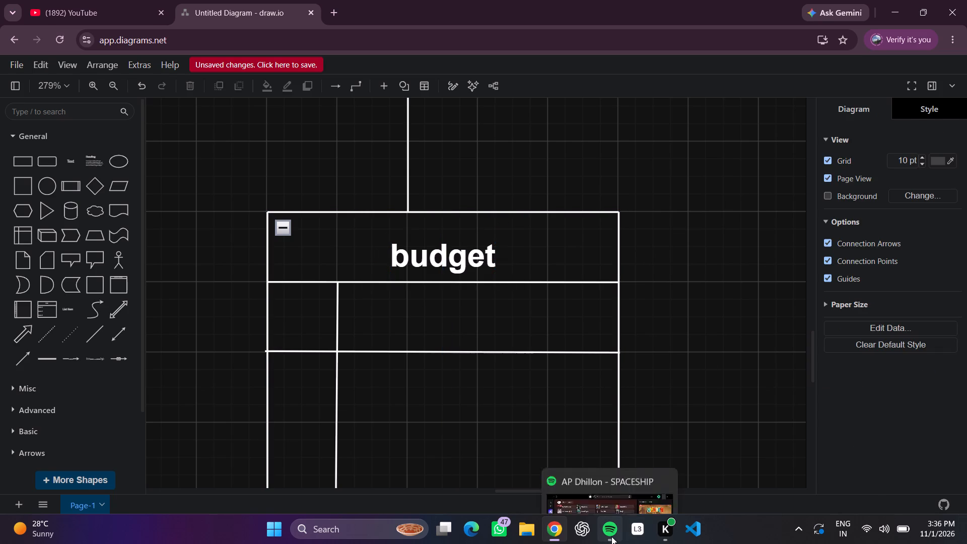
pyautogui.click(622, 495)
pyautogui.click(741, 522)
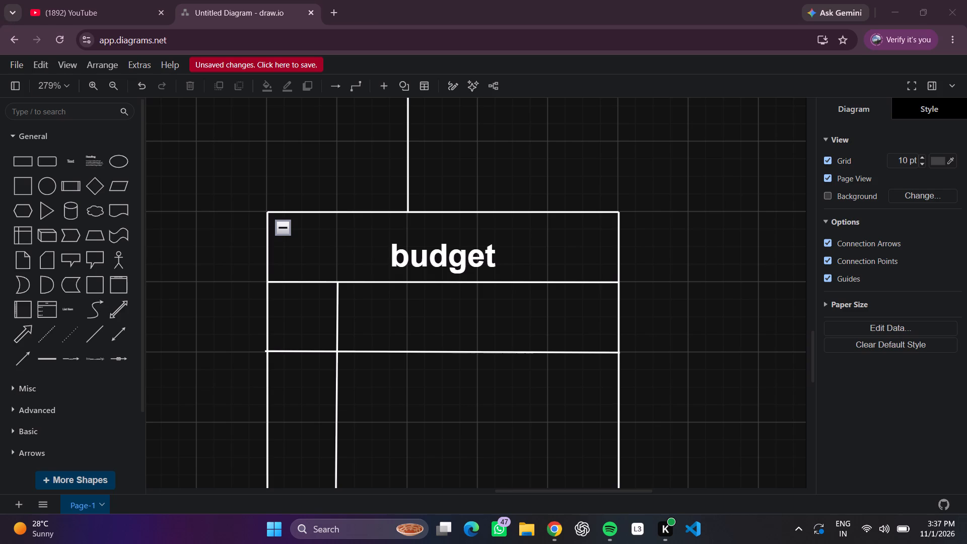
# Widen the "budget" label's text box leftward to the key column divider, and shift the label to the middle of the header row.
pyautogui.click(429, 257)
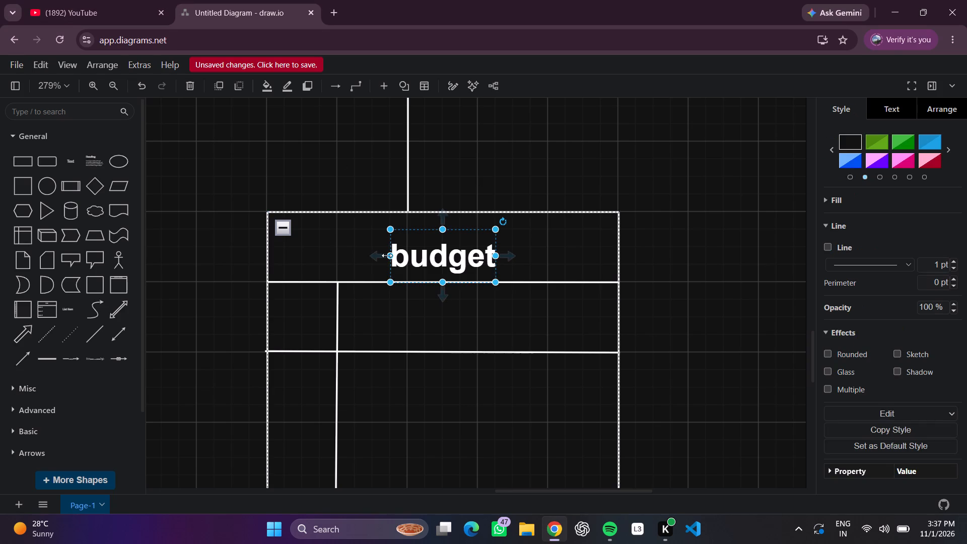
pyautogui.moveTo(388, 254); pyautogui.dragTo(331, 254)
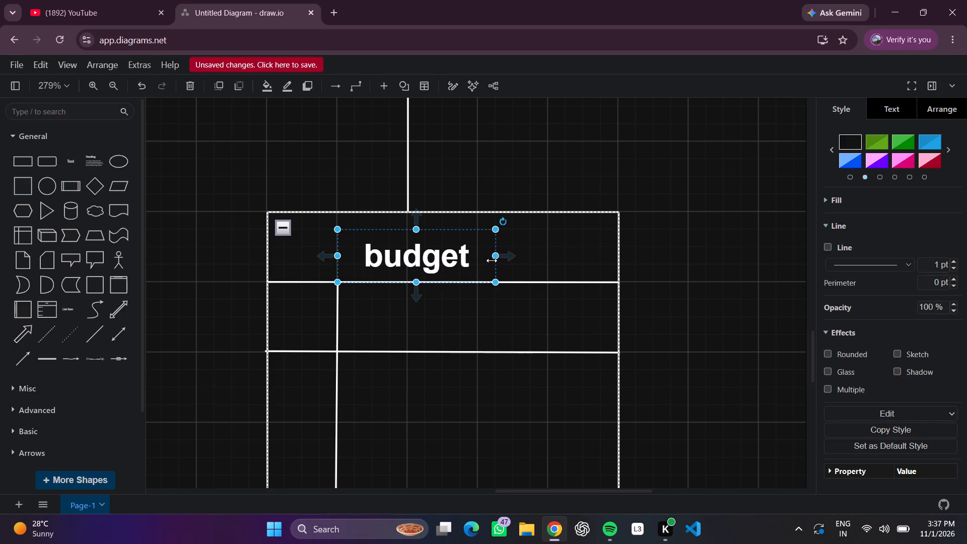
pyautogui.moveTo(432, 259); pyautogui.dragTo(448, 251)
pyautogui.click(697, 182)
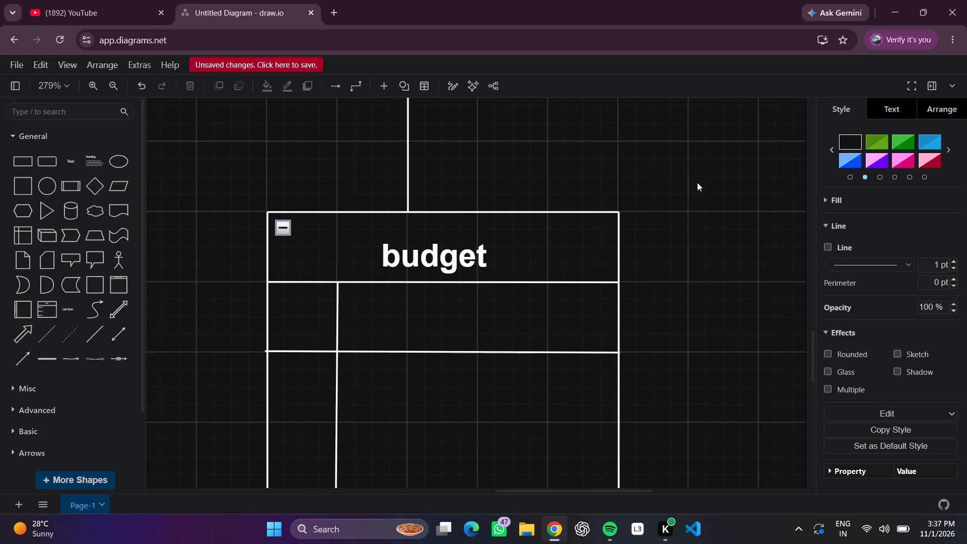
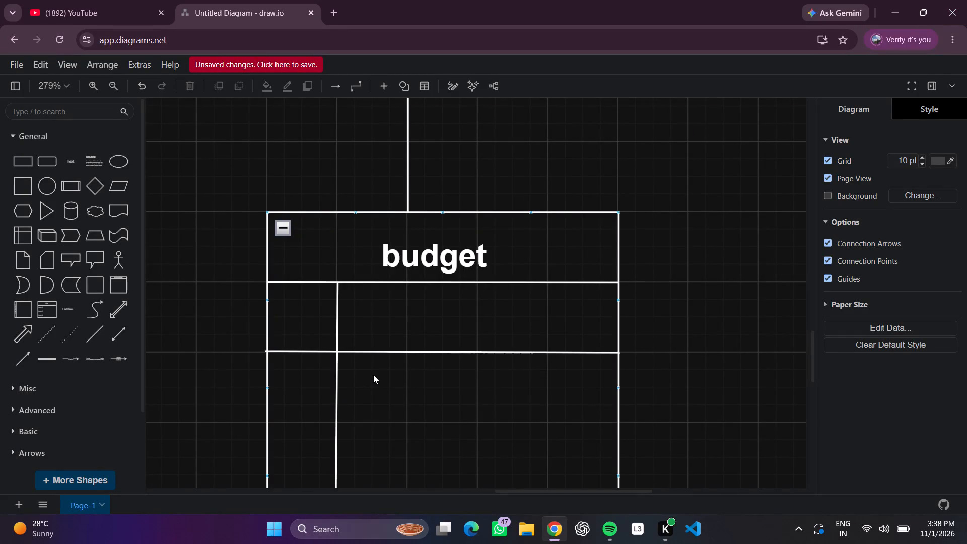
# Straighten the budget table's key column divider by moving its lower end onto the table's bottom border.
pyautogui.scroll(-1, 373, 375)
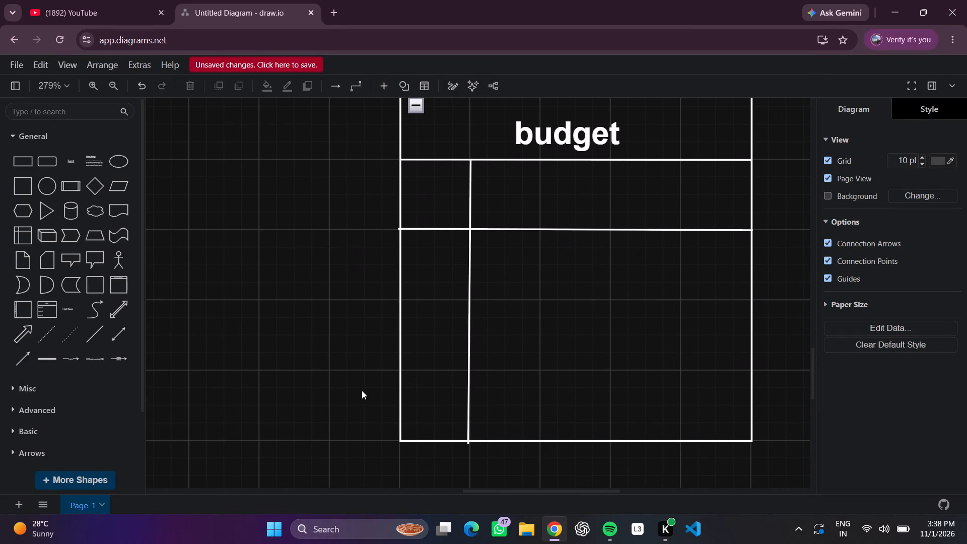
pyautogui.scroll(-2, 362, 390)
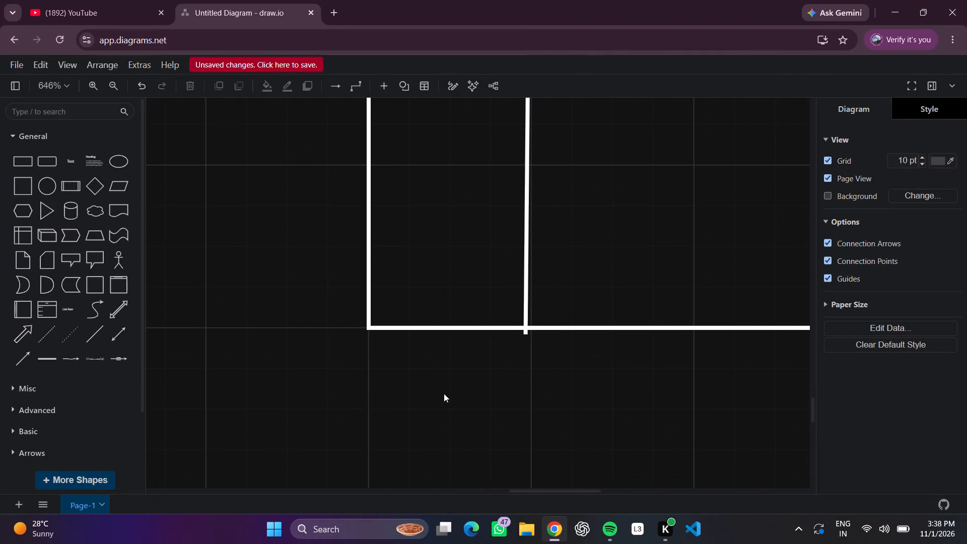
pyautogui.click(527, 331)
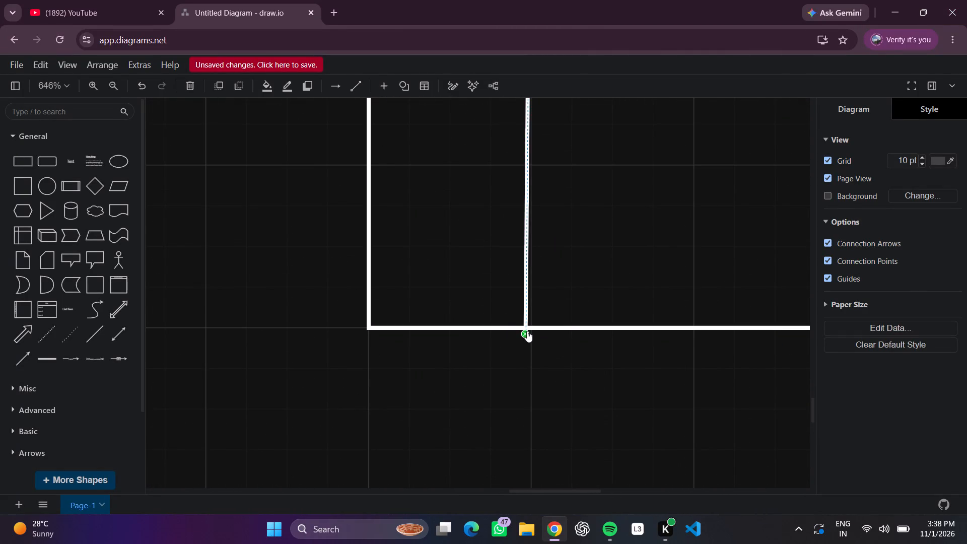
pyautogui.click(535, 391)
# Move the left end of the budget table's first row line onto the table's left border.
pyautogui.scroll(4, 535, 398)
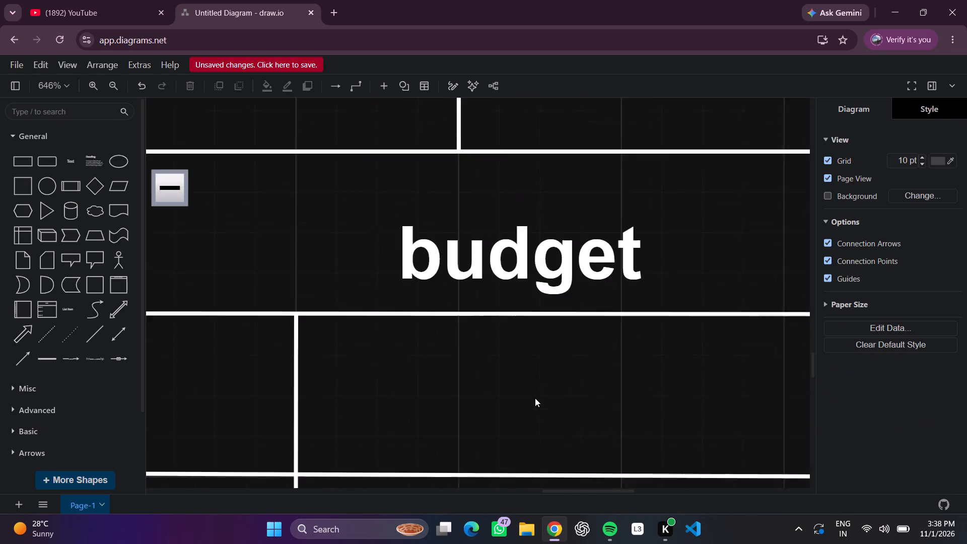
pyautogui.scroll(1, 535, 398)
pyautogui.scroll(-1, 535, 398)
pyautogui.hscroll(1, 535, 398)
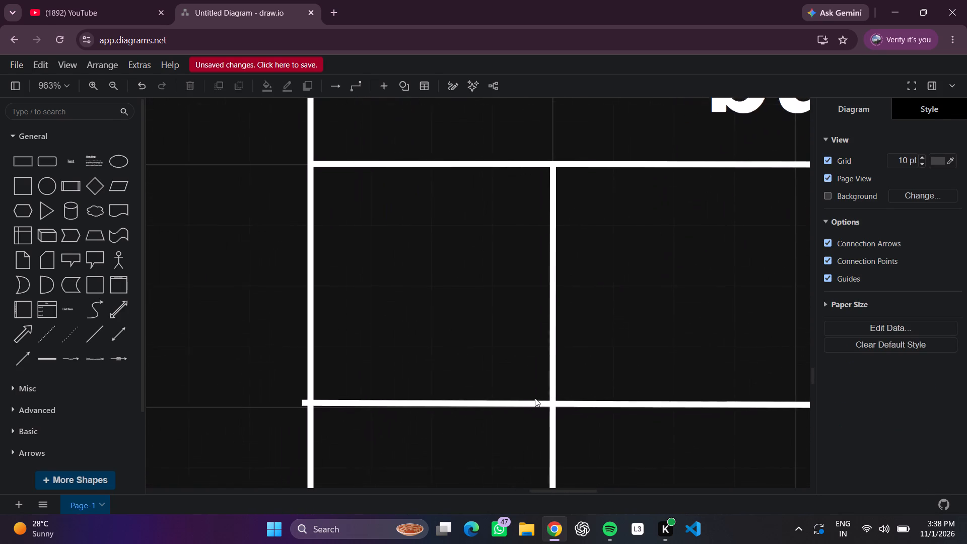
pyautogui.hscroll(1, 535, 398)
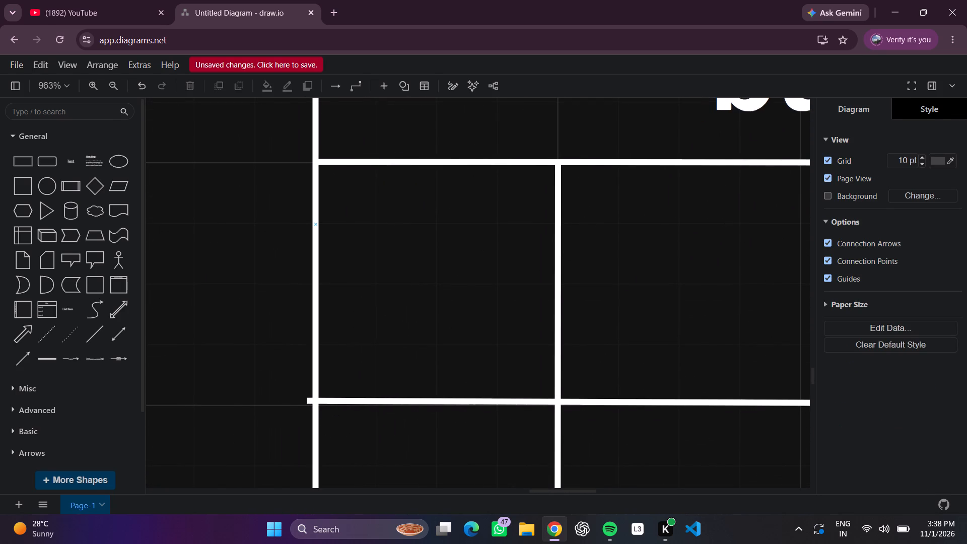
pyautogui.moveTo(310, 398); pyautogui.dragTo(316, 403)
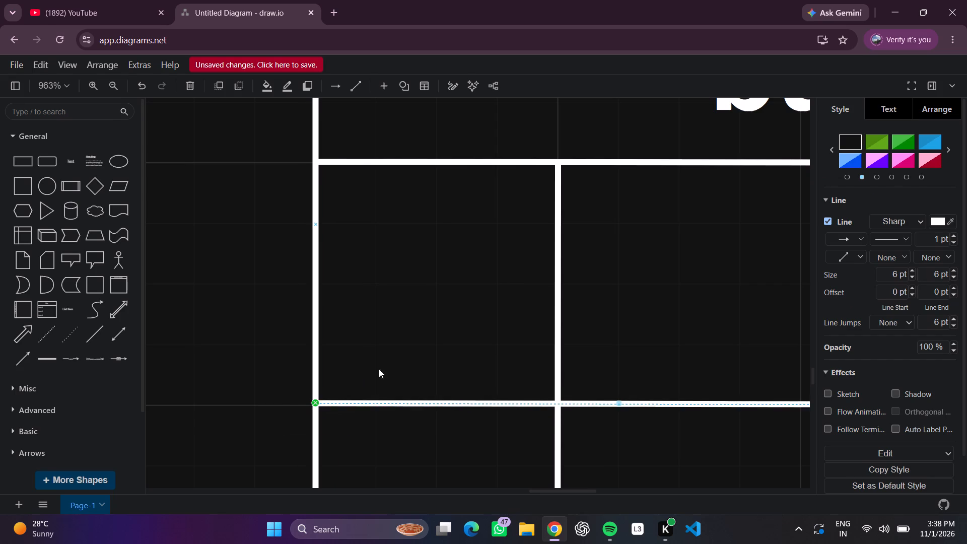
pyautogui.click(390, 359)
pyautogui.click(406, 450)
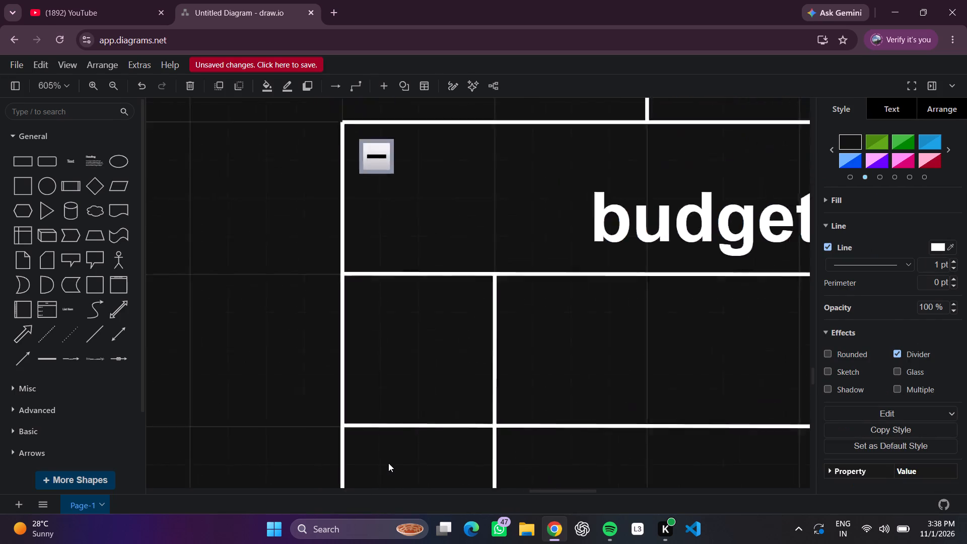
# Add a text label reading "PK" in the key column cell of the budget table's first row.
pyautogui.scroll(-1, 388, 463)
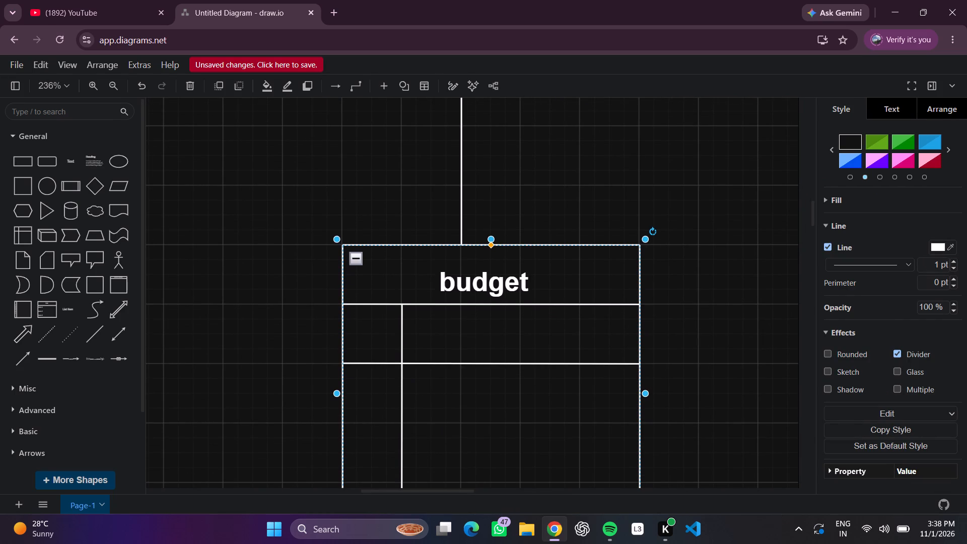
pyautogui.tripleClick(370, 331)
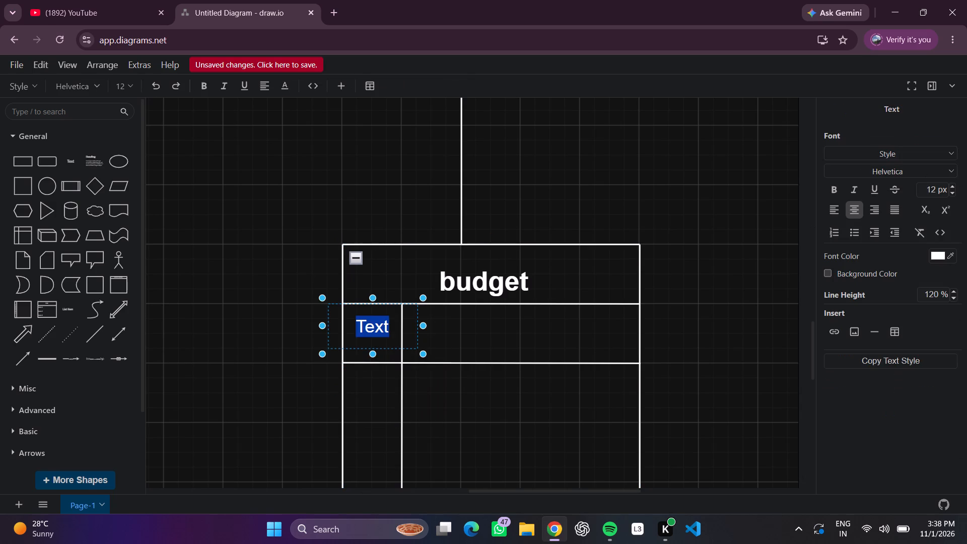
pyautogui.press('BackSpace')
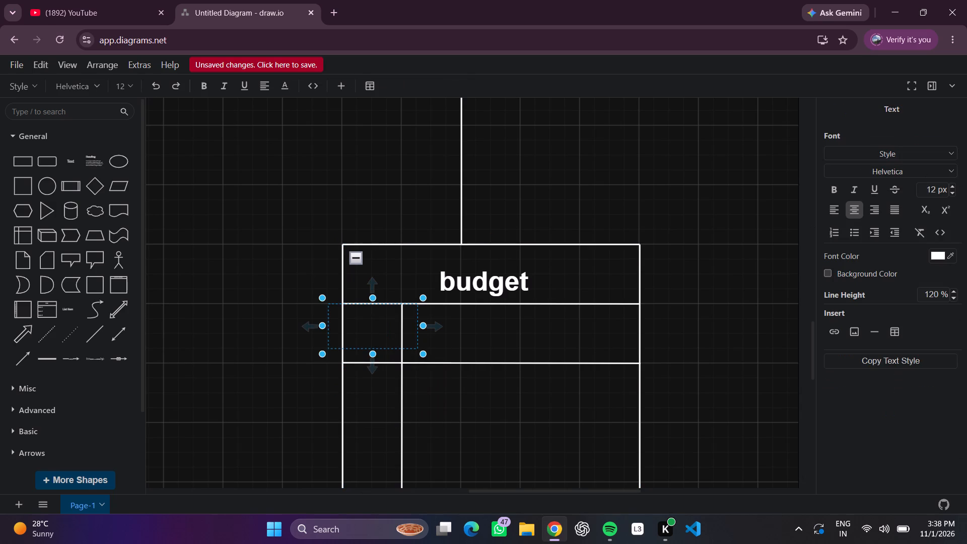
pyautogui.write('PK')
pyautogui.click(284, 256)
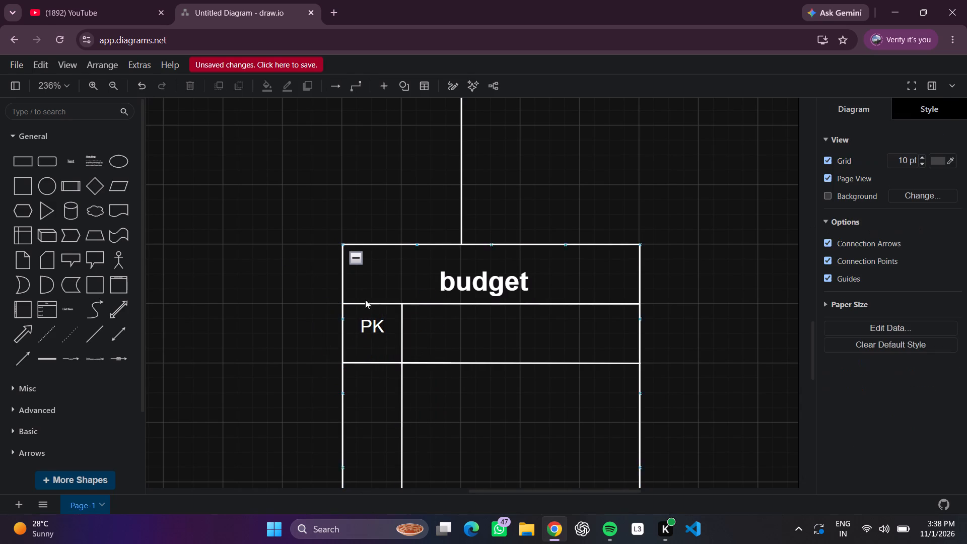
# Apply the Heading 3 style to the "PK" label text.
pyautogui.doubleClick(382, 331)
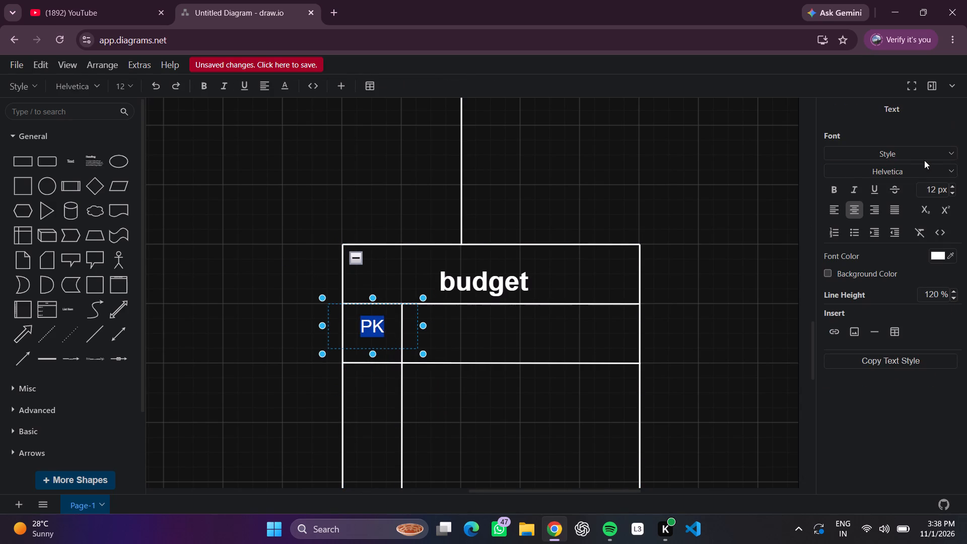
pyautogui.click(925, 154)
pyautogui.click(890, 231)
pyautogui.click(801, 269)
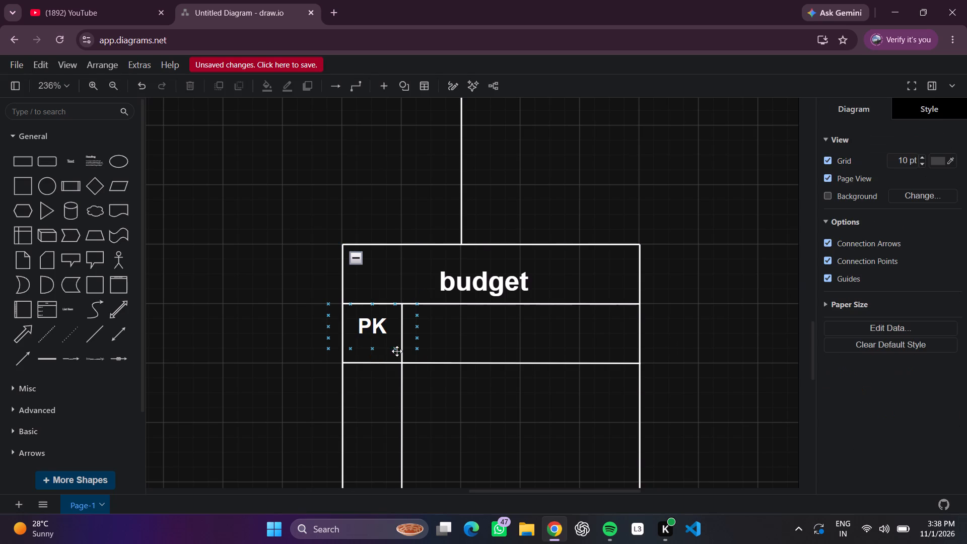
# Shift the "PK" label slightly down within its key column cell.
pyautogui.moveTo(372, 327); pyautogui.dragTo(371, 333)
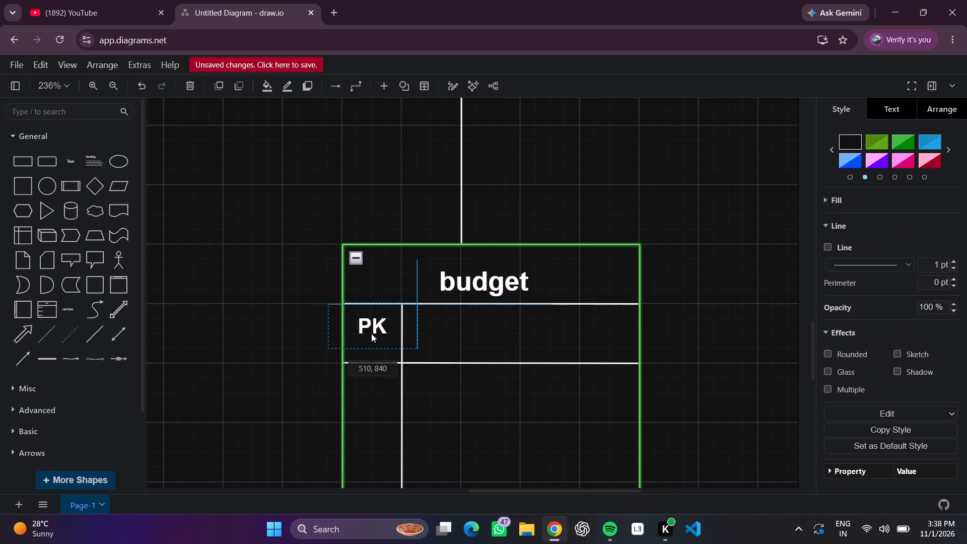
pyautogui.moveTo(371, 333); pyautogui.dragTo(371, 336)
pyautogui.click(467, 317)
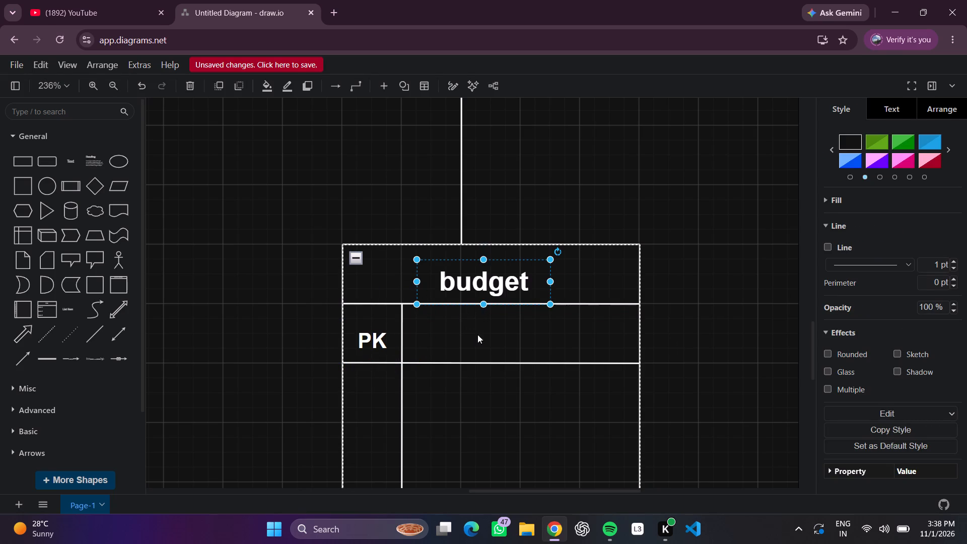
pyautogui.click(695, 331)
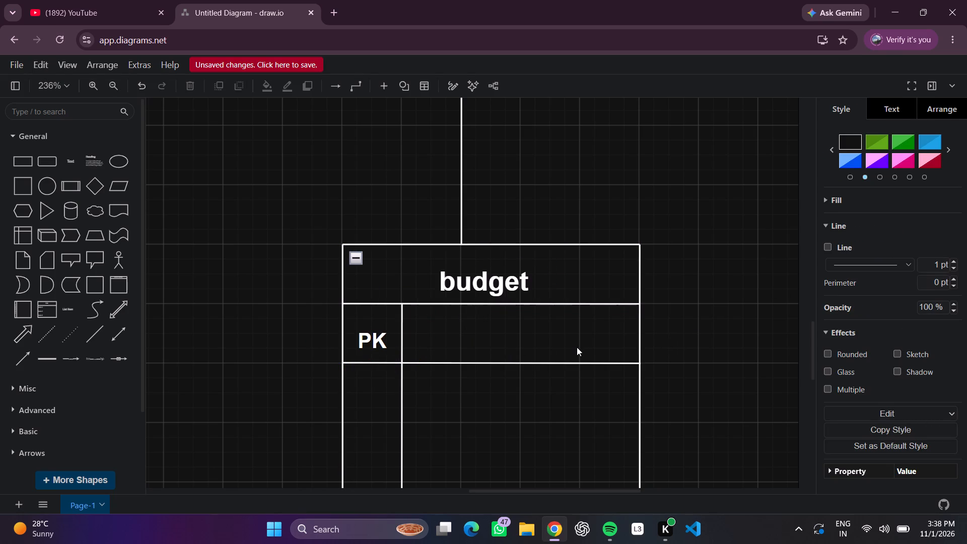
# Add a text label reading "budget_id" in the first row, beside the "PK" cell.
pyautogui.hscroll(1, 577, 347)
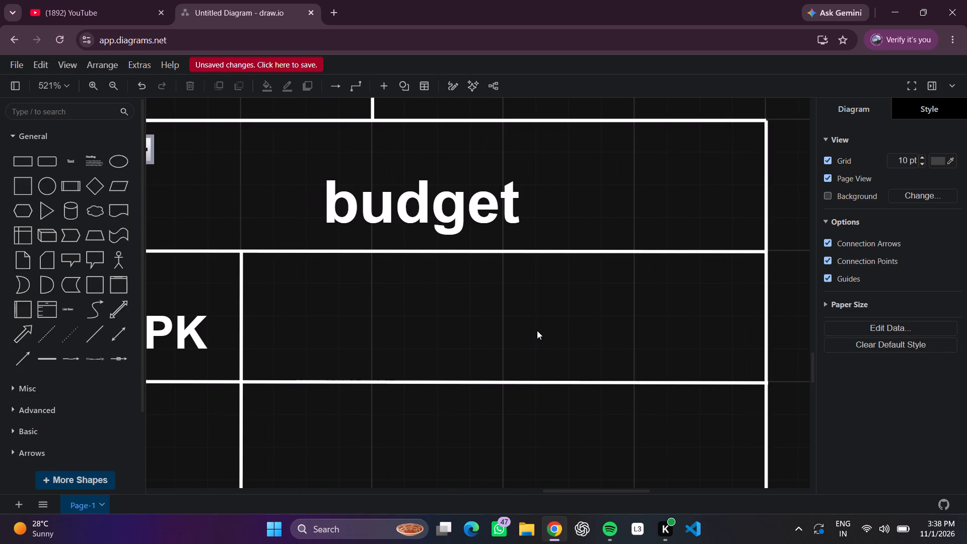
pyautogui.tripleClick(375, 319)
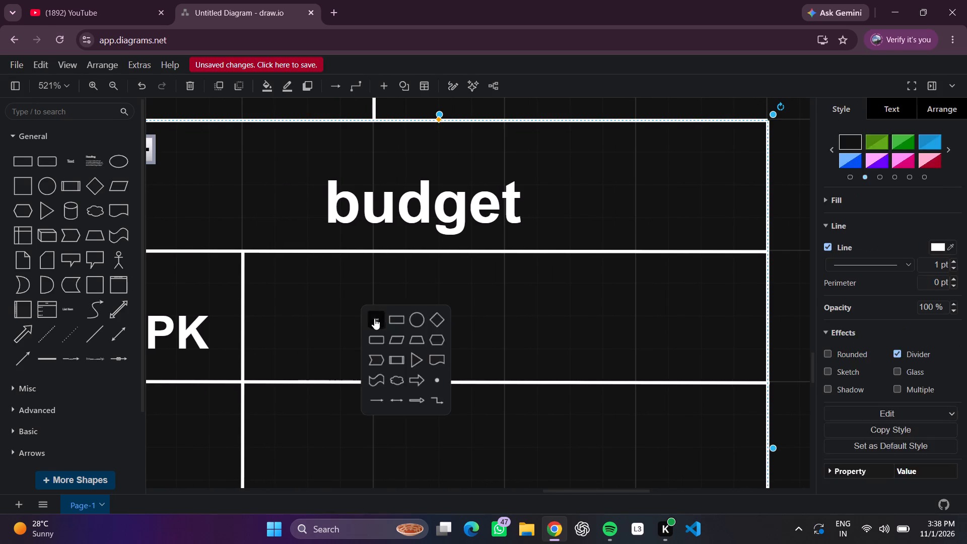
pyautogui.press('BackSpace')
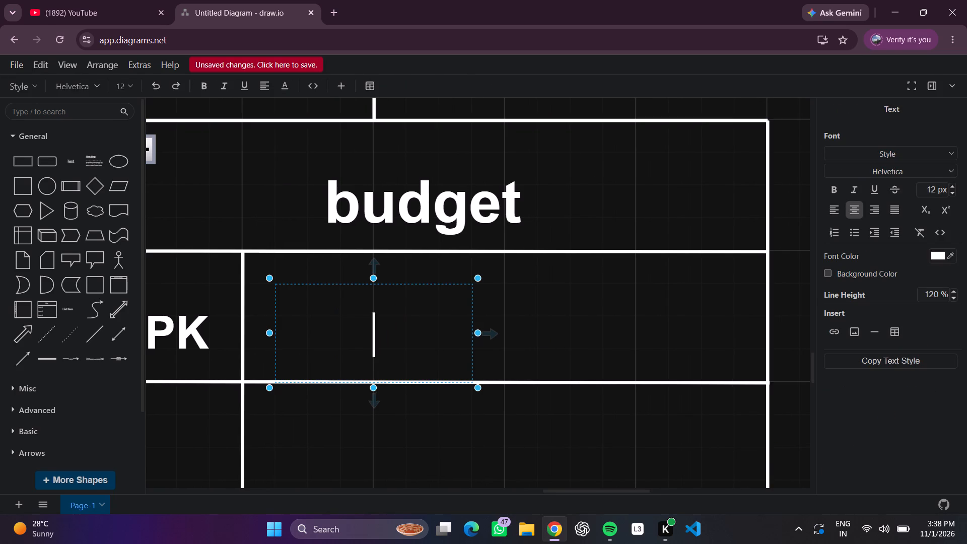
pyautogui.write('budget')
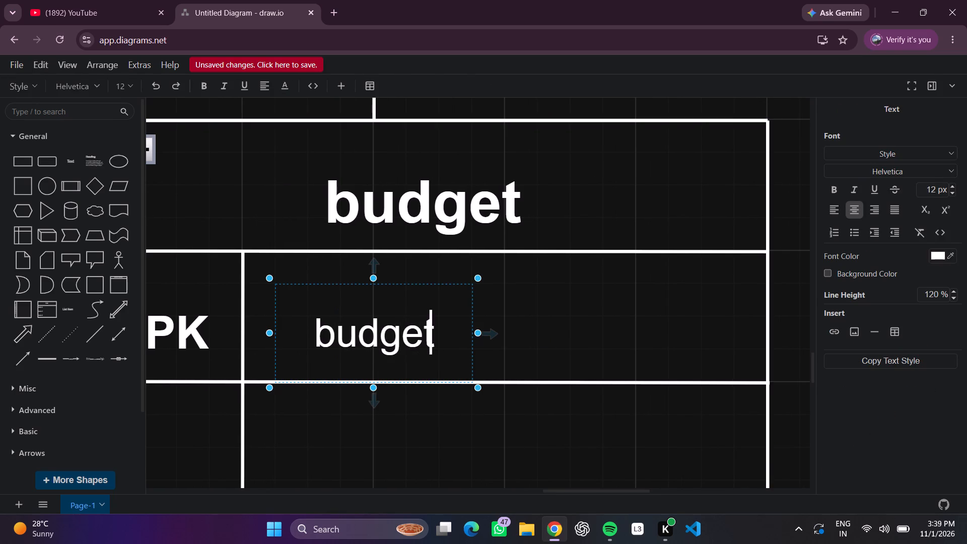
pyautogui.hotkey('shift', '_')
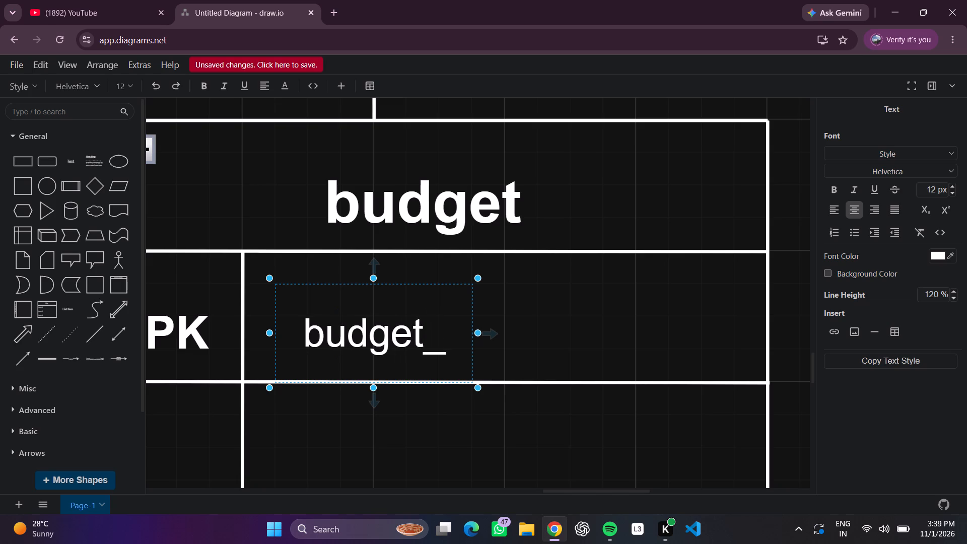
pyautogui.write('id')
pyautogui.click(693, 170)
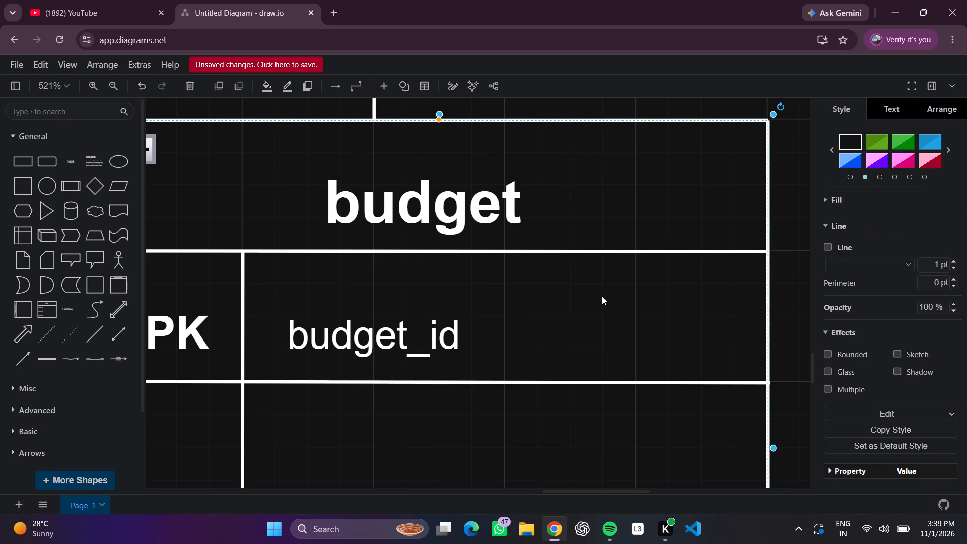
# Apply the Heading 3 style to the "budget_id" label text.
pyautogui.doubleClick(304, 341)
pyautogui.click(899, 158)
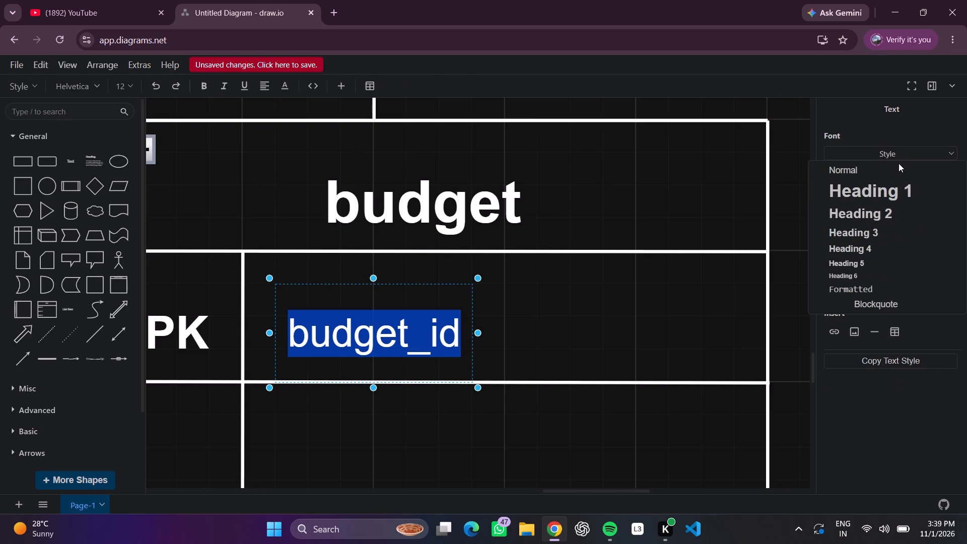
pyautogui.click(900, 233)
pyautogui.click(648, 199)
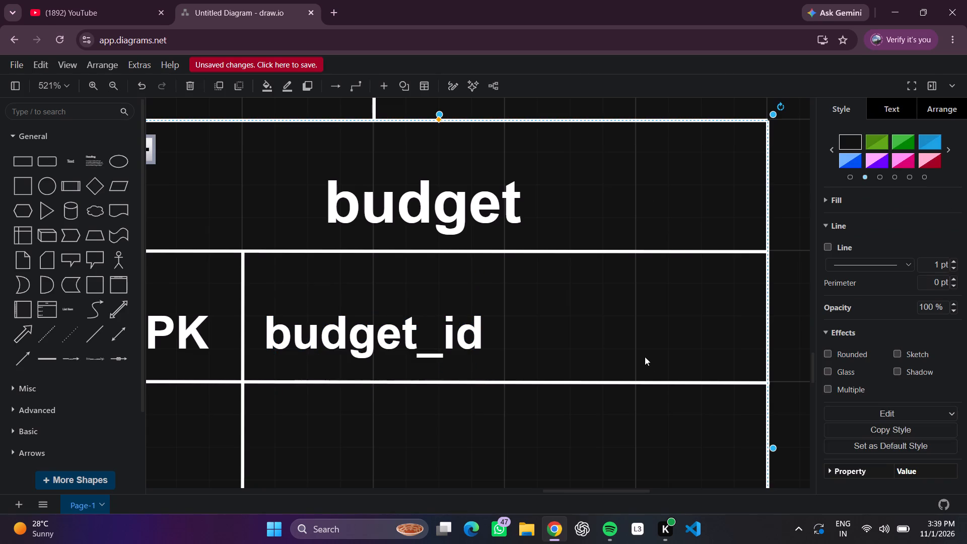
# Shift the "budget_id" label right within its row so it is centred beneath the "budget" header label.
pyautogui.moveTo(368, 348); pyautogui.dragTo(417, 331)
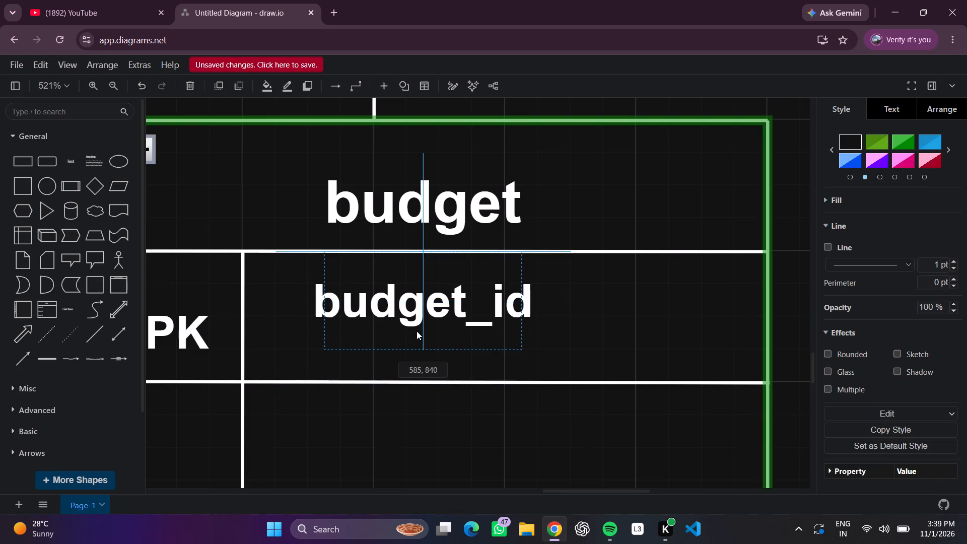
pyautogui.moveTo(417, 331); pyautogui.dragTo(417, 334)
pyautogui.click(598, 322)
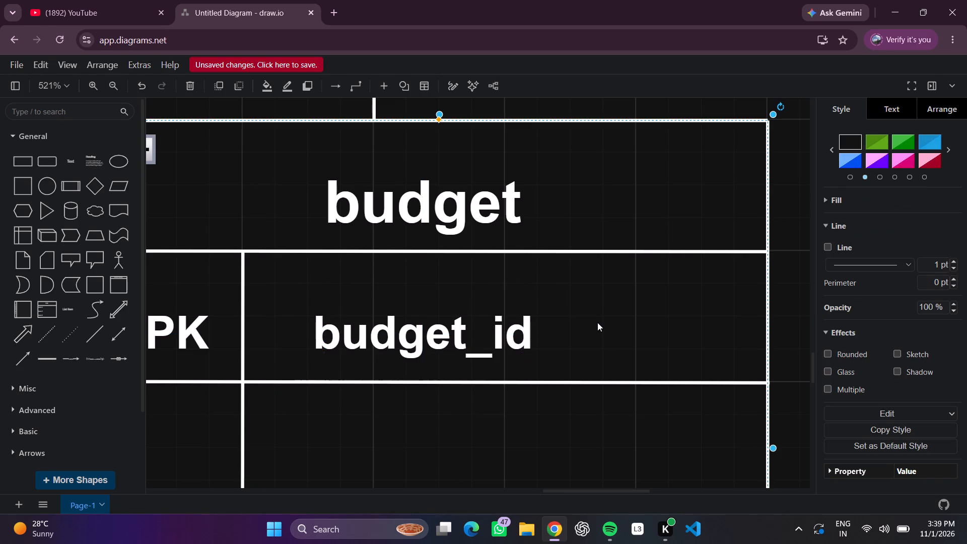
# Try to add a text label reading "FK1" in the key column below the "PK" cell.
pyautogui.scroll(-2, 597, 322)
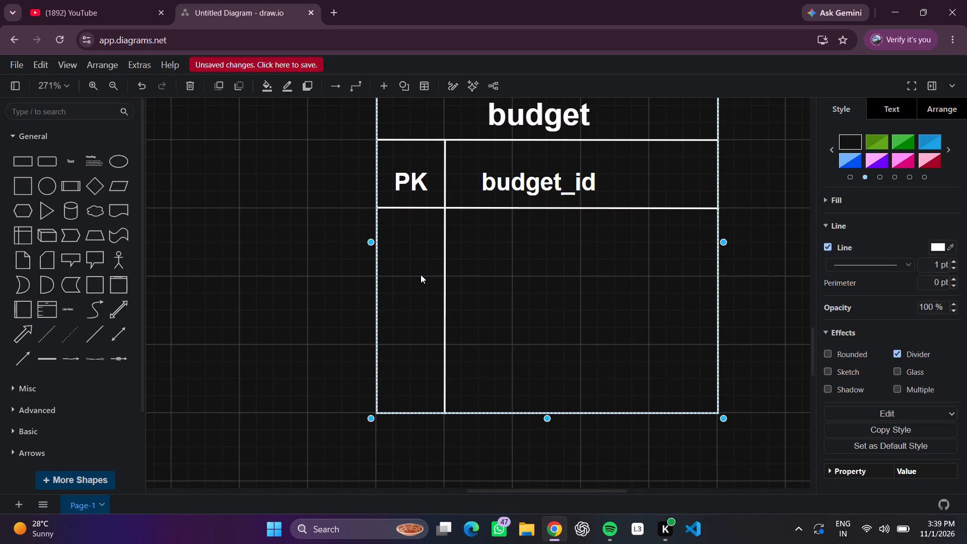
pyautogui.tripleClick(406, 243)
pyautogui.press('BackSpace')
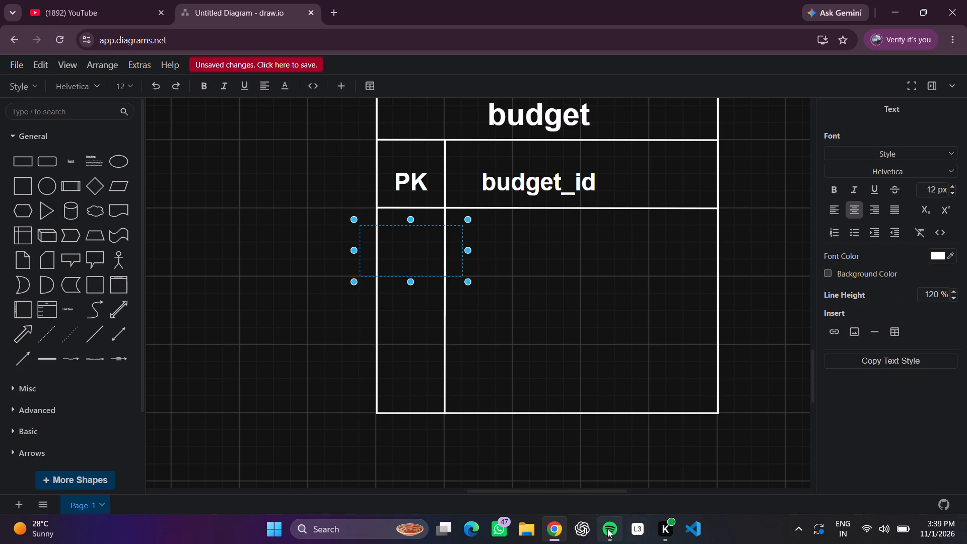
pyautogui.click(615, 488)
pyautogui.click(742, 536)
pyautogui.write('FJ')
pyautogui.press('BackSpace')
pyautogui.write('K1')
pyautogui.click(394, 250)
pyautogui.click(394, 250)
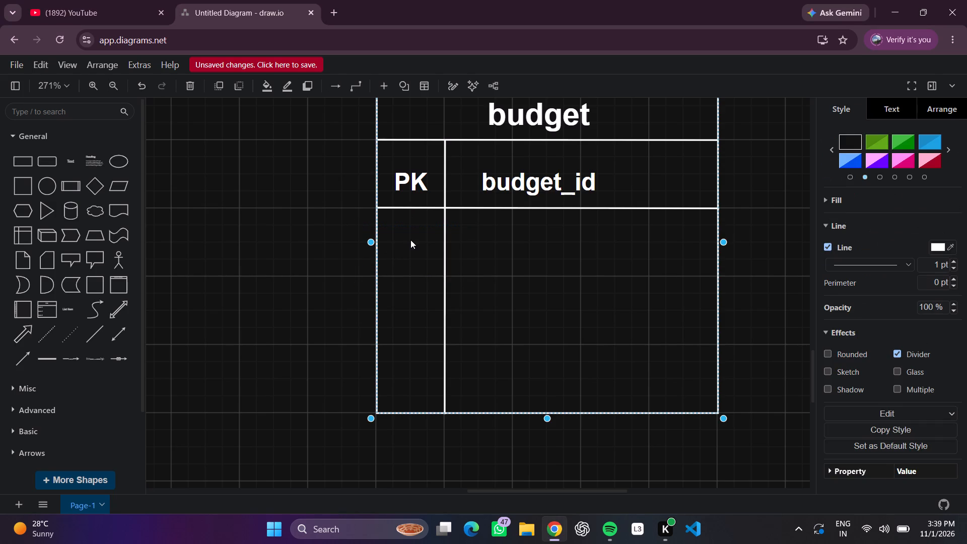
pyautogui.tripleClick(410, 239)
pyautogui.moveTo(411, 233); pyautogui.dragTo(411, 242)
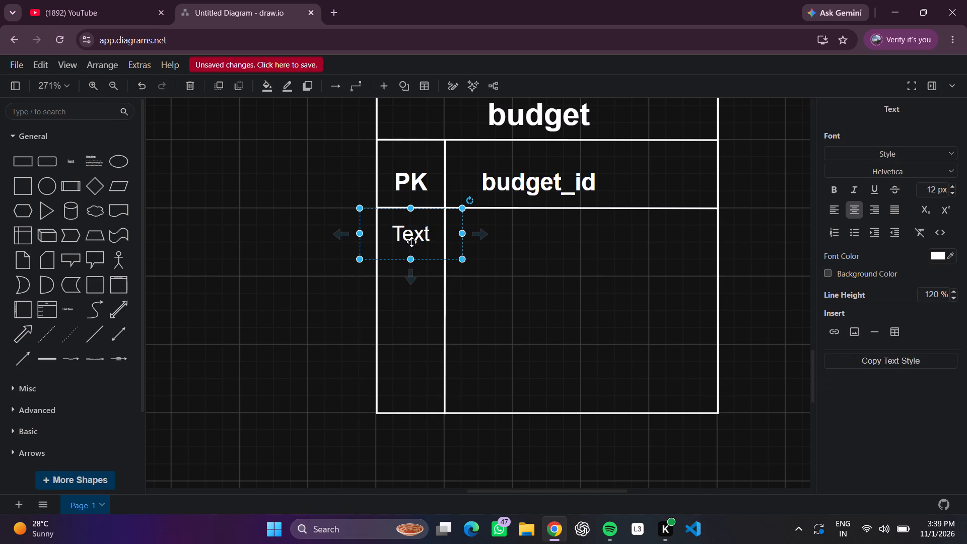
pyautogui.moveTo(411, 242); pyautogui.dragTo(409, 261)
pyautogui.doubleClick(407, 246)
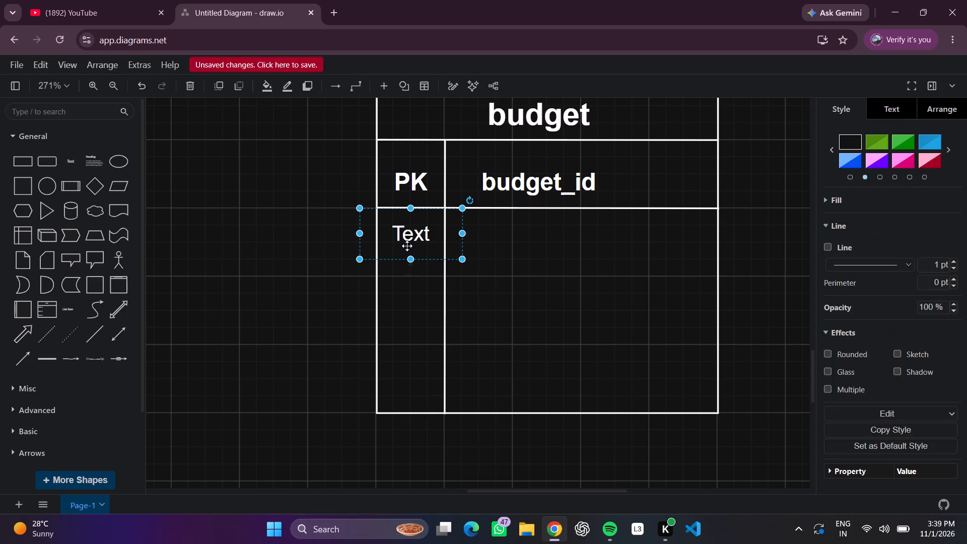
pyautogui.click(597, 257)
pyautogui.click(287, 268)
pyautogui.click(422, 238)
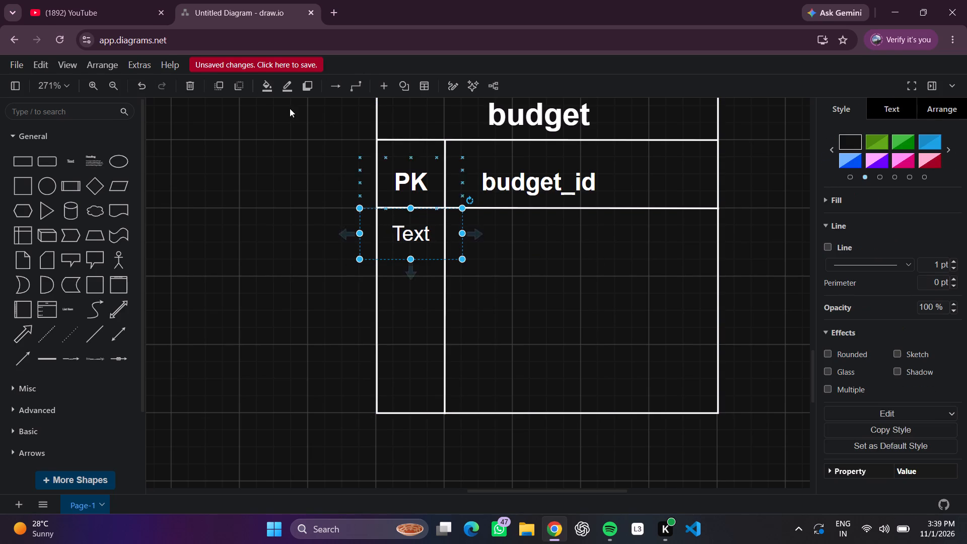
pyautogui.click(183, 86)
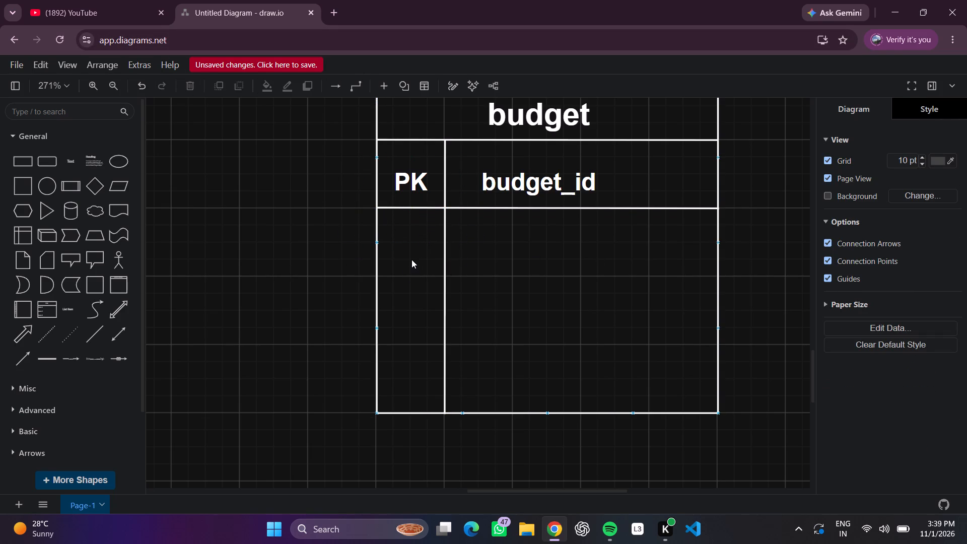
# Add a text label reading "FK2" in the key column below the "PK" cell.
pyautogui.tripleClick(410, 258)
pyautogui.press('BackSpace')
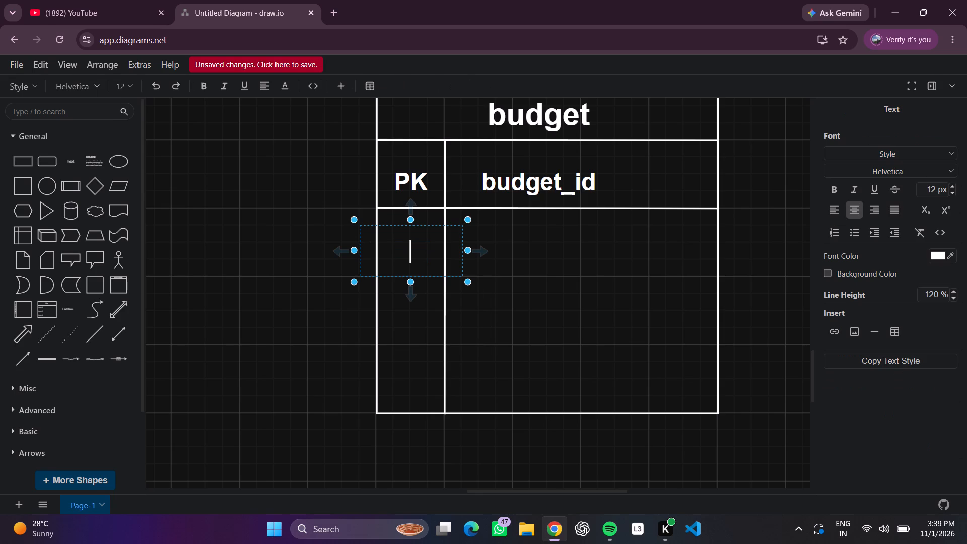
pyautogui.write('FK')
pyautogui.press('2')
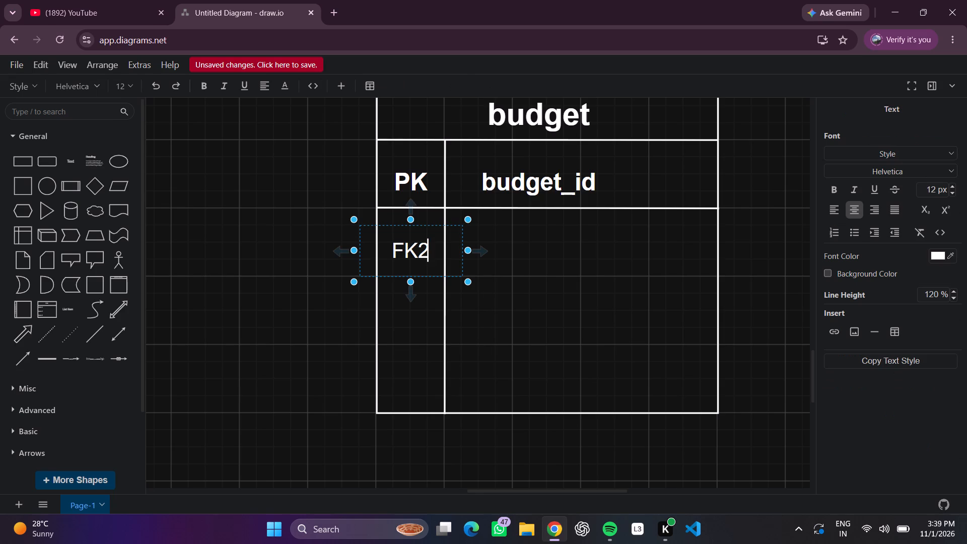
pyautogui.click(287, 232)
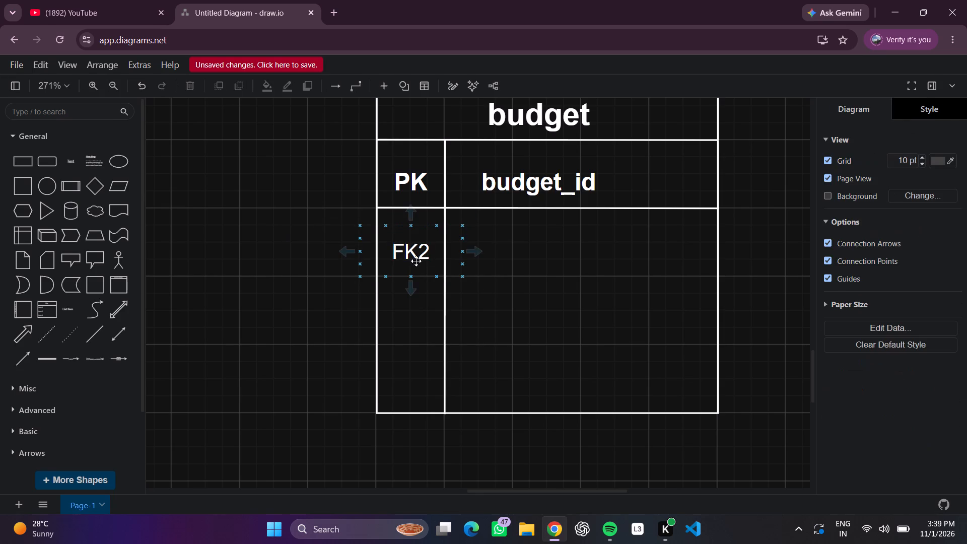
# Apply the Heading 3 style to the "FK2" label text.
pyautogui.click(416, 260)
pyautogui.click(416, 255)
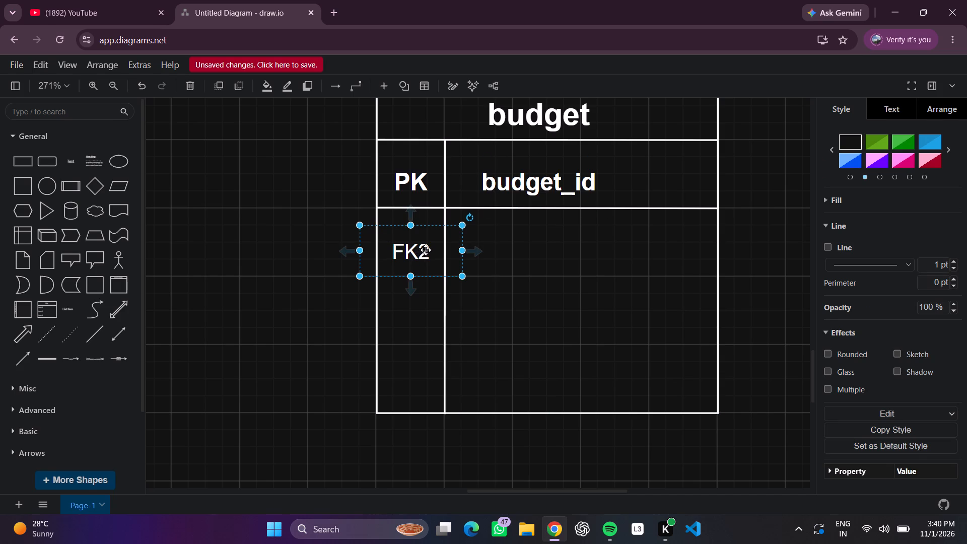
pyautogui.doubleClick(426, 249)
pyautogui.click(925, 157)
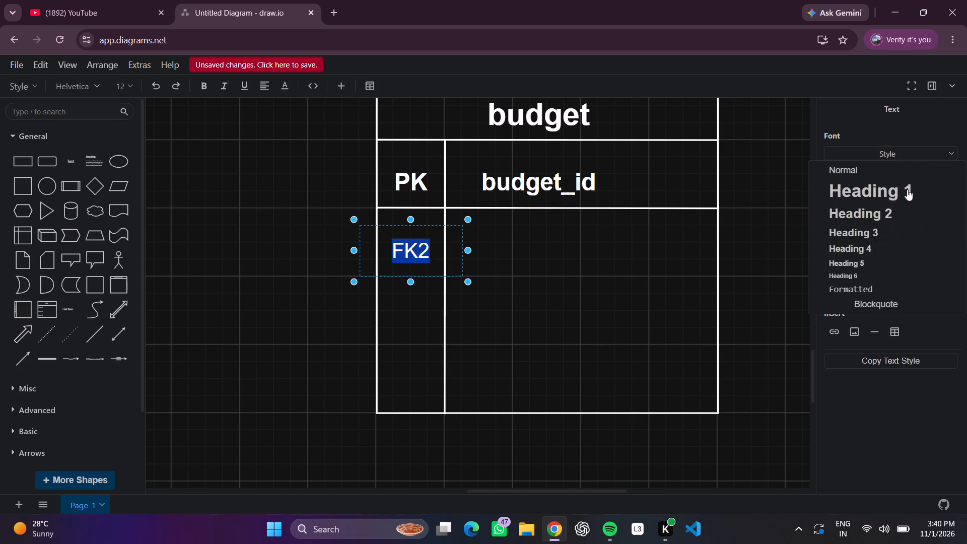
pyautogui.click(894, 233)
pyautogui.click(781, 275)
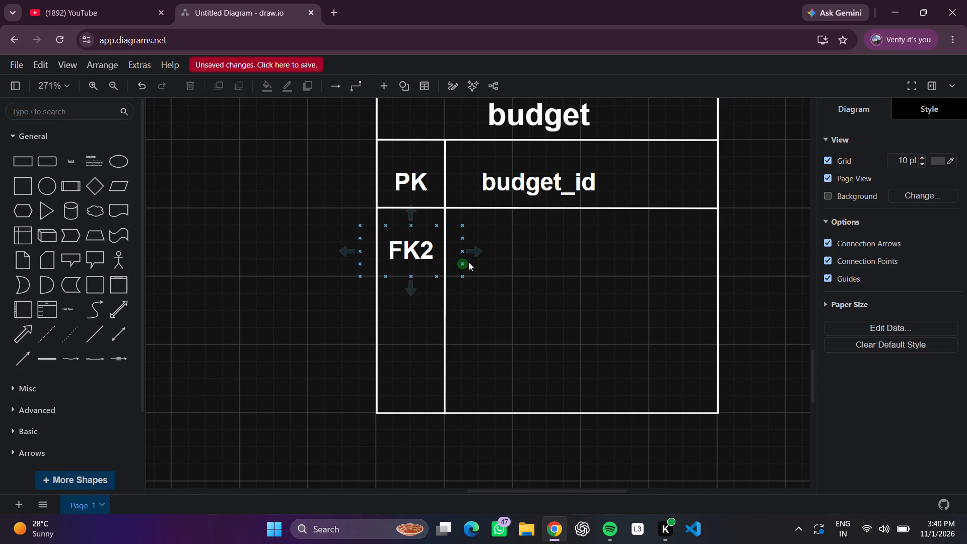
# Add a text label reading "category_id" beside "FK2", shifted slightly right so it clears the key column divider.
pyautogui.tripleClick(502, 247)
pyautogui.press('BackSpace')
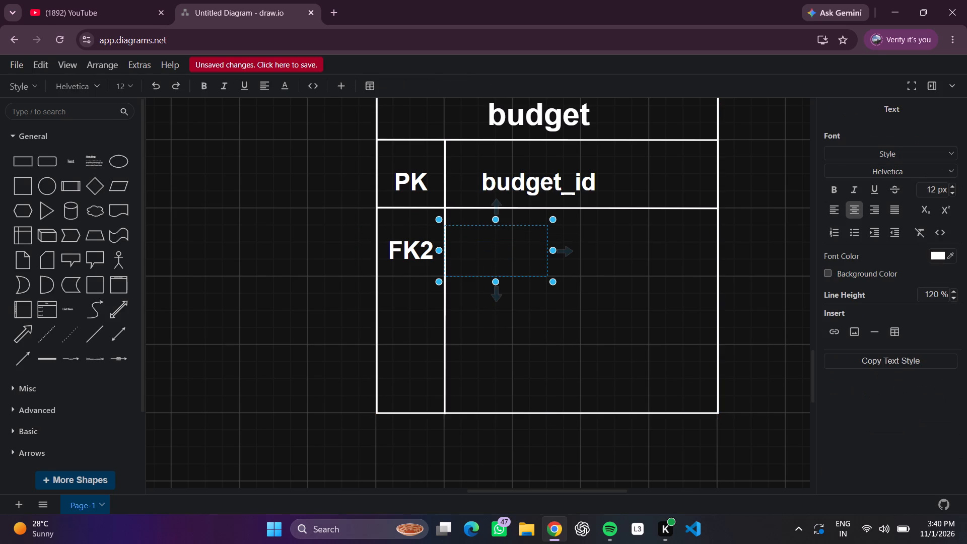
pyautogui.write('category')
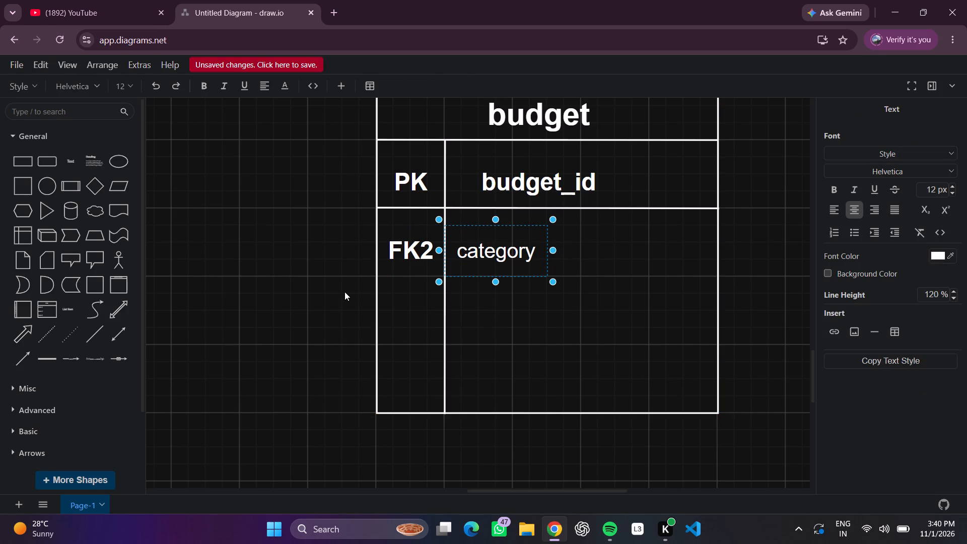
pyautogui.hotkey('shift', '_')
pyautogui.write('id')
pyautogui.moveTo(509, 244); pyautogui.dragTo(520, 244)
pyautogui.click(607, 254)
pyautogui.moveTo(511, 258); pyautogui.dragTo(534, 253)
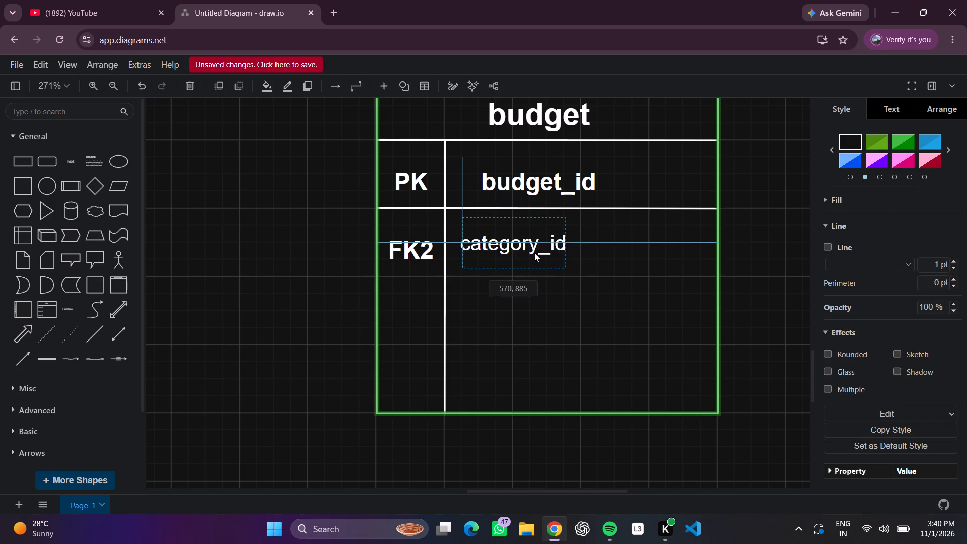
pyautogui.moveTo(534, 253); pyautogui.dragTo(544, 257)
# Apply the Heading 3 style to the "category_id" label text.
pyautogui.doubleClick(543, 253)
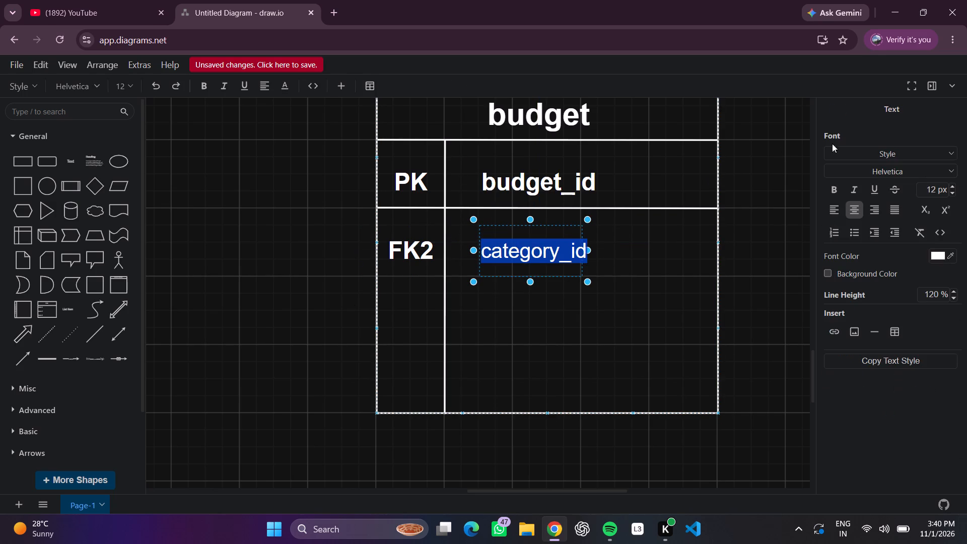
pyautogui.click(893, 156)
pyautogui.click(872, 228)
pyautogui.click(747, 266)
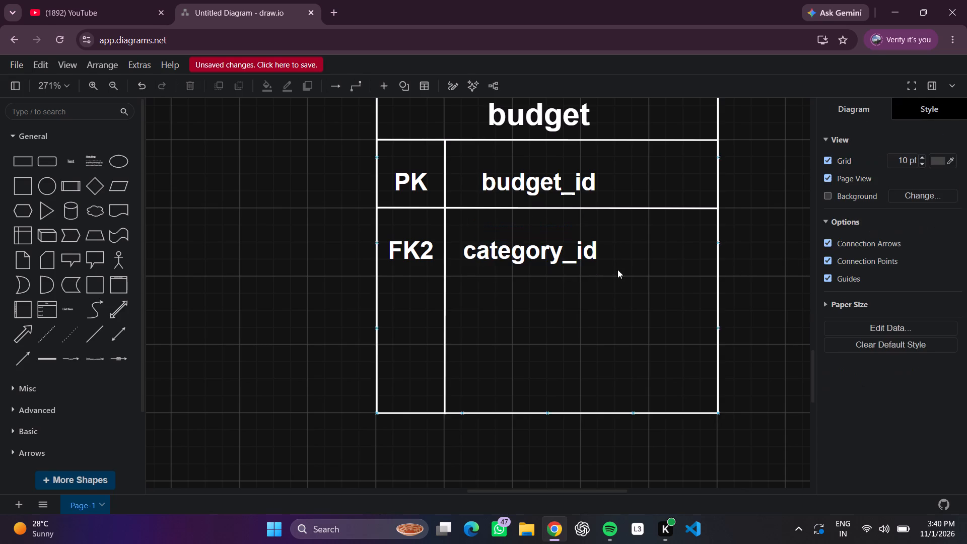
# Shift the "category_id" label right beneath "budget_id", keeping it level with "FK2".
pyautogui.moveTo(536, 259); pyautogui.dragTo(551, 252)
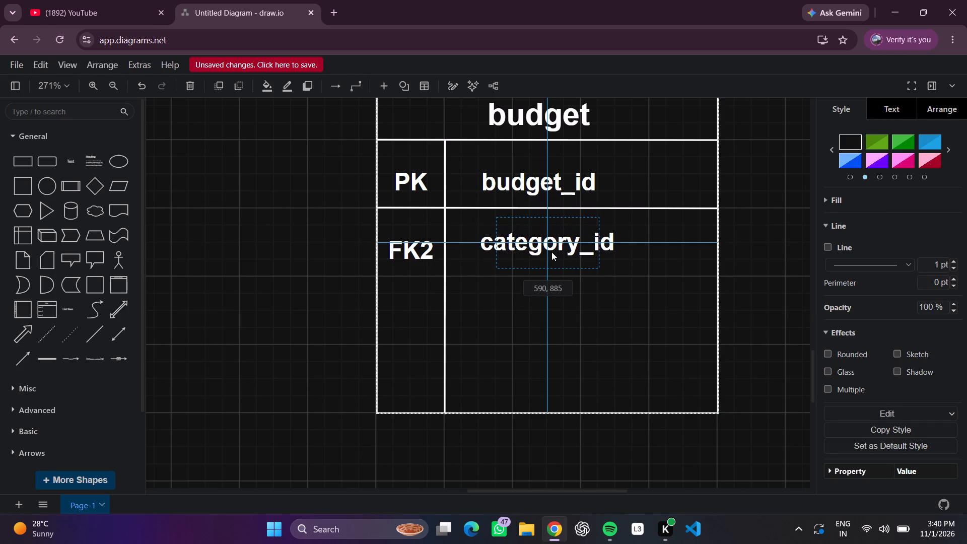
pyautogui.moveTo(551, 252); pyautogui.dragTo(551, 252)
pyautogui.moveTo(551, 252); pyautogui.dragTo(551, 258)
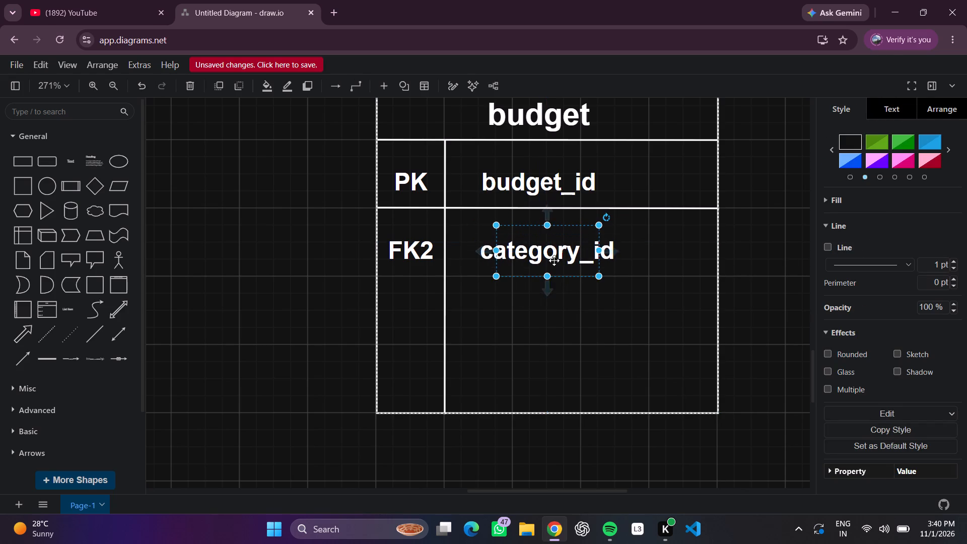
pyautogui.click(661, 264)
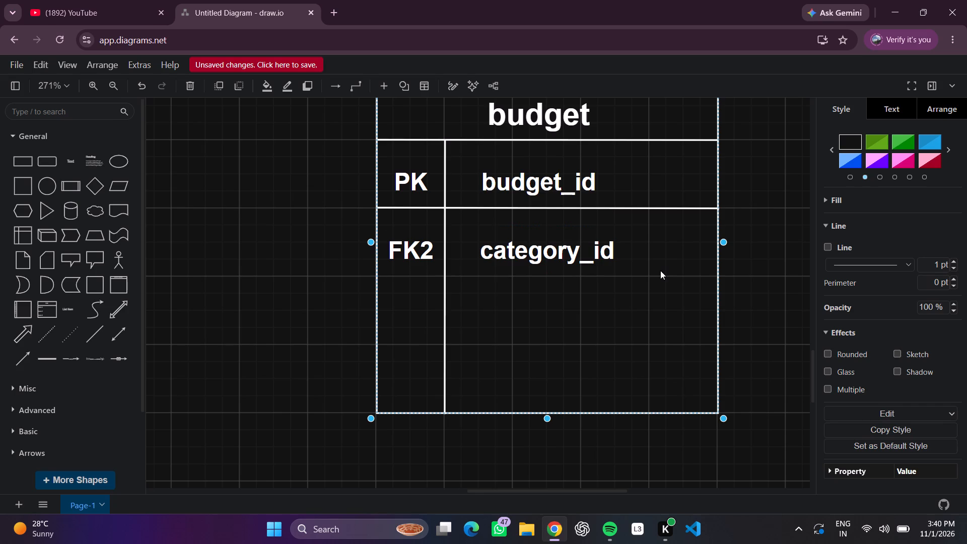
# Add a text label reading "amount" in the field column below "category_id".
pyautogui.tripleClick(497, 311)
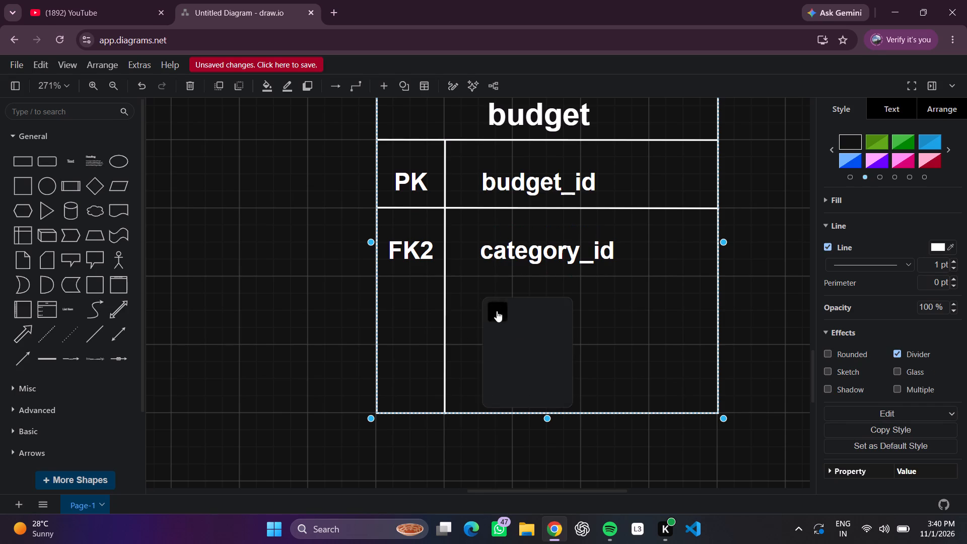
pyautogui.press('BackSpace')
pyautogui.write('amount')
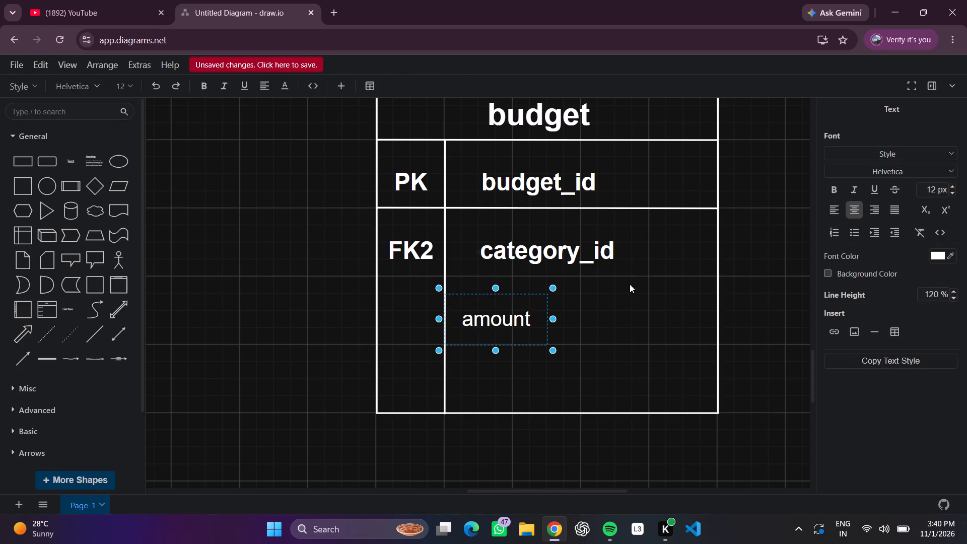
pyautogui.click(637, 288)
# Apply the Heading 3 style to the "amount" label text.
pyautogui.doubleClick(524, 312)
pyautogui.click(869, 155)
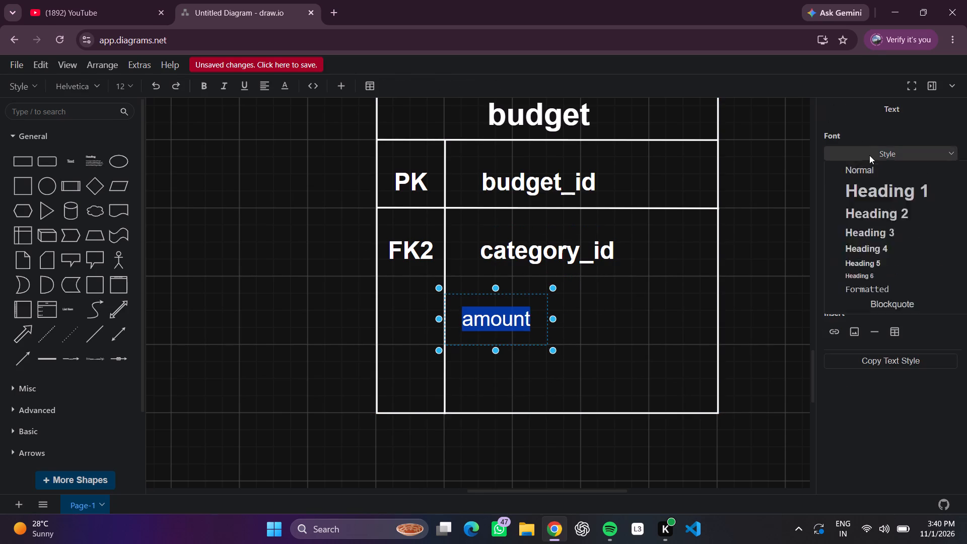
pyautogui.click(879, 233)
pyautogui.click(767, 313)
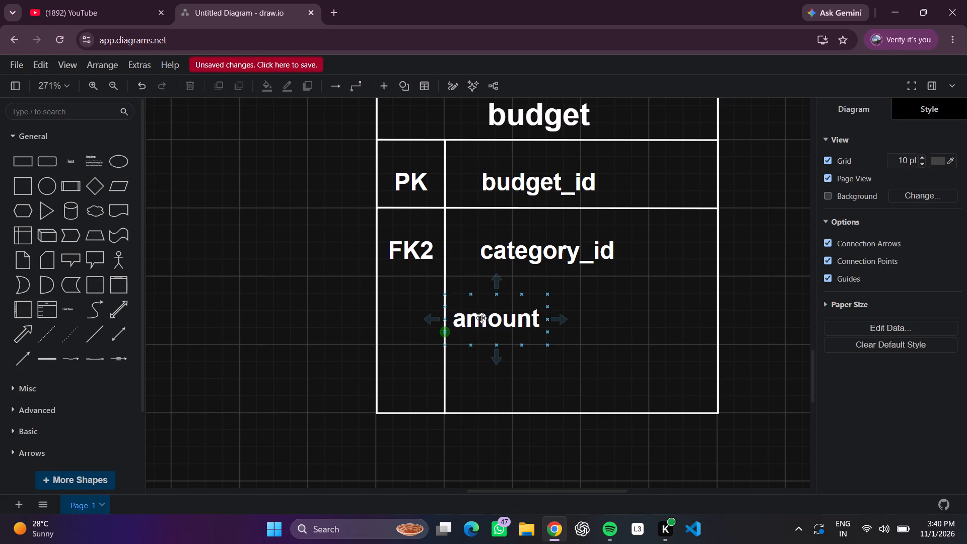
# Shift the "amount" label right so it lines up beneath the start of "category_id".
pyautogui.moveTo(487, 317); pyautogui.dragTo(518, 307)
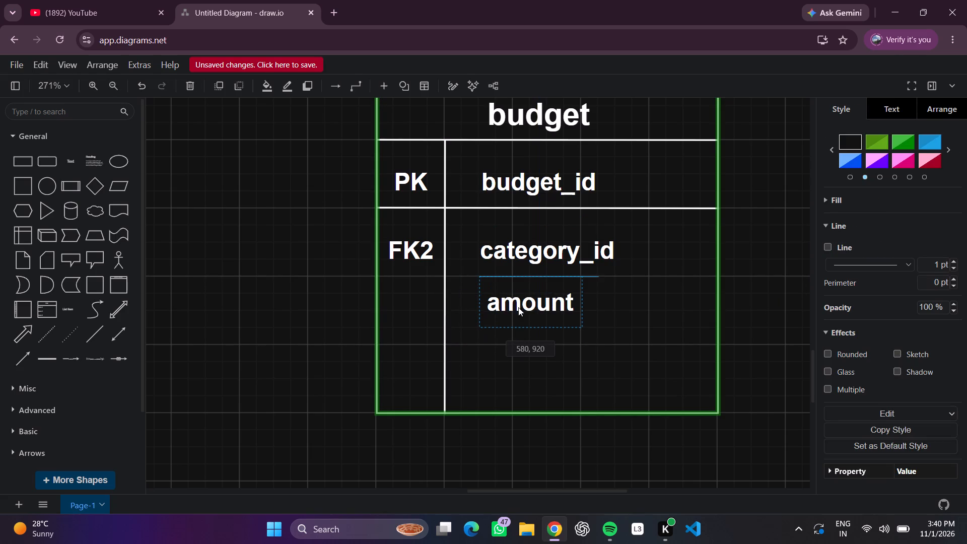
pyautogui.moveTo(518, 307); pyautogui.dragTo(516, 313)
pyautogui.click(666, 314)
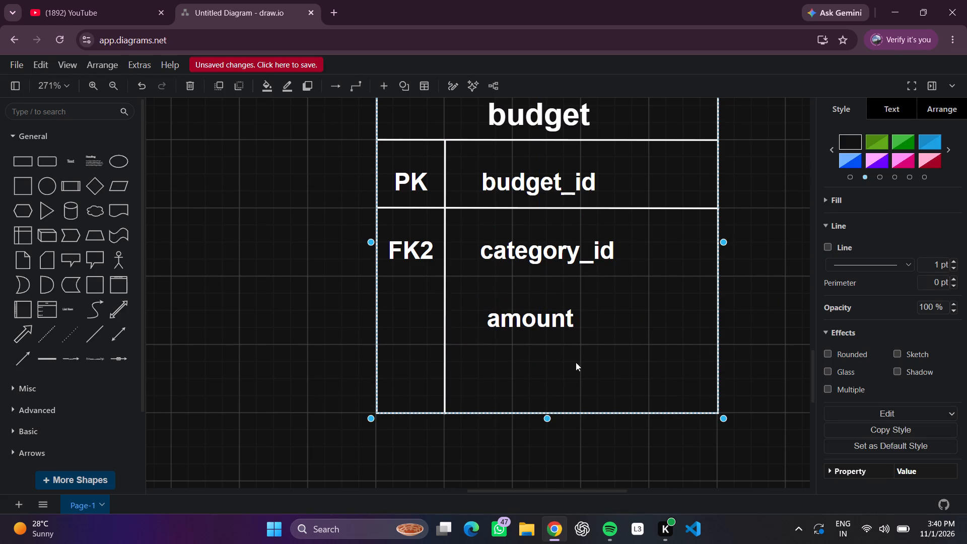
# Add a text label reading "date" in the field column below "amount".
pyautogui.tripleClick(517, 375)
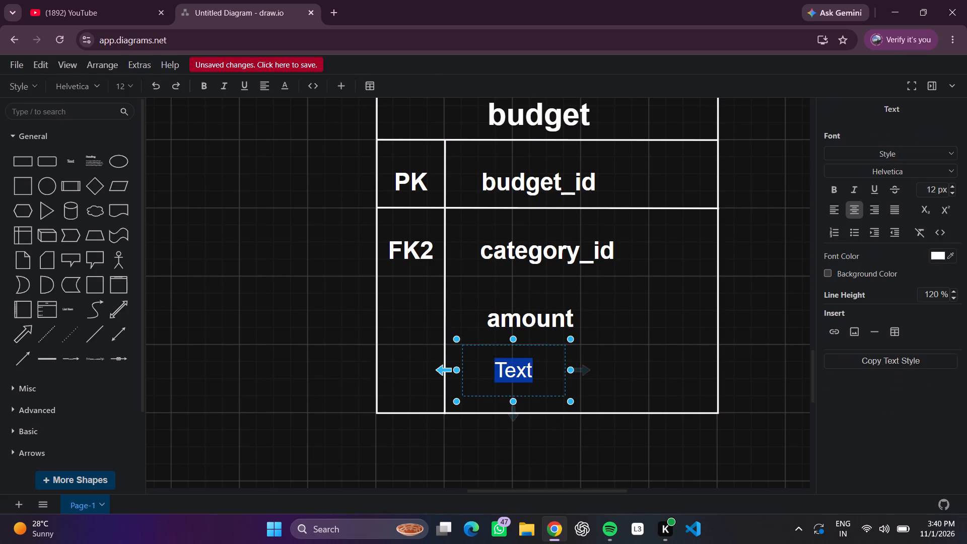
pyautogui.press('BackSpace')
pyautogui.write('date')
pyautogui.click(752, 297)
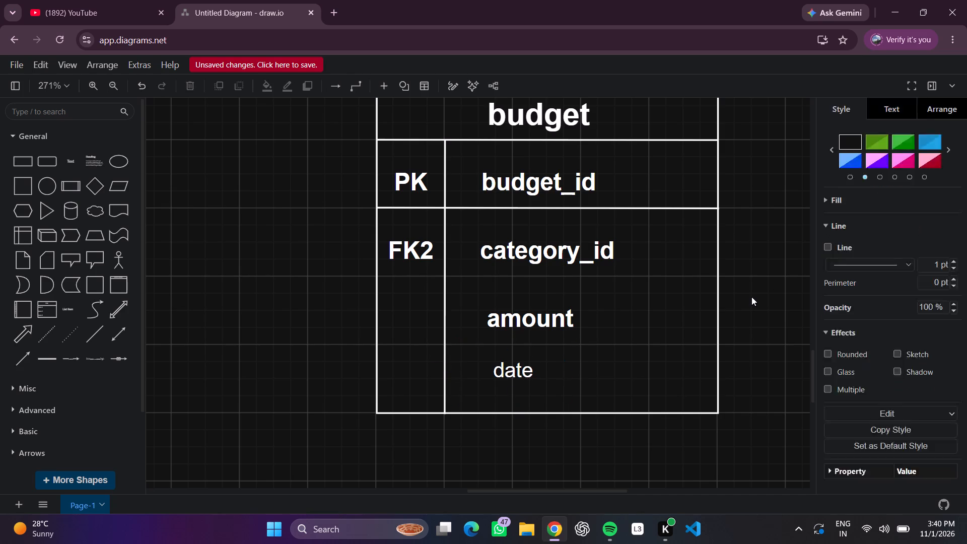
# Apply the Heading 3 style to the "date" label text.
pyautogui.doubleClick(529, 375)
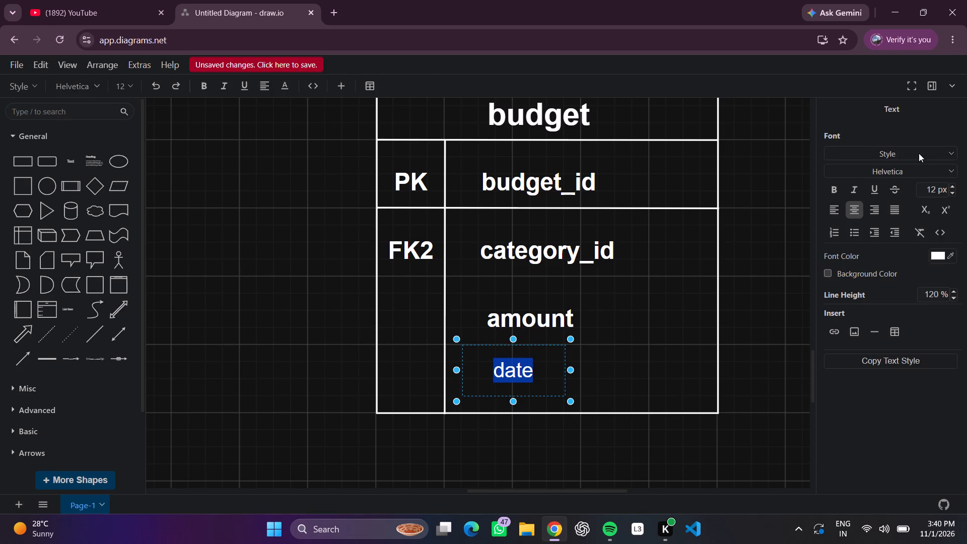
pyautogui.click(919, 153)
pyautogui.click(897, 234)
pyautogui.click(786, 306)
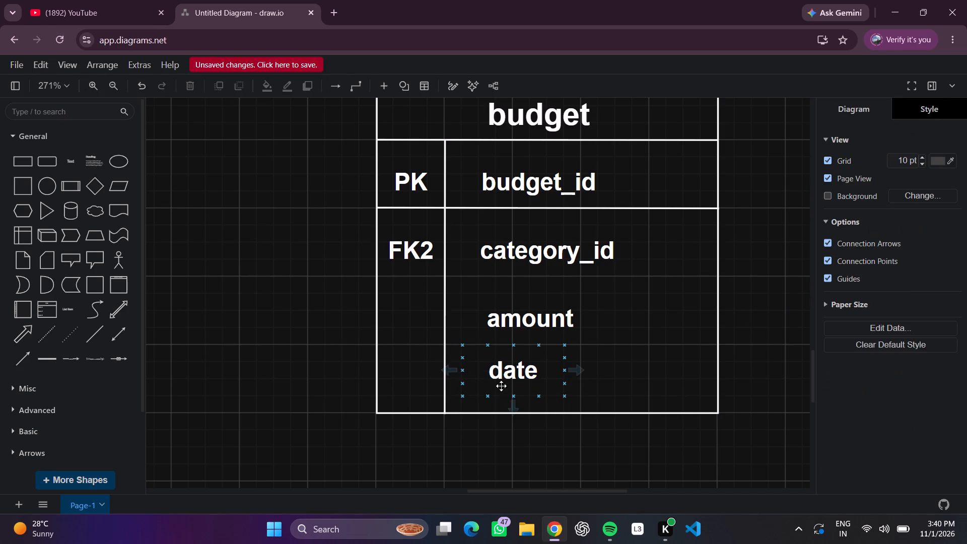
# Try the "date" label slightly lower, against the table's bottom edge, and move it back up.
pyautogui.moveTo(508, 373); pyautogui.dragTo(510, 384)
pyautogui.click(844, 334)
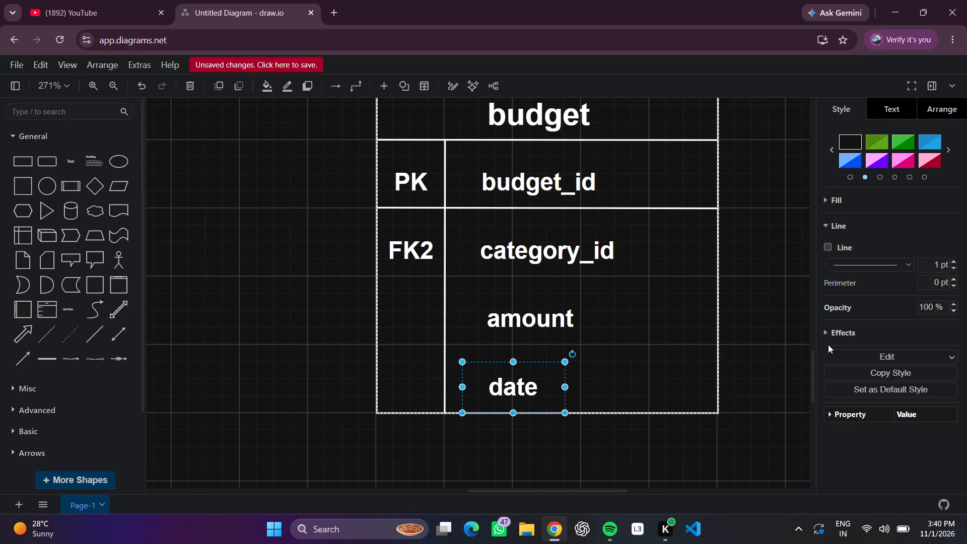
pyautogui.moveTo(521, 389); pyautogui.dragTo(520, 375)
# Nudge the "amount" label up so it sits evenly spaced between "category_id" and "date".
pyautogui.moveTo(514, 320); pyautogui.dragTo(506, 315)
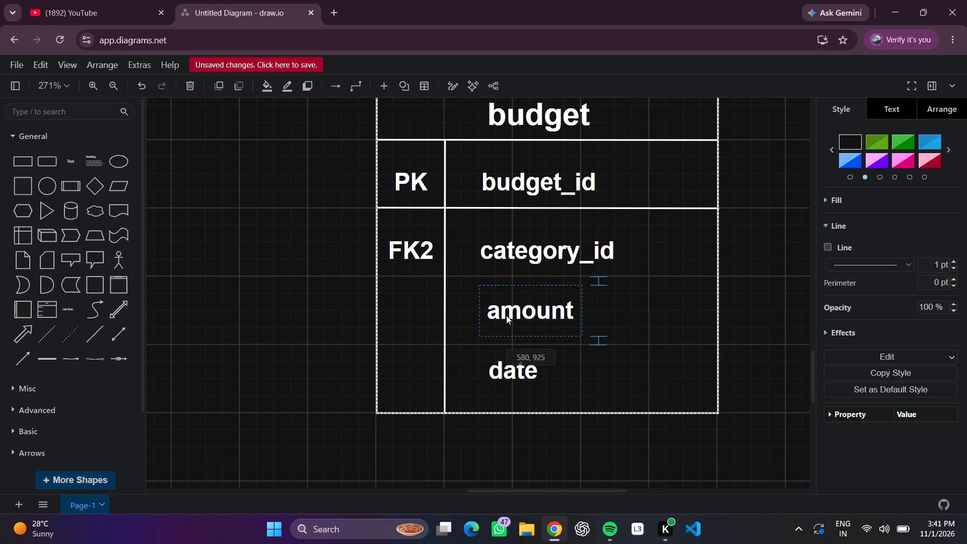
pyautogui.moveTo(506, 315); pyautogui.dragTo(511, 316)
pyautogui.click(780, 344)
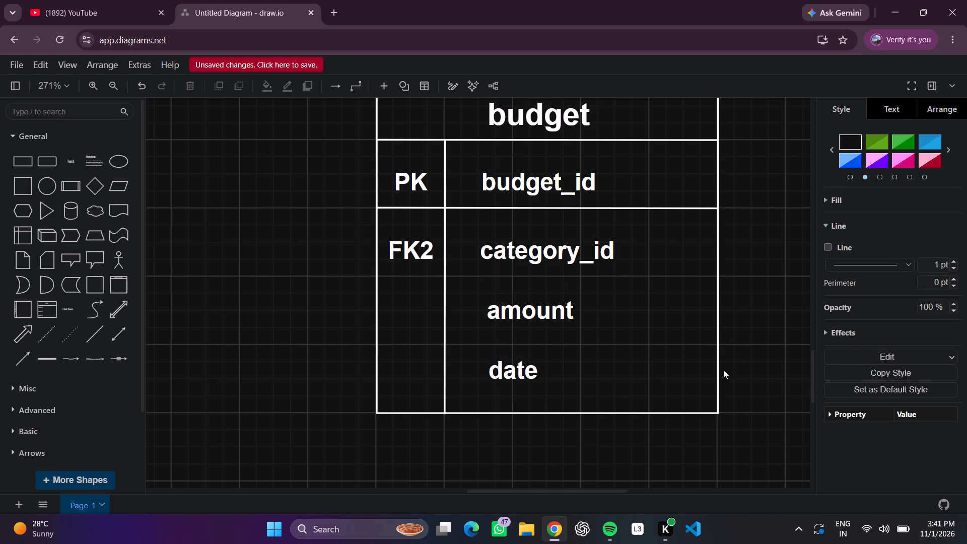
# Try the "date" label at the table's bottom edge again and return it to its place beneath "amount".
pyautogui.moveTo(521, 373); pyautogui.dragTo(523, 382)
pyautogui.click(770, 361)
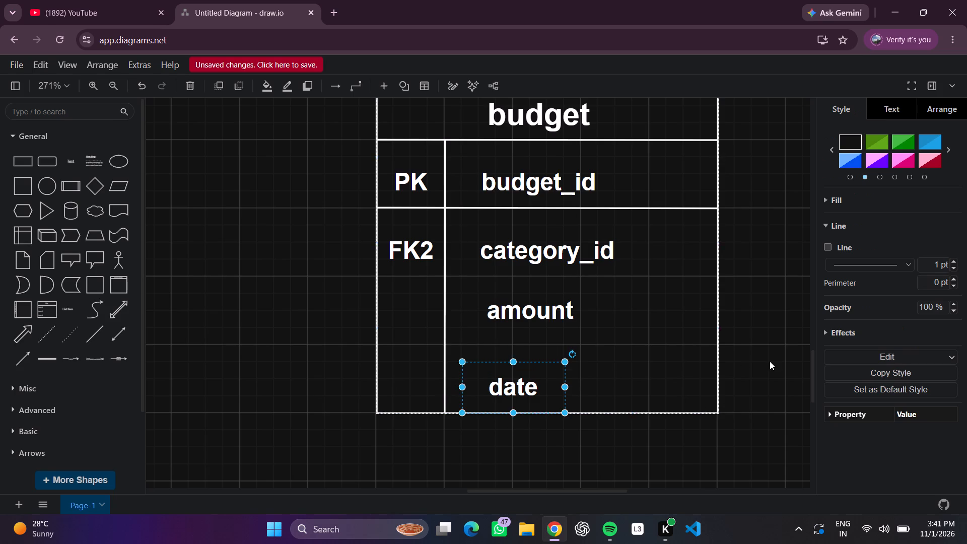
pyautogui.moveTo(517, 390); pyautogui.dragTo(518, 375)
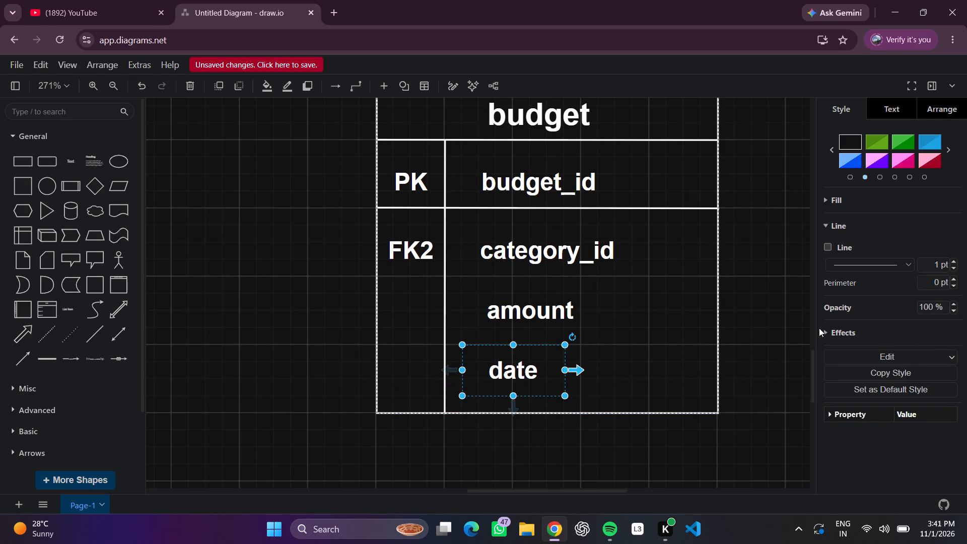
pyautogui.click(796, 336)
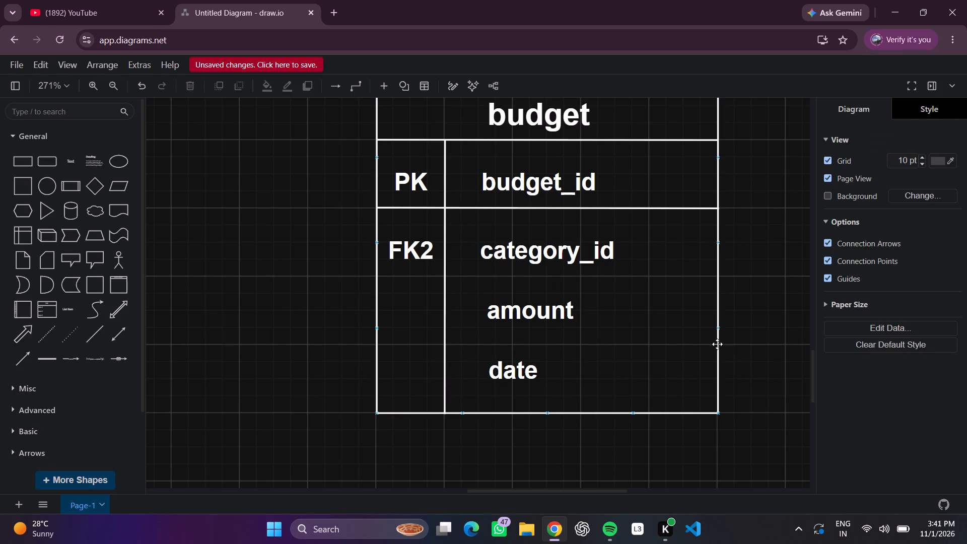
# Widen the "amount" label's box on both sides so its text sits slightly further left beneath "category_id".
pyautogui.scroll(1, 618, 335)
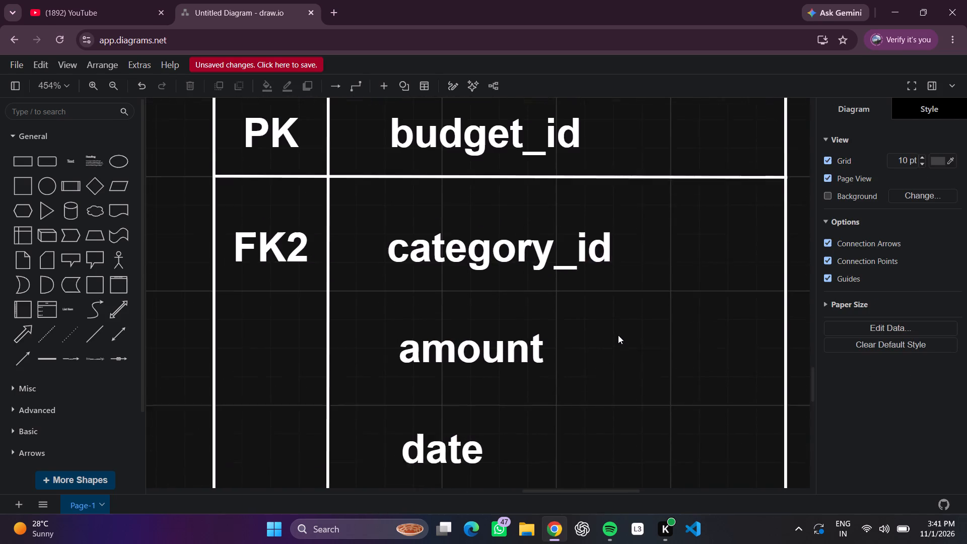
pyautogui.scroll(1, 618, 335)
pyautogui.moveTo(498, 363); pyautogui.dragTo(492, 357)
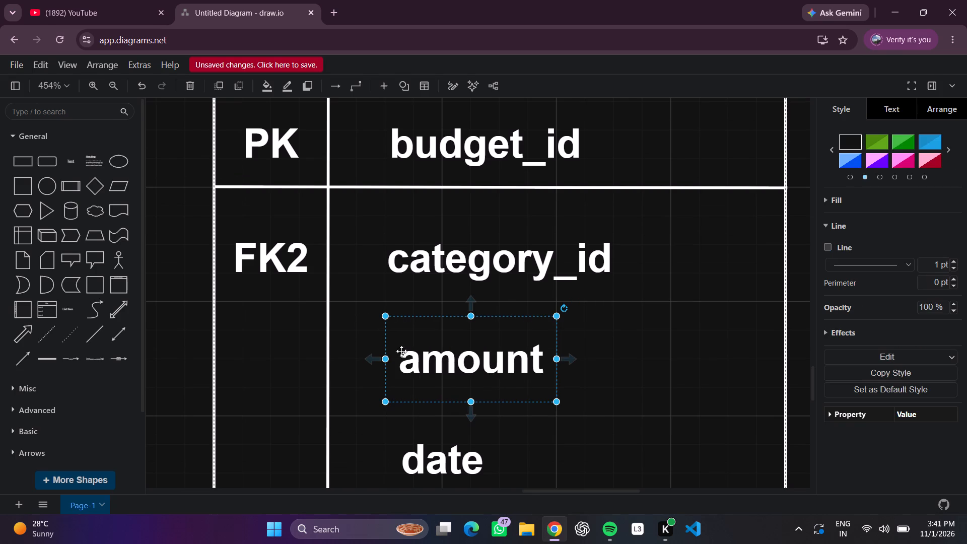
pyautogui.moveTo(388, 359); pyautogui.dragTo(377, 357)
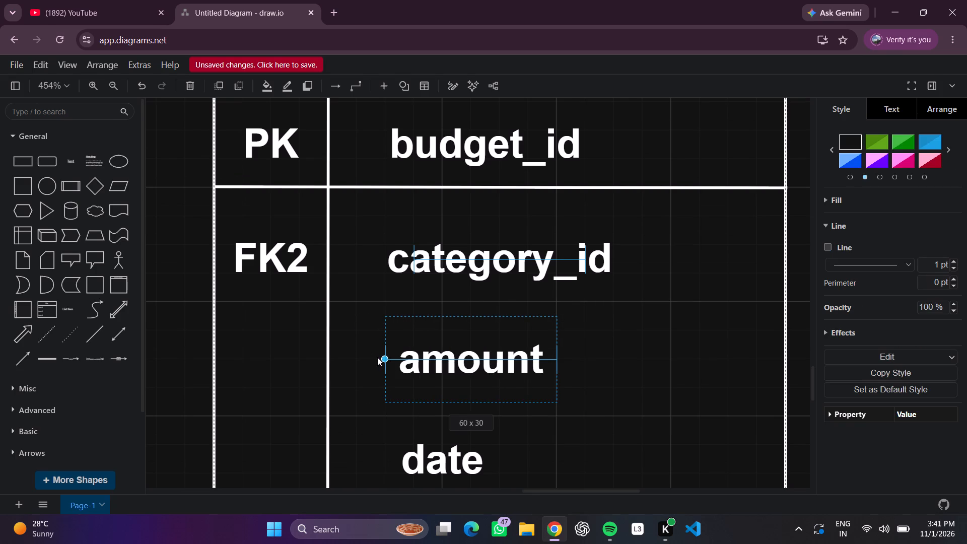
pyautogui.moveTo(377, 357); pyautogui.dragTo(373, 356)
pyautogui.click(644, 372)
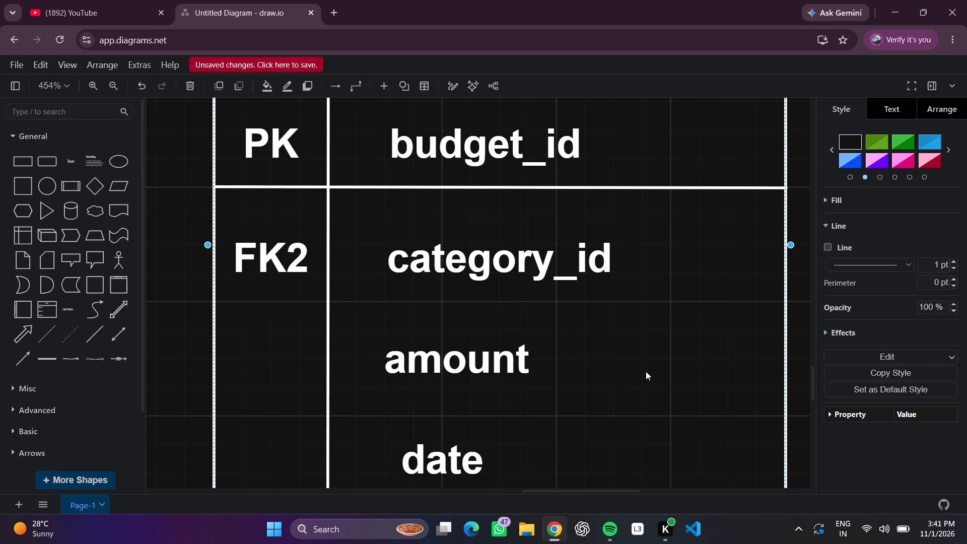
pyautogui.moveTo(459, 350); pyautogui.dragTo(464, 350)
pyautogui.click(519, 360)
pyautogui.click(556, 359)
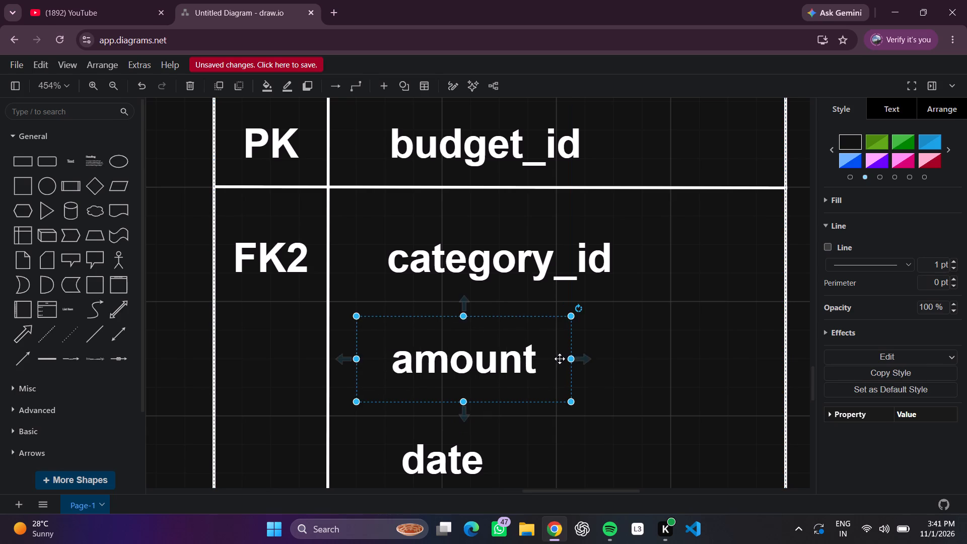
pyautogui.click(756, 349)
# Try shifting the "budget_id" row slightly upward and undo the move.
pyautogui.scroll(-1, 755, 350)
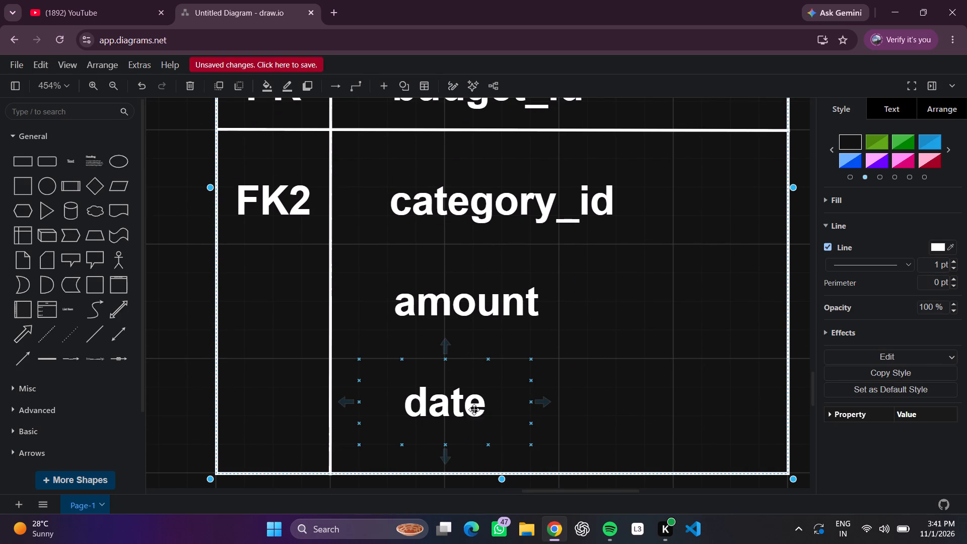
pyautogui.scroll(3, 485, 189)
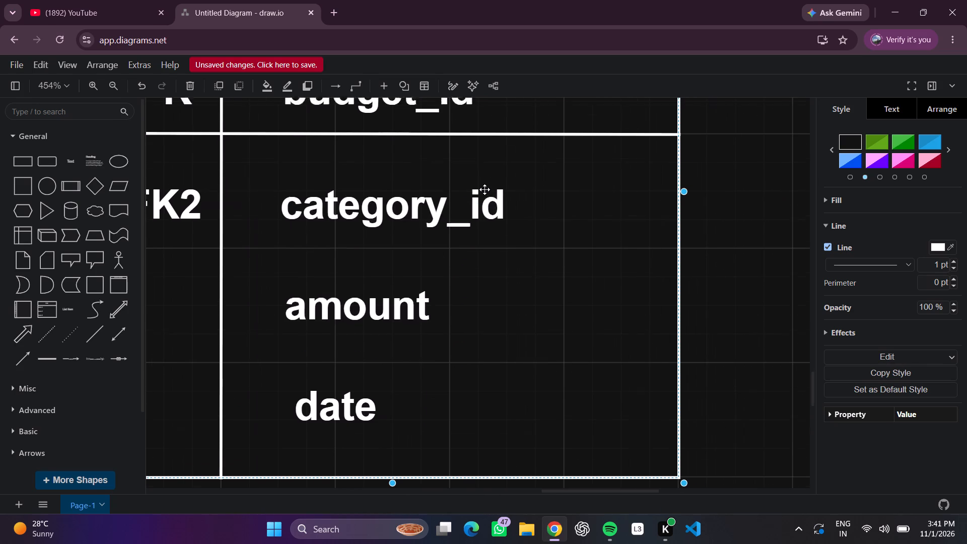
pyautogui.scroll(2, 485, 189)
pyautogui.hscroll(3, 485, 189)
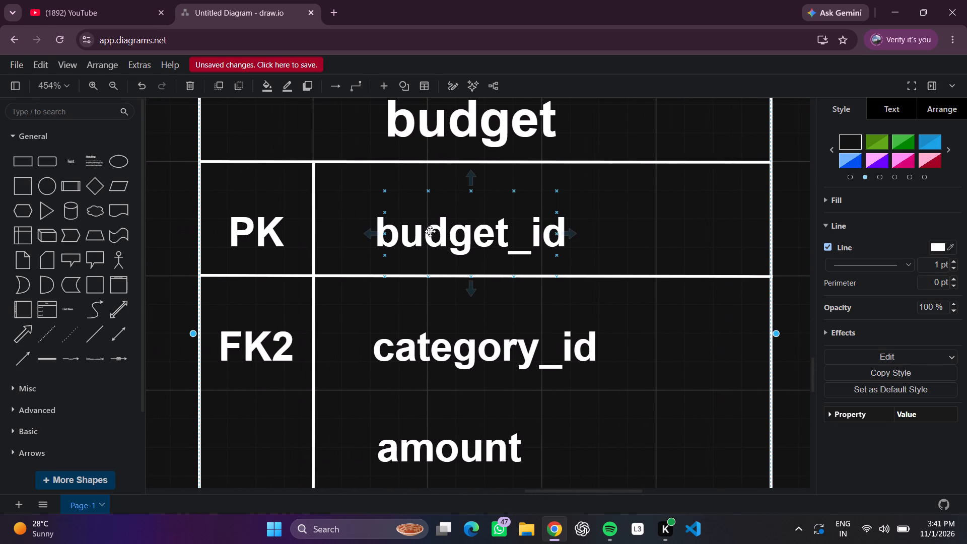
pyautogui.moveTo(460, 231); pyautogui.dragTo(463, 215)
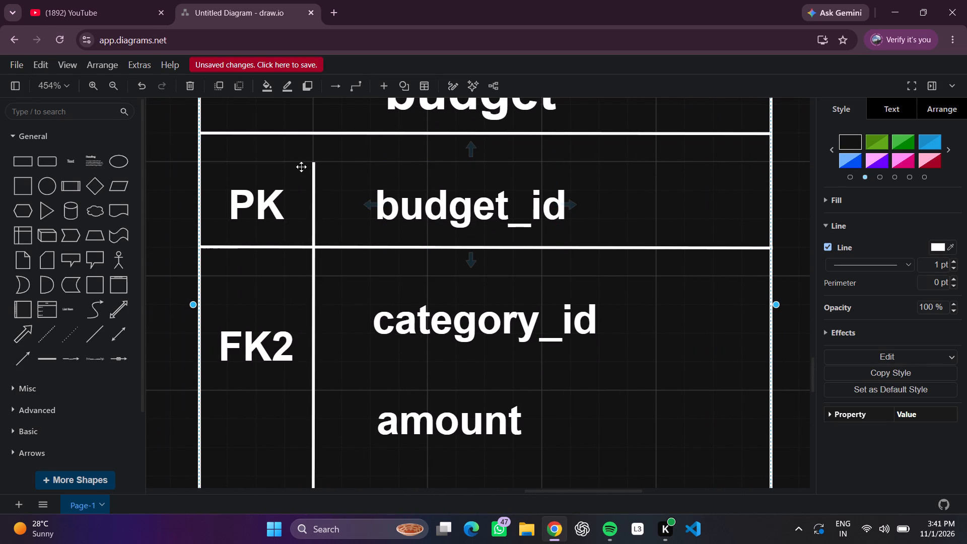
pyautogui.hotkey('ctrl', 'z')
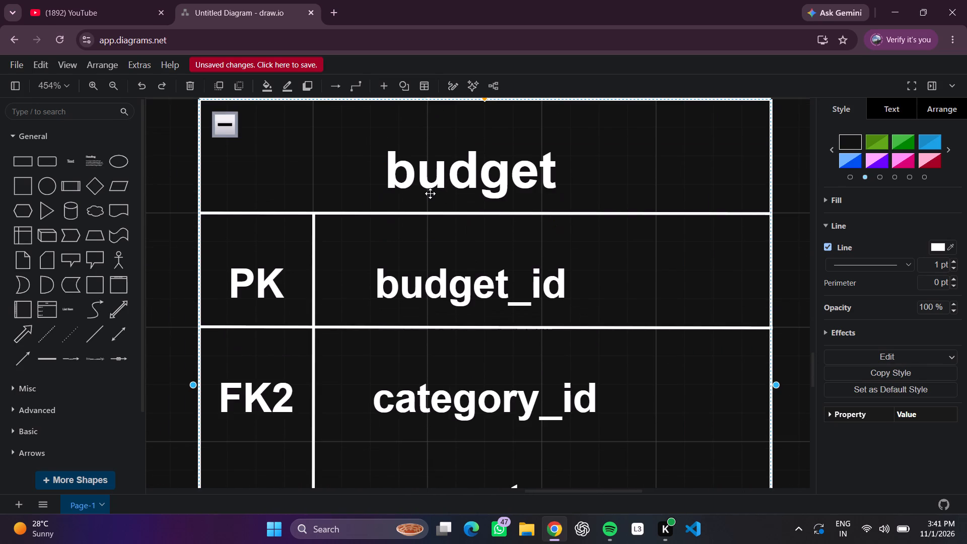
# Move the "budget_id" label left to about 570, 850, close to the key column's divider.
pyautogui.click(482, 290)
pyautogui.moveTo(483, 291); pyautogui.dragTo(479, 288)
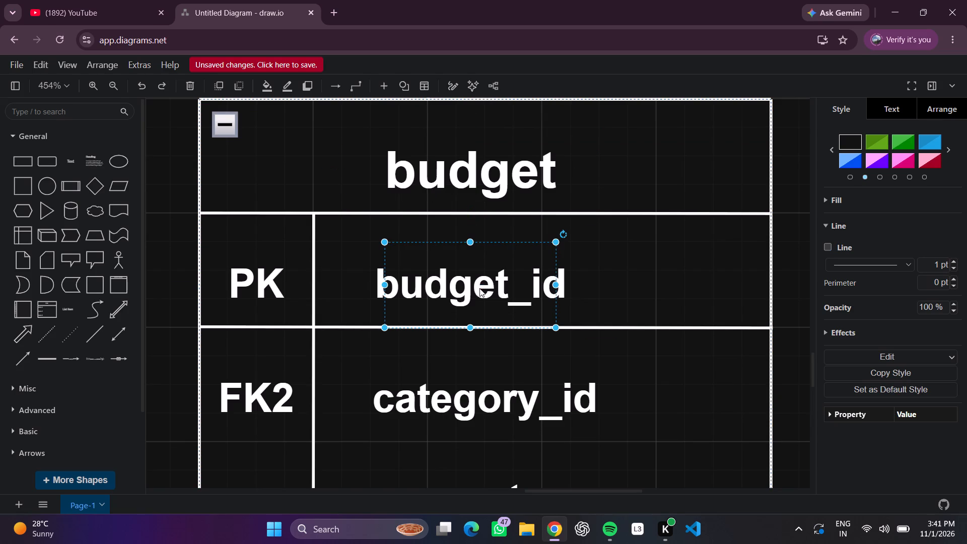
pyautogui.moveTo(479, 288); pyautogui.dragTo(422, 279)
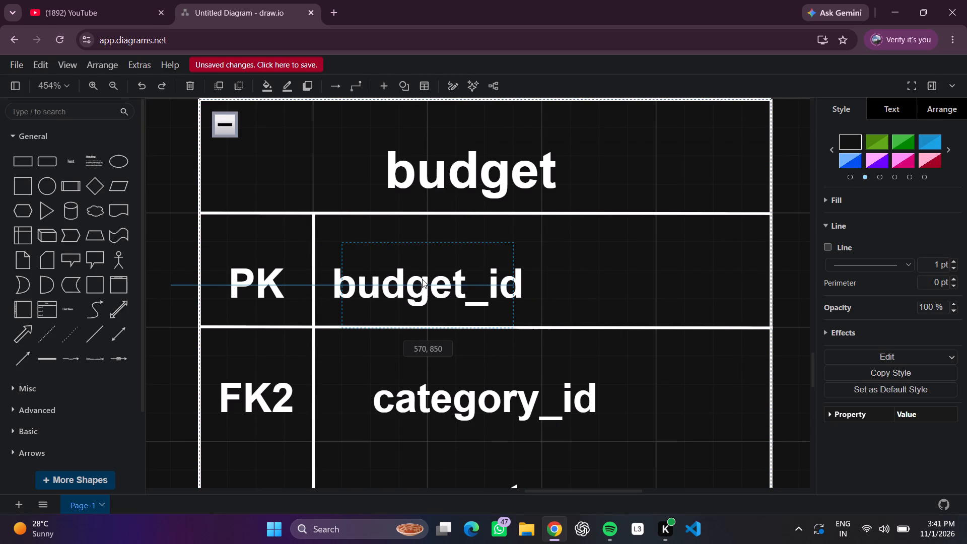
pyautogui.moveTo(422, 279); pyautogui.dragTo(423, 279)
pyautogui.click(611, 280)
# Move the "category_id" label left so its text starts roughly beneath "budget_id", near the key column's divider.
pyautogui.moveTo(539, 410); pyautogui.dragTo(522, 403)
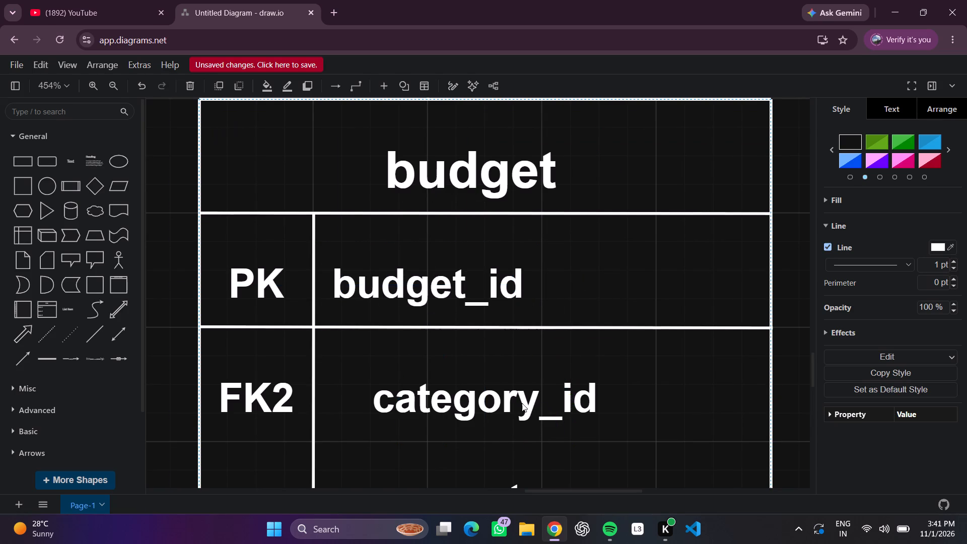
pyautogui.moveTo(522, 403); pyautogui.dragTo(539, 398)
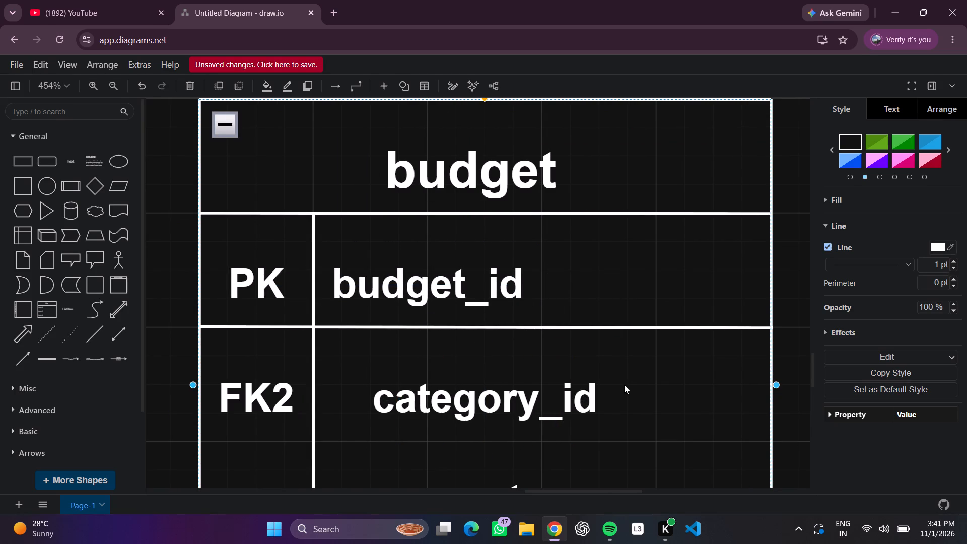
pyautogui.click(494, 403)
pyautogui.moveTo(509, 401); pyautogui.dragTo(470, 400)
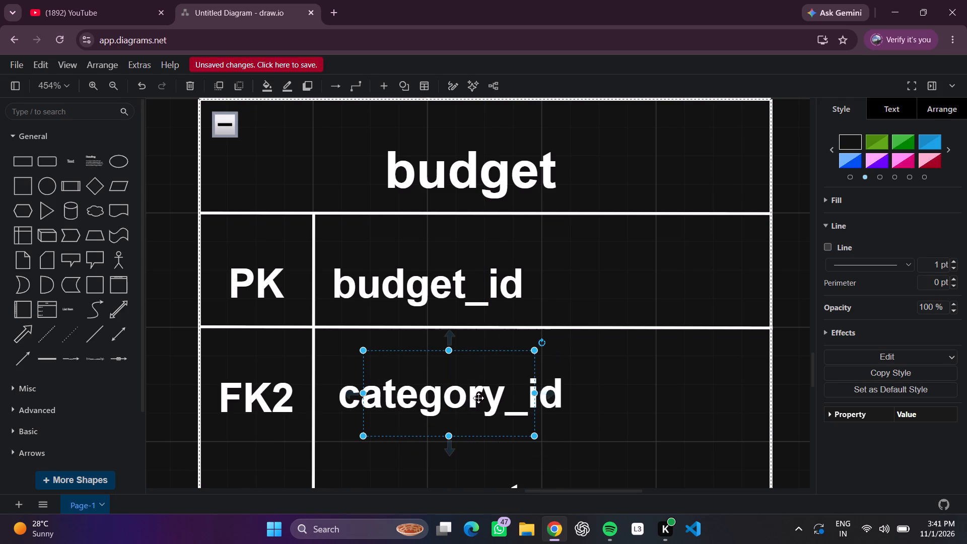
pyautogui.click(467, 392)
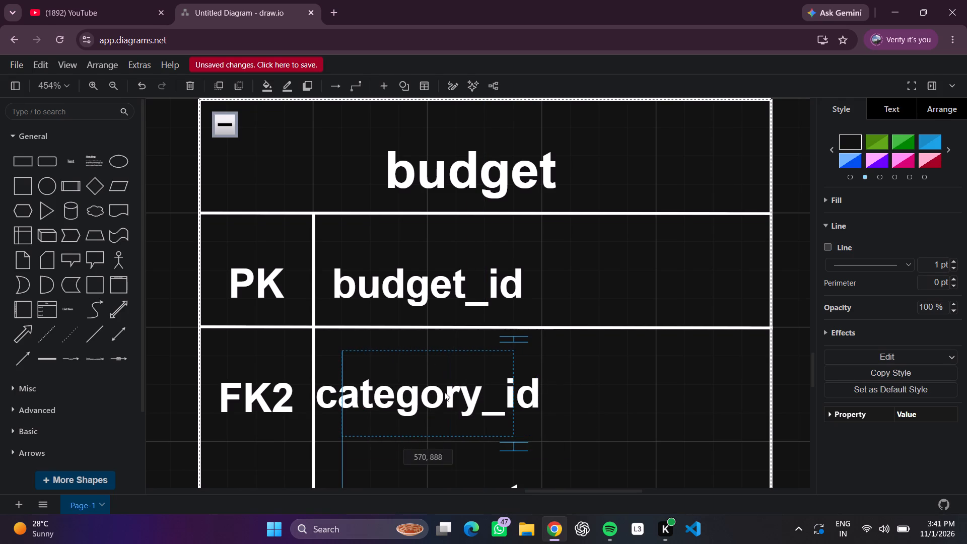
pyautogui.click(670, 389)
# Move the "amount" label left so its text lines up beneath "category_id".
pyautogui.scroll(-1, 667, 391)
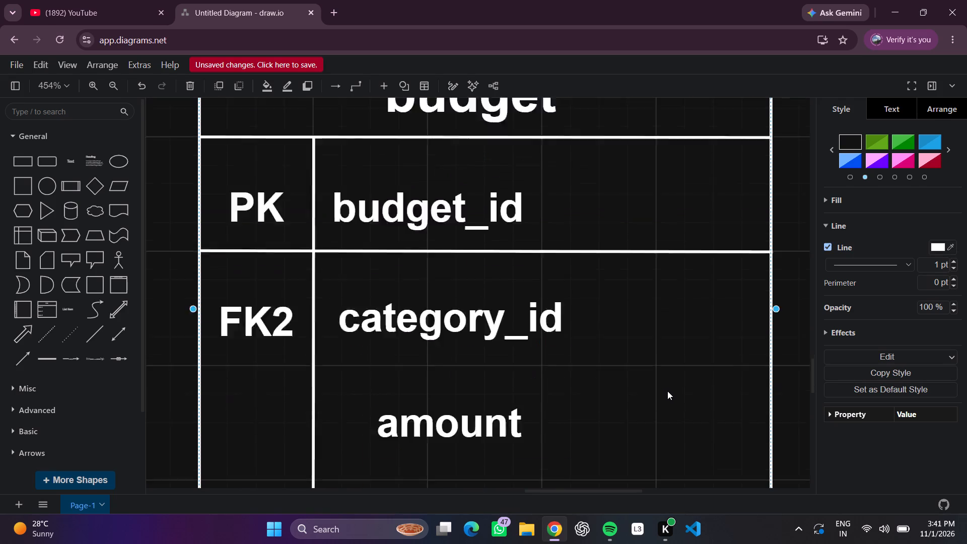
pyautogui.scroll(-1, 667, 391)
pyautogui.click(469, 338)
pyautogui.moveTo(470, 335); pyautogui.dragTo(424, 335)
# Move the "date" label left so its text starts roughly beneath "amount".
pyautogui.click(459, 431)
pyautogui.moveTo(458, 434); pyautogui.dragTo(437, 432)
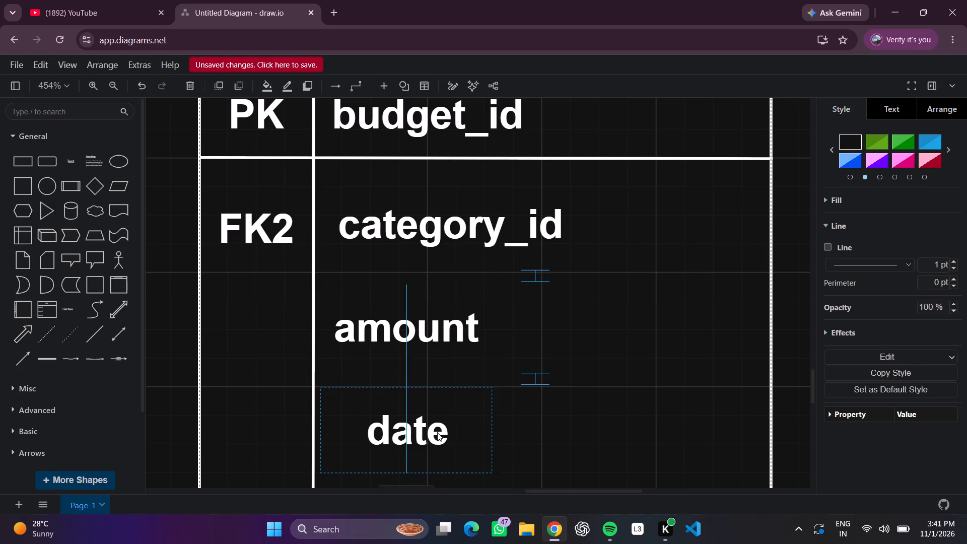
pyautogui.moveTo(437, 432); pyautogui.dragTo(417, 428)
pyautogui.click(639, 448)
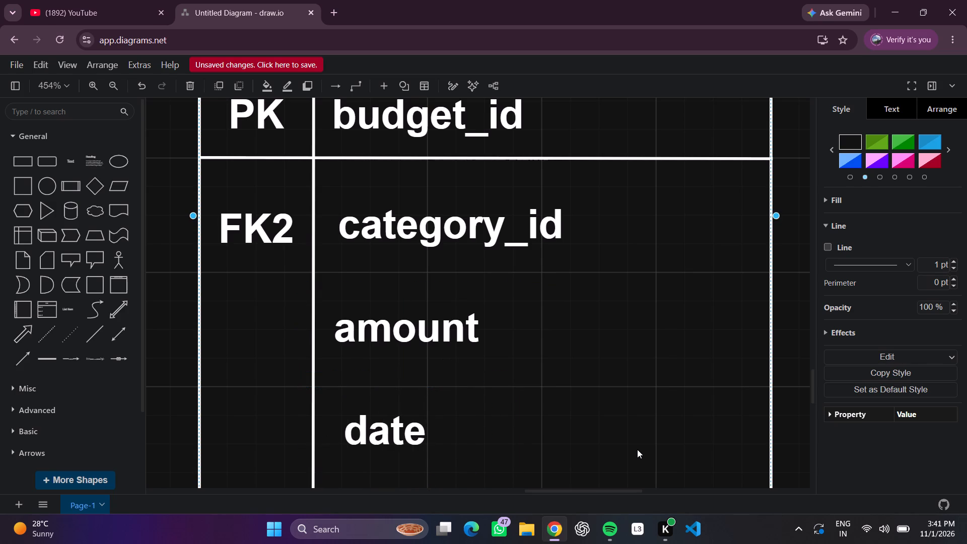
# Shift the short vertical connector line below the transaction table right to x 360, moving both ends and its middle point to keep it straight.
pyautogui.hscroll(1, 637, 449)
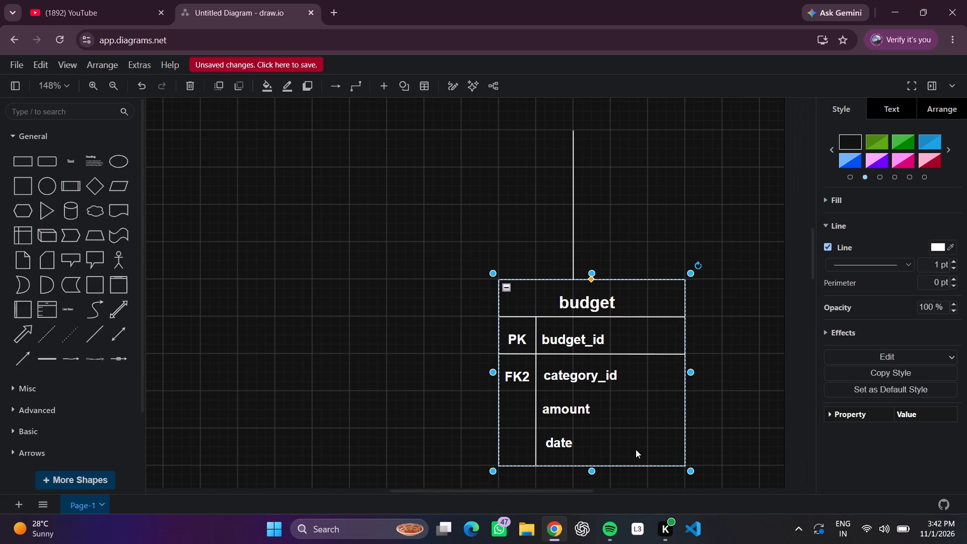
pyautogui.scroll(1, 636, 449)
pyautogui.hscroll(1, 636, 449)
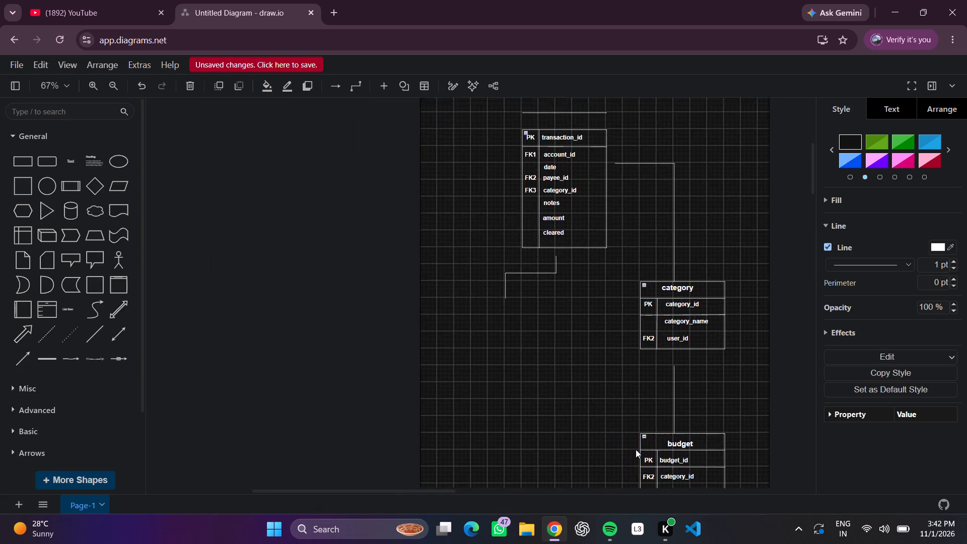
pyautogui.scroll(1, 636, 449)
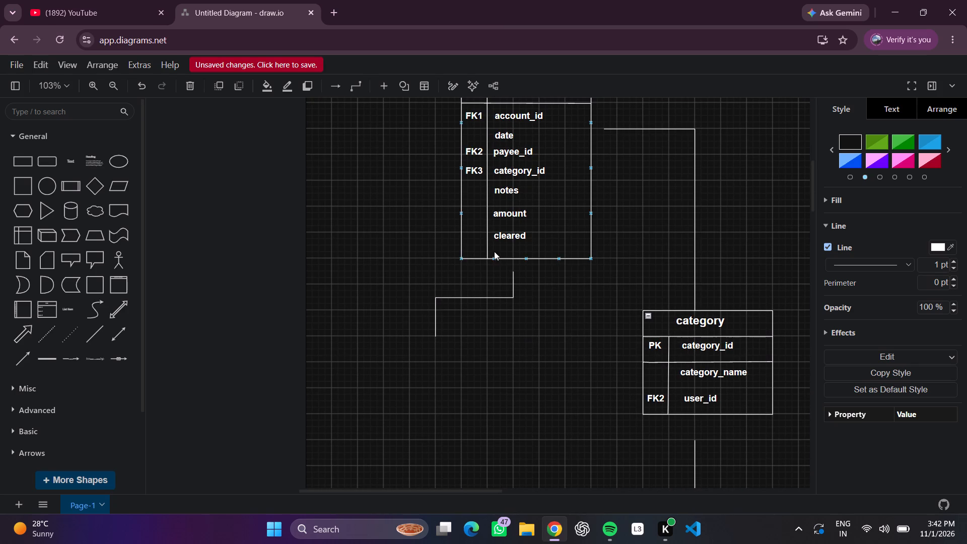
pyautogui.click(512, 275)
pyautogui.click(513, 283)
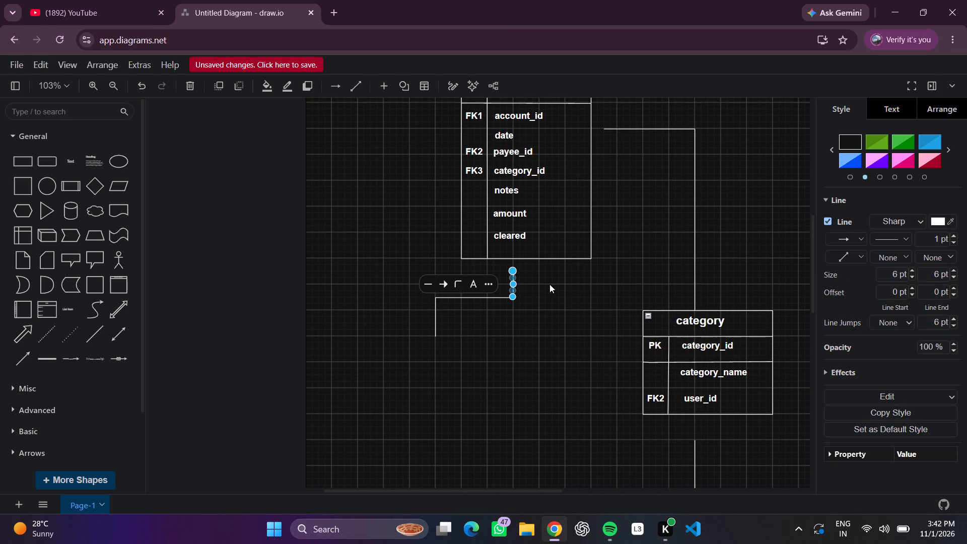
pyautogui.scroll(1, 546, 288)
pyautogui.scroll(-2, 546, 288)
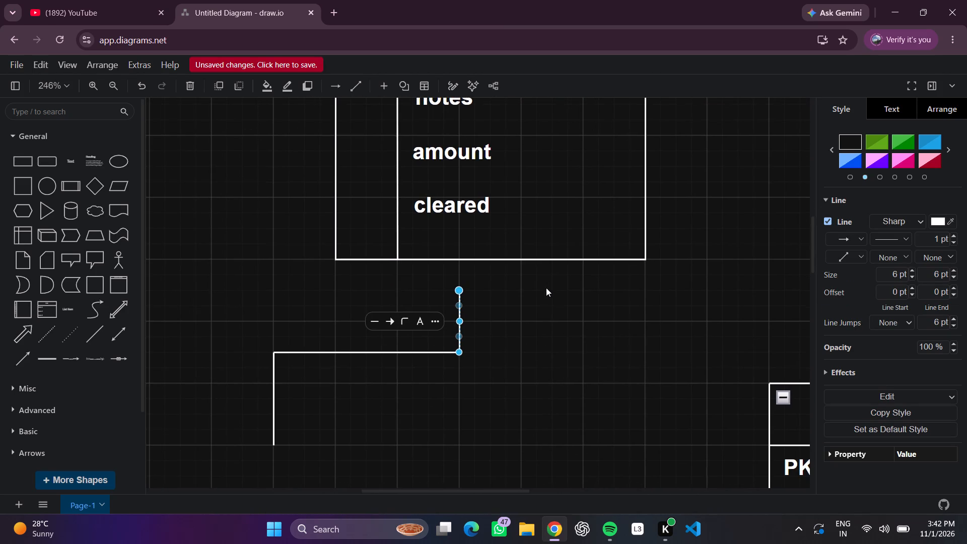
pyautogui.moveTo(456, 288); pyautogui.dragTo(521, 282)
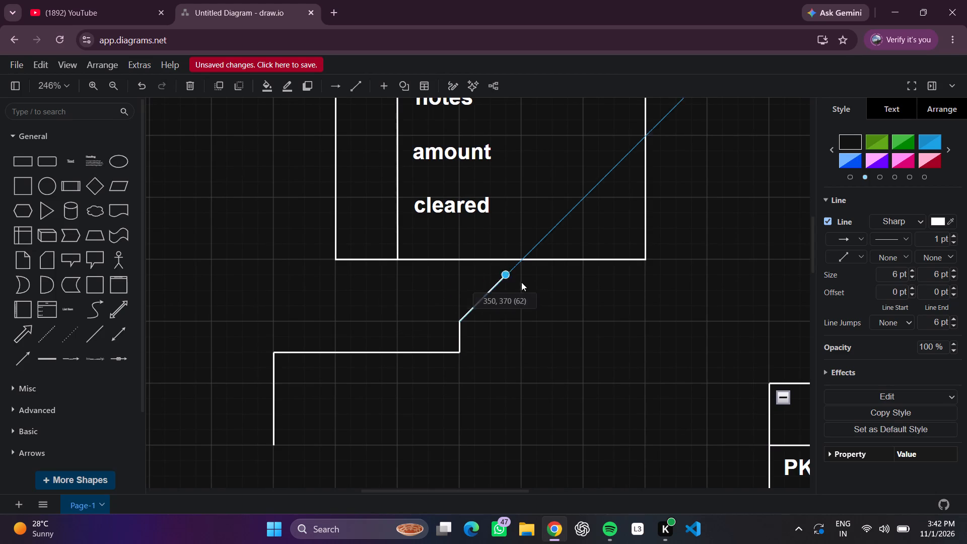
pyautogui.moveTo(521, 282); pyautogui.dragTo(520, 287)
pyautogui.moveTo(460, 351); pyautogui.dragTo(508, 348)
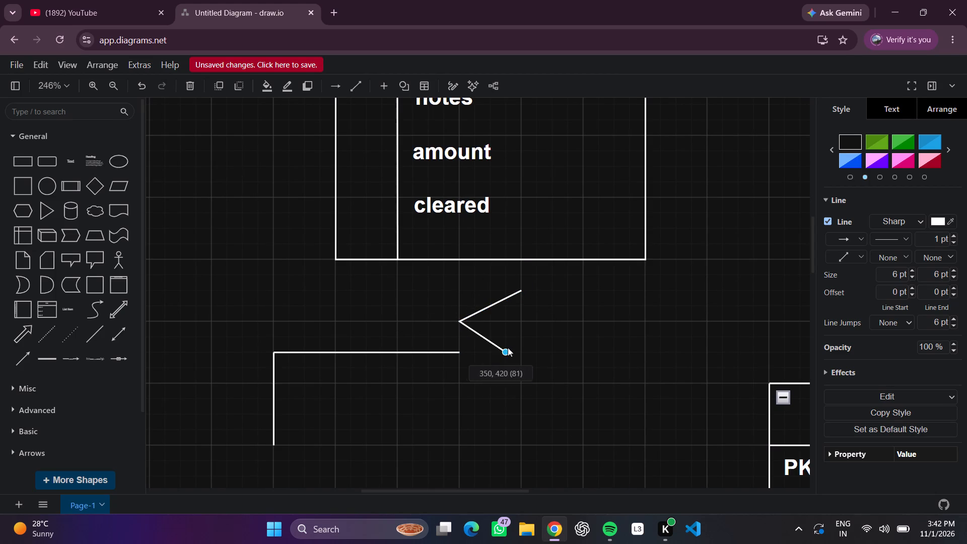
pyautogui.moveTo(508, 348); pyautogui.dragTo(518, 347)
pyautogui.moveTo(459, 324); pyautogui.dragTo(527, 322)
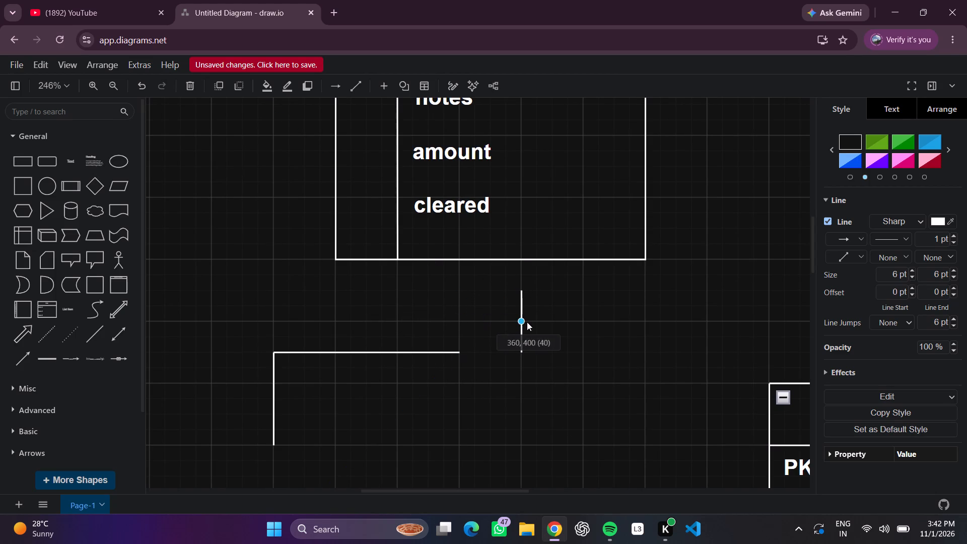
pyautogui.moveTo(527, 322); pyautogui.dragTo(526, 322)
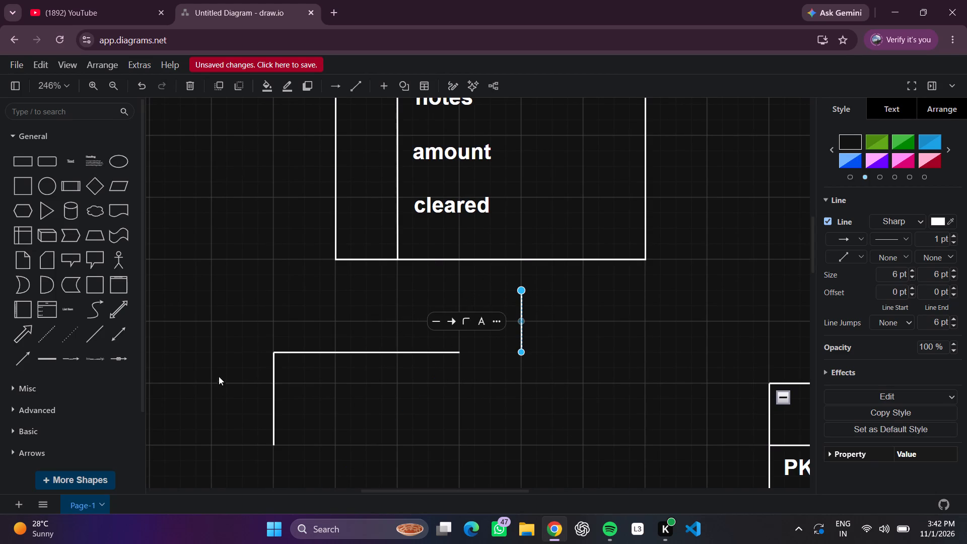
# Shift the lower vertical connector line right by moving both ends beneath the transaction table's left edge, keeping it vertical.
pyautogui.click(275, 355)
pyautogui.moveTo(271, 352); pyautogui.dragTo(356, 358)
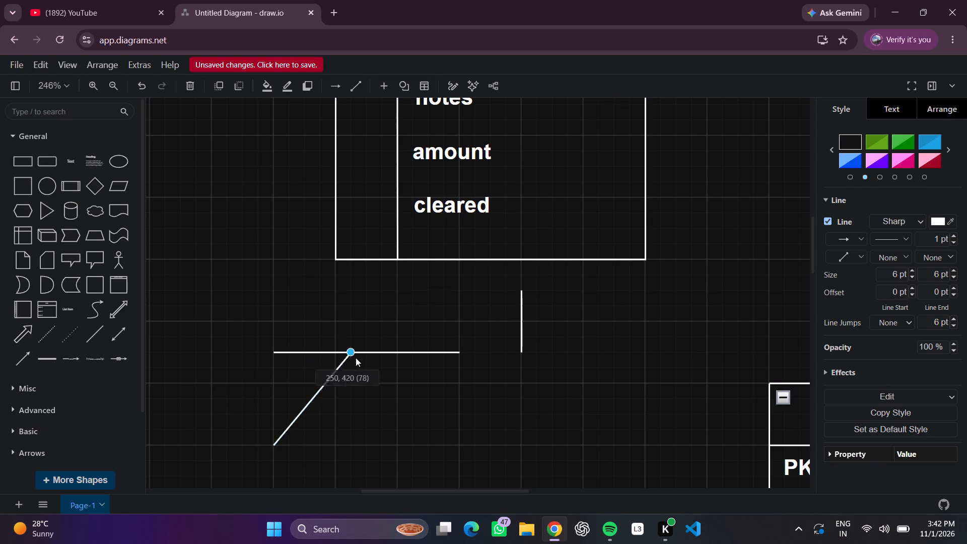
pyautogui.moveTo(356, 358); pyautogui.dragTo(339, 381)
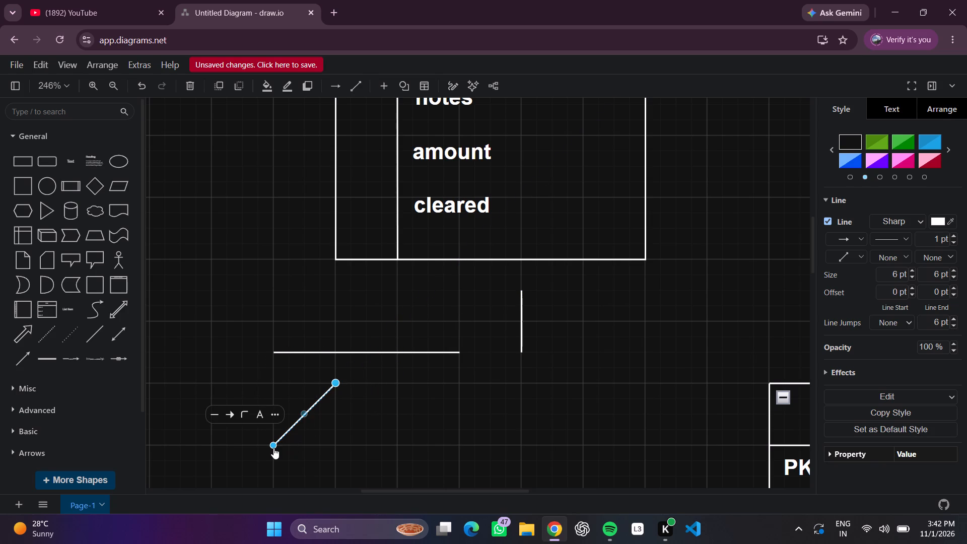
pyautogui.moveTo(273, 446); pyautogui.dragTo(337, 447)
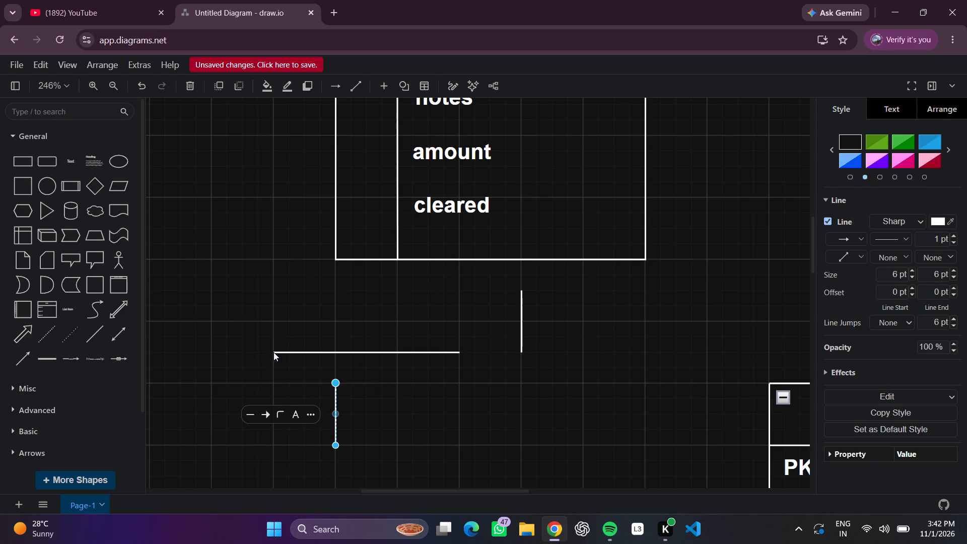
# Reposition the horizontal connector line's ends so it runs from the upper vertical line's foot to above the lower vertical line.
pyautogui.click(273, 352)
pyautogui.click(276, 352)
pyautogui.moveTo(273, 352); pyautogui.dragTo(513, 344)
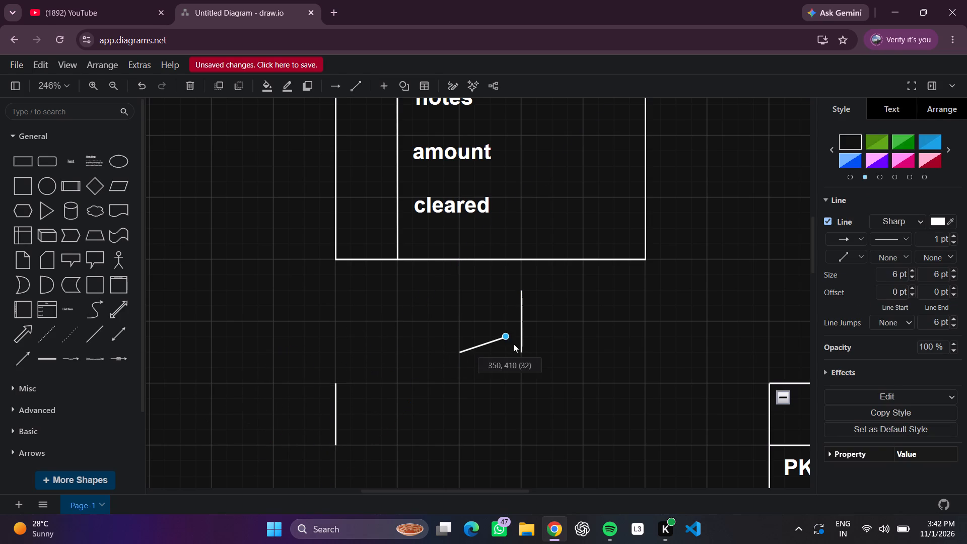
pyautogui.moveTo(513, 344); pyautogui.dragTo(526, 347)
pyautogui.moveTo(459, 352); pyautogui.dragTo(353, 351)
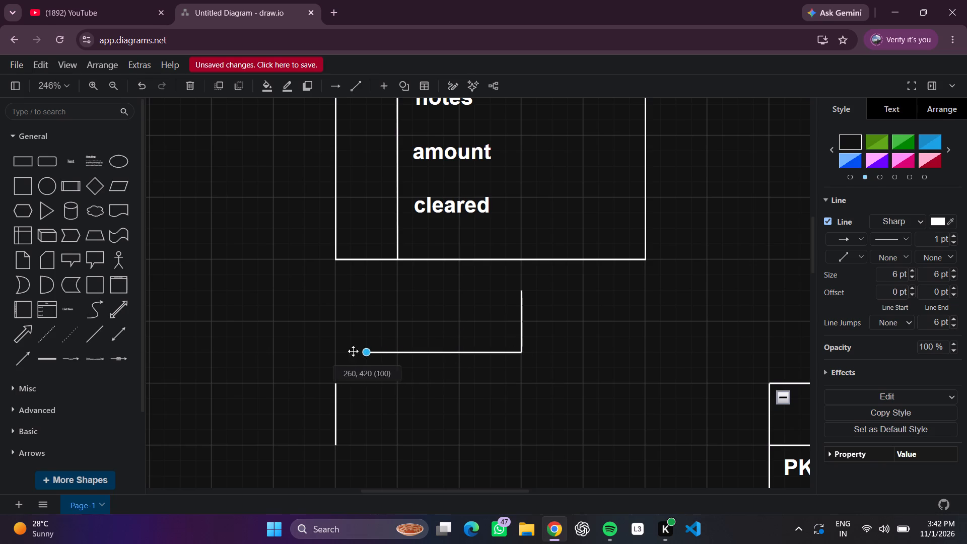
pyautogui.moveTo(353, 351); pyautogui.dragTo(341, 352)
# Extend the lower vertical connector line's top end up to meet the horizontal line's left end.
pyautogui.click(336, 384)
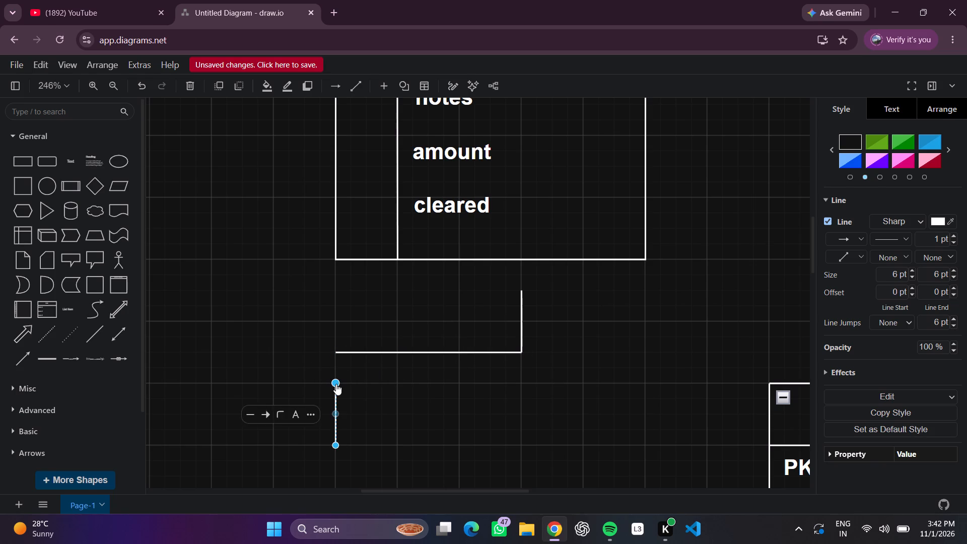
pyautogui.moveTo(336, 384); pyautogui.dragTo(329, 354)
pyautogui.click(400, 383)
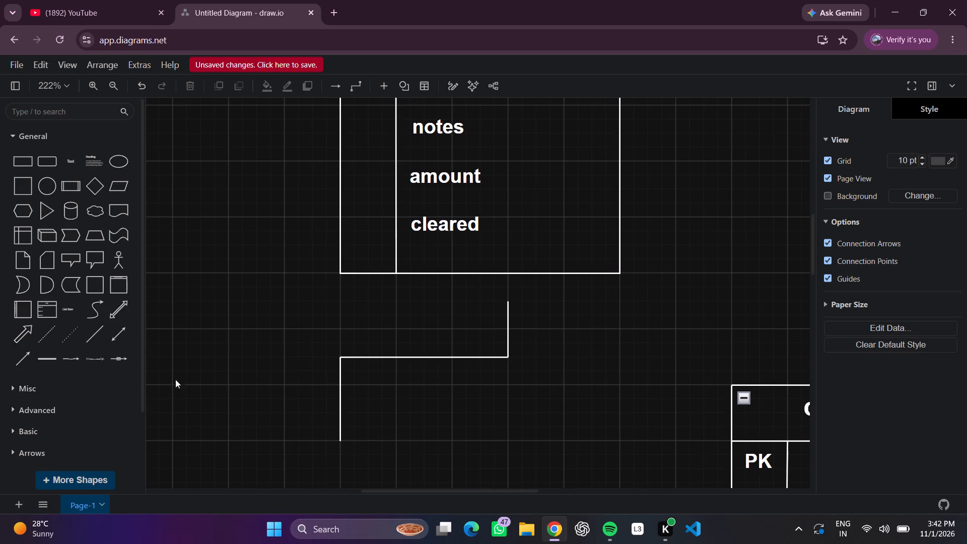
# Add an empty container about 200 x 200 below the connector lines, with its top edge meeting the lower vertical line's foot.
pyautogui.scroll(-1, 192, 429)
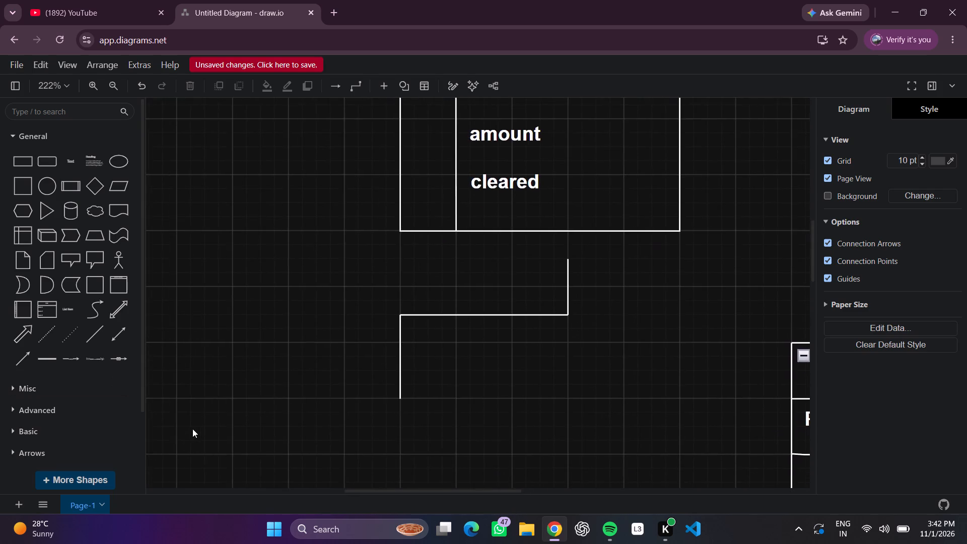
pyautogui.scroll(-1, 192, 429)
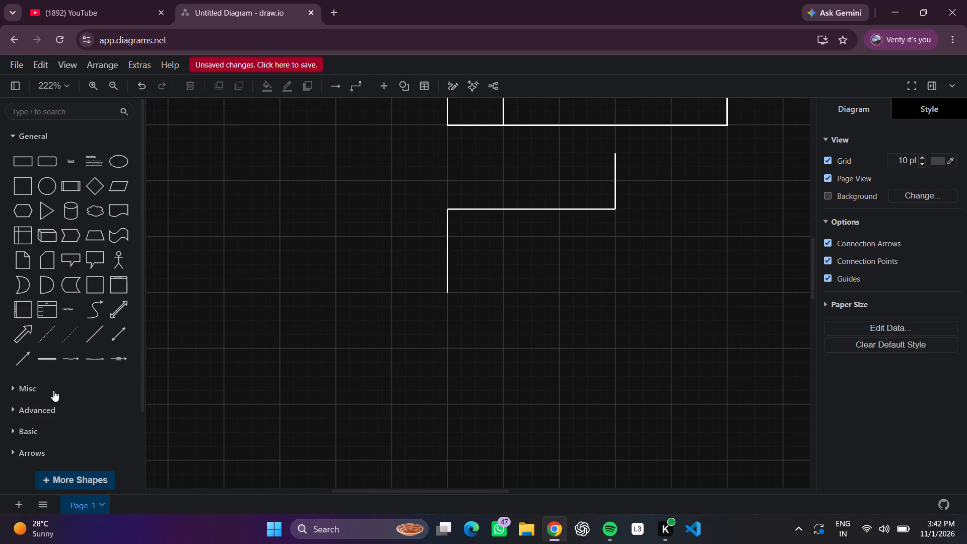
pyautogui.click(92, 283)
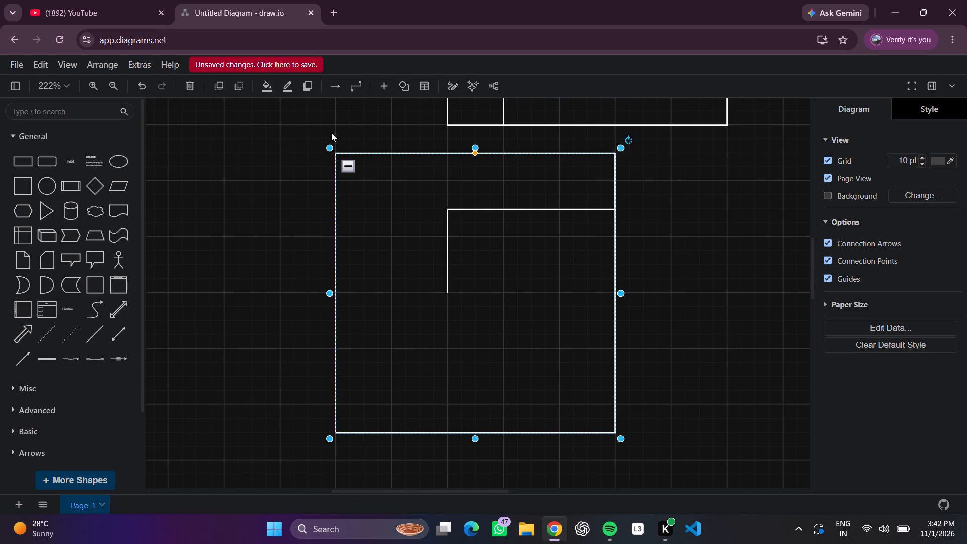
pyautogui.click(475, 148)
pyautogui.moveTo(475, 148); pyautogui.dragTo(474, 157)
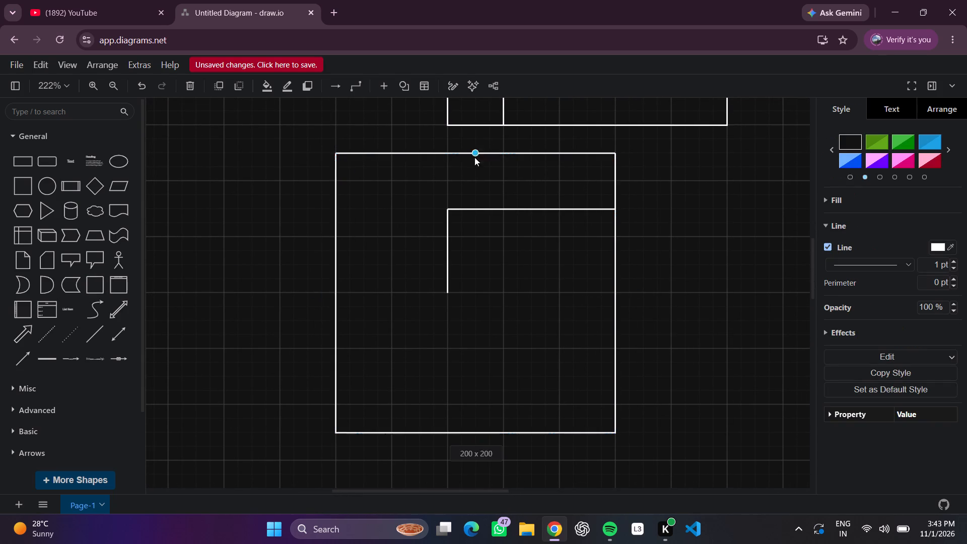
pyautogui.moveTo(474, 157); pyautogui.dragTo(451, 293)
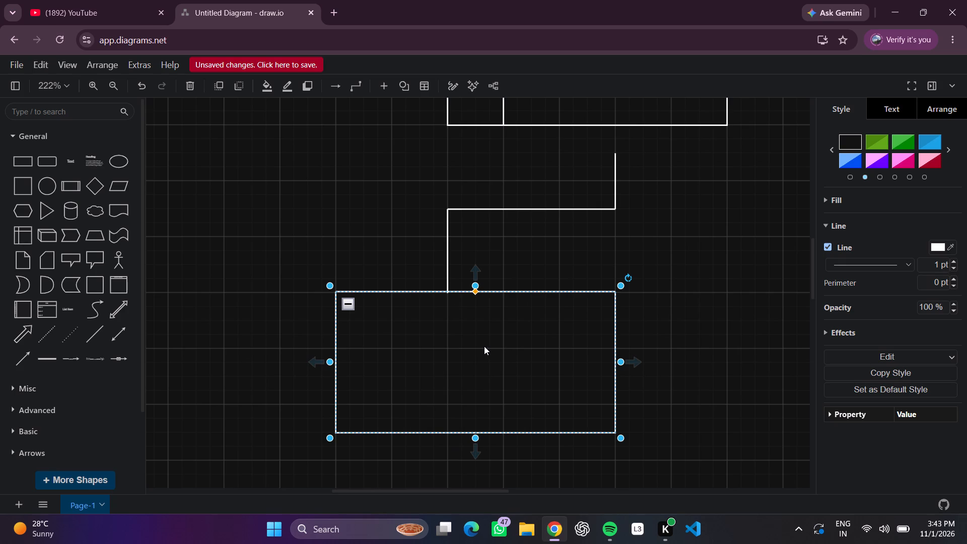
pyautogui.scroll(-3, 484, 346)
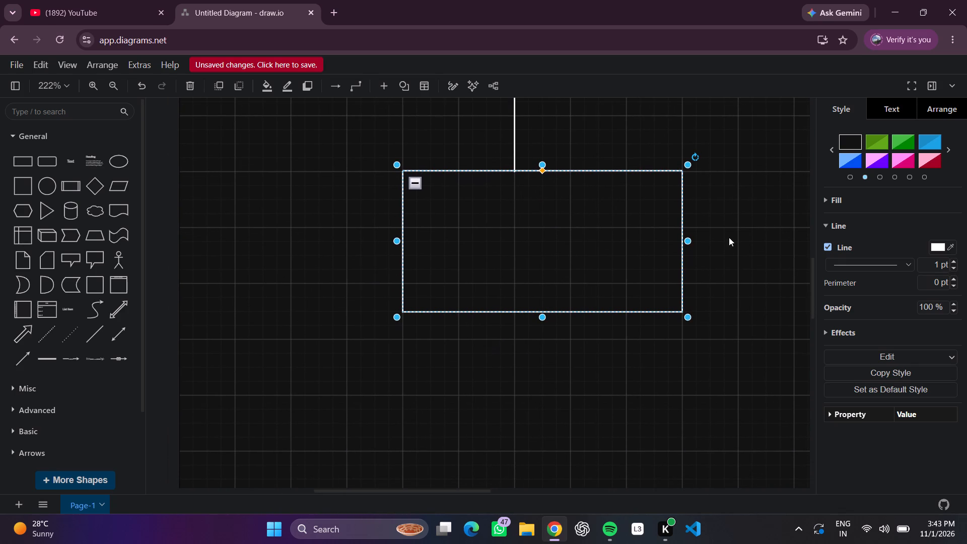
pyautogui.moveTo(542, 315); pyautogui.dragTo(543, 317)
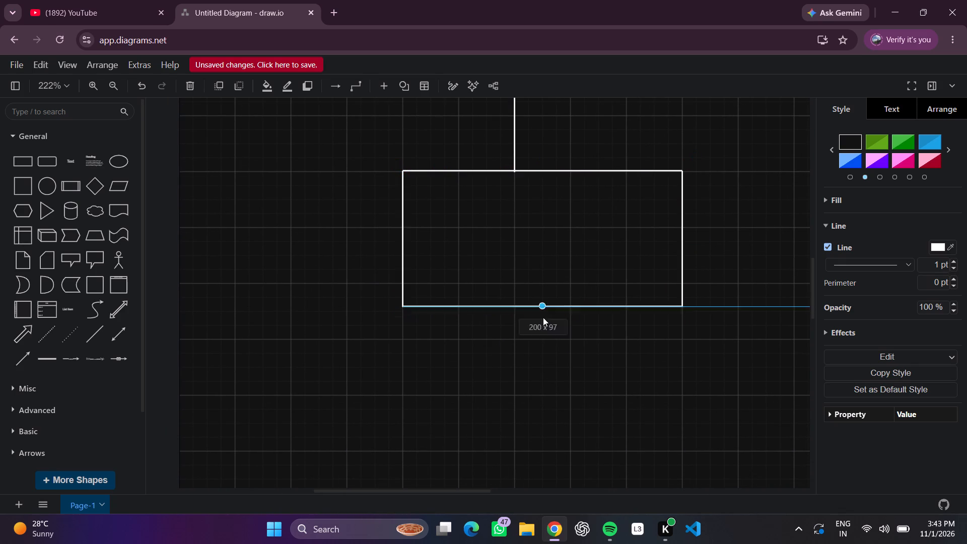
pyautogui.moveTo(543, 317); pyautogui.dragTo(564, 442)
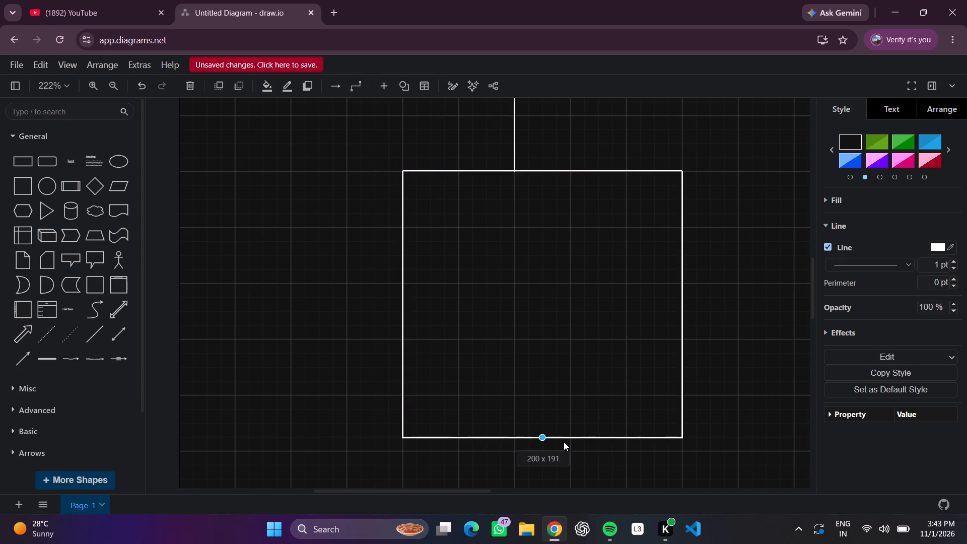
pyautogui.moveTo(564, 442); pyautogui.dragTo(566, 449)
pyautogui.click(557, 397)
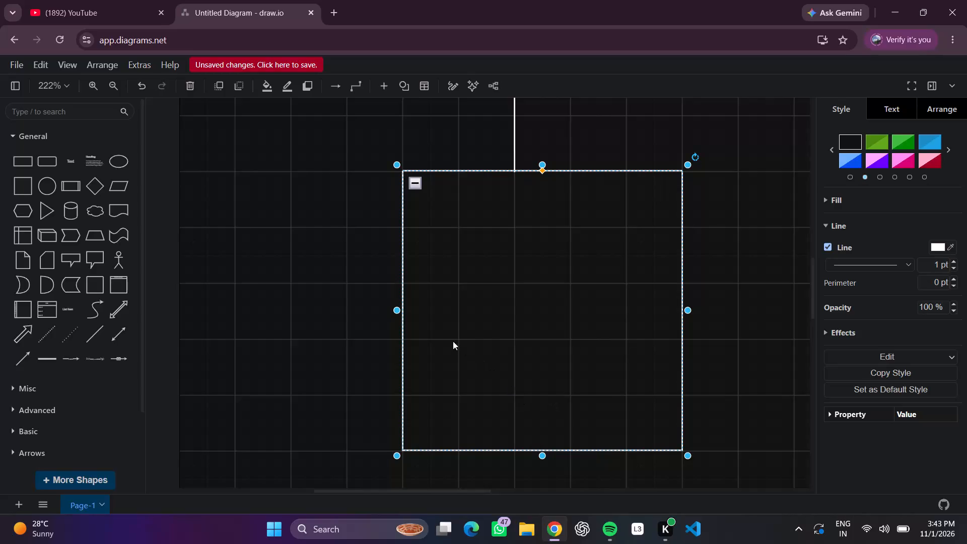
# Add a straight line inside the new container and attach its lower end to the container's left edge, just below the top.
pyautogui.click(83, 336)
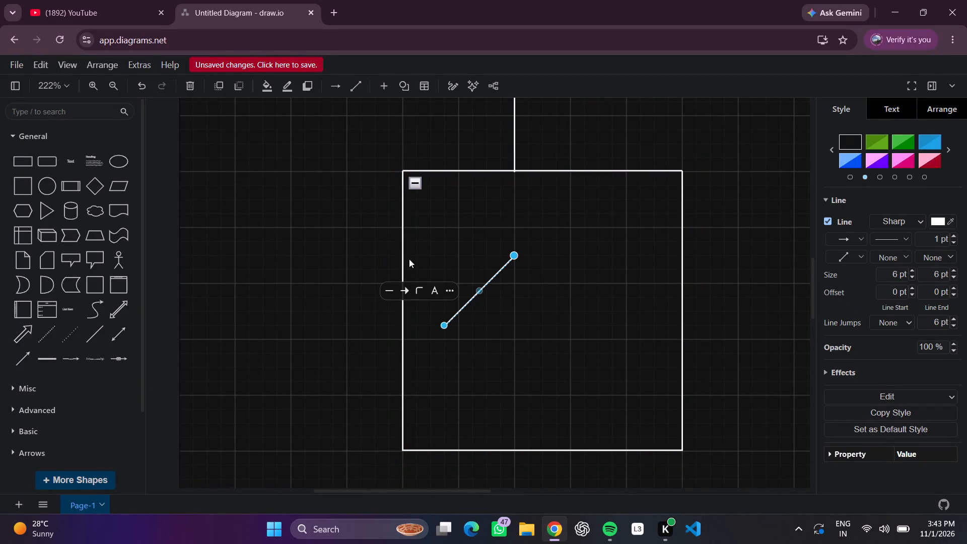
pyautogui.moveTo(445, 326); pyautogui.dragTo(404, 222)
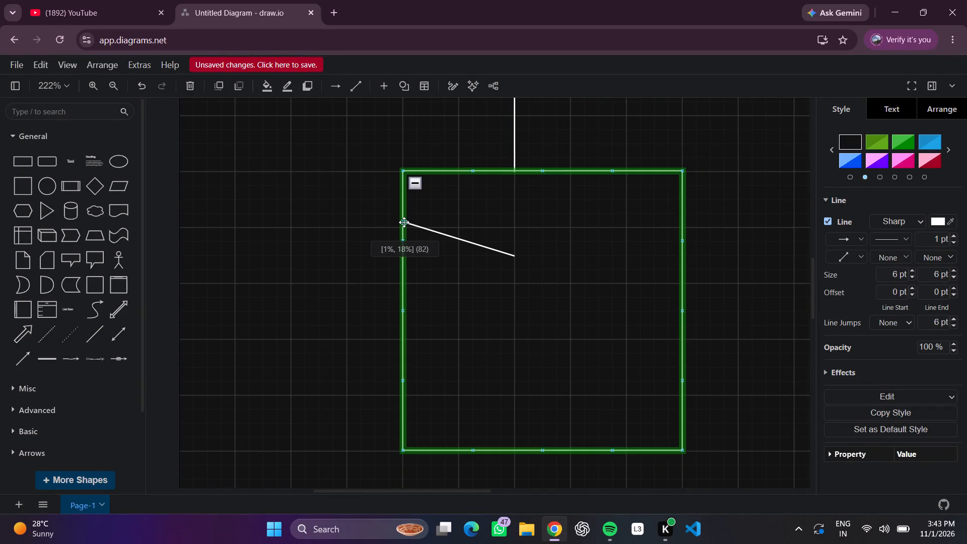
pyautogui.moveTo(404, 222); pyautogui.dragTo(402, 226)
pyautogui.click(367, 234)
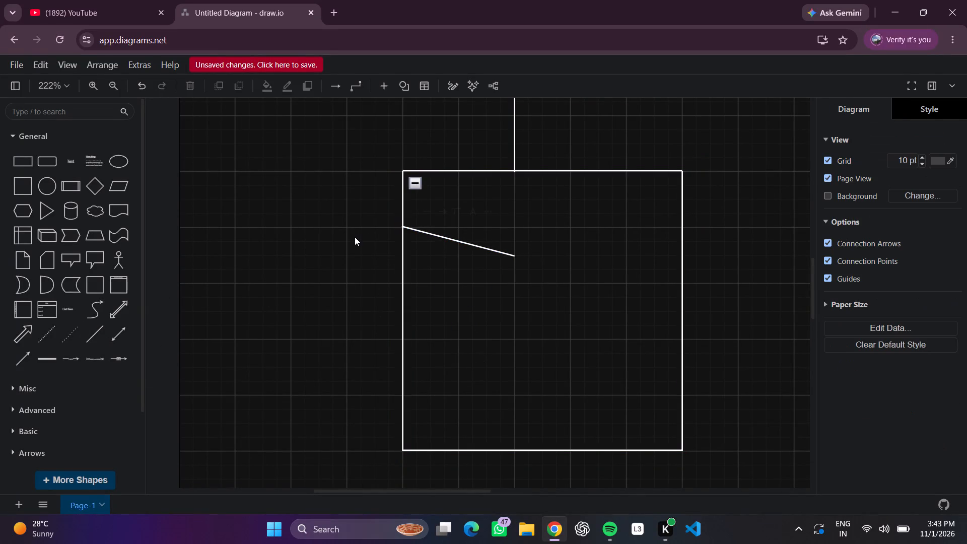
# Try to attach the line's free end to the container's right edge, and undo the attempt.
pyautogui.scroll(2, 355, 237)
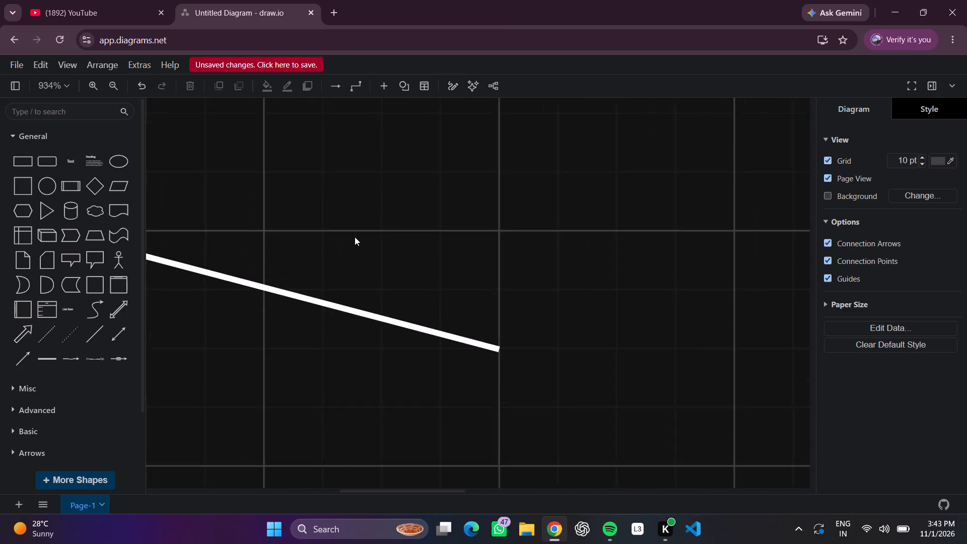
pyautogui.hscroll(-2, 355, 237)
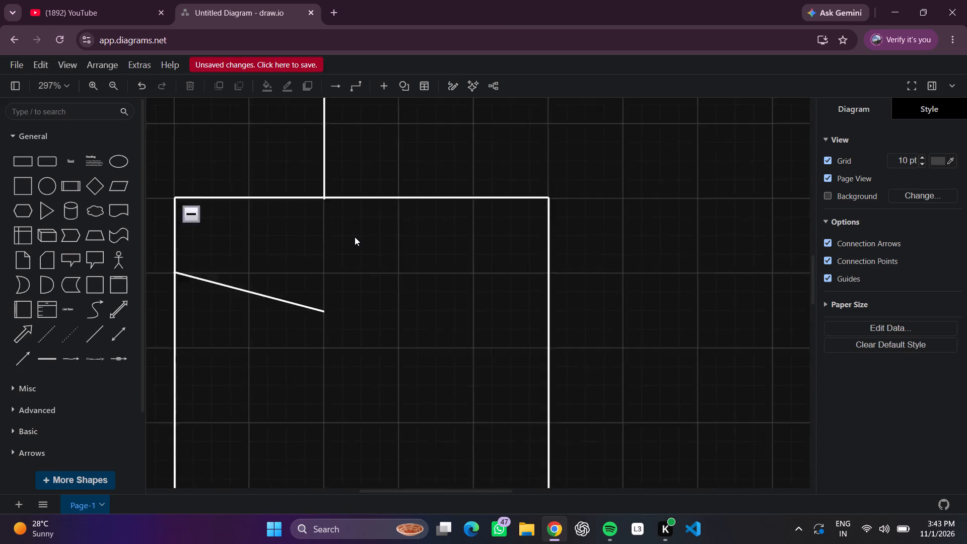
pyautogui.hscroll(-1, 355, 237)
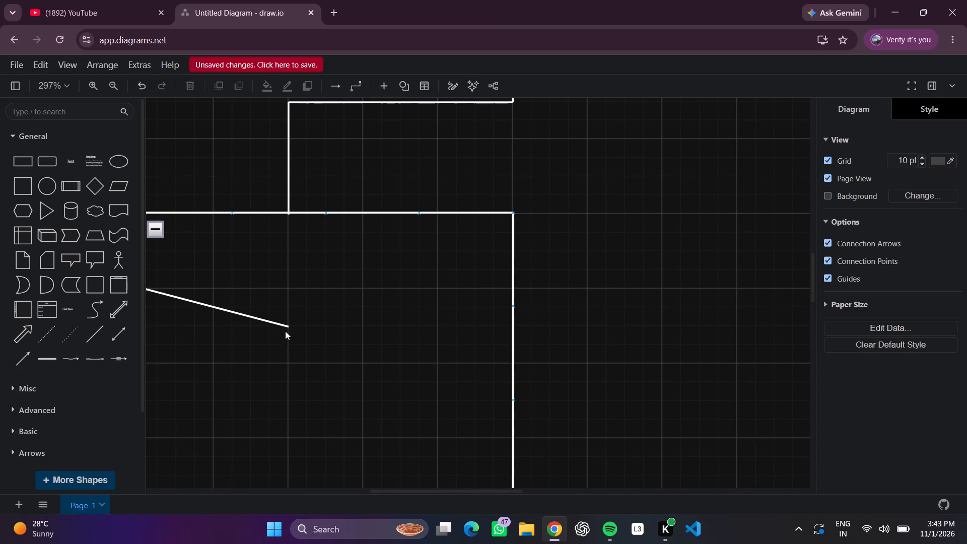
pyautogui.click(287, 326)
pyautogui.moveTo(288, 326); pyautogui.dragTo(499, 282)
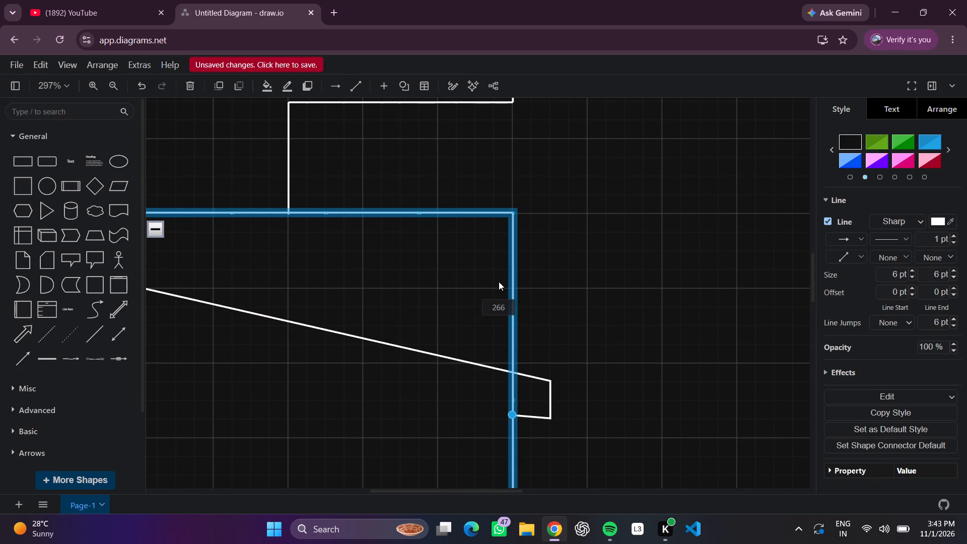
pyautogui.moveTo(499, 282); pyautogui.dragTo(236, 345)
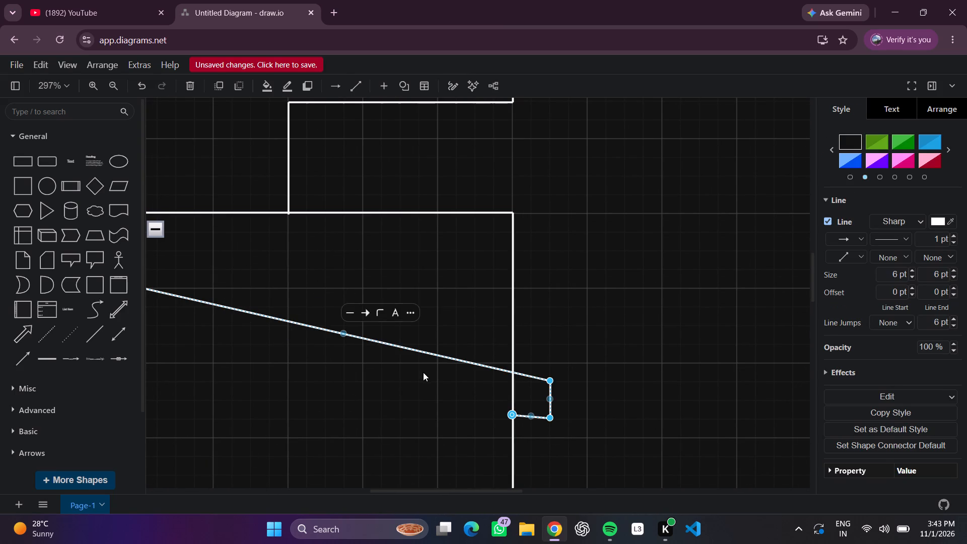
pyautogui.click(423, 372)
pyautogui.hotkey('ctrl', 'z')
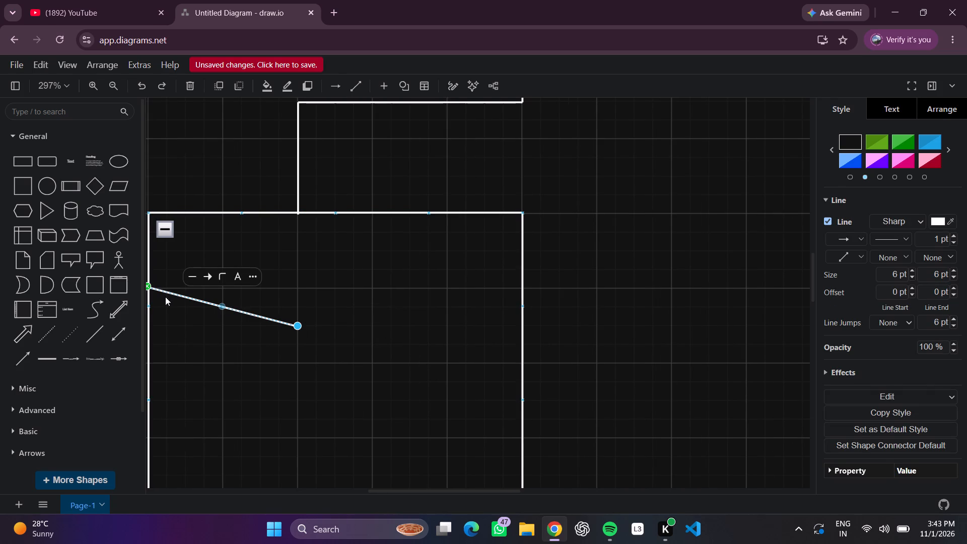
# Extend the line's free end across to the container's right edge, forming a header divider.
pyautogui.moveTo(299, 329); pyautogui.dragTo(594, 285)
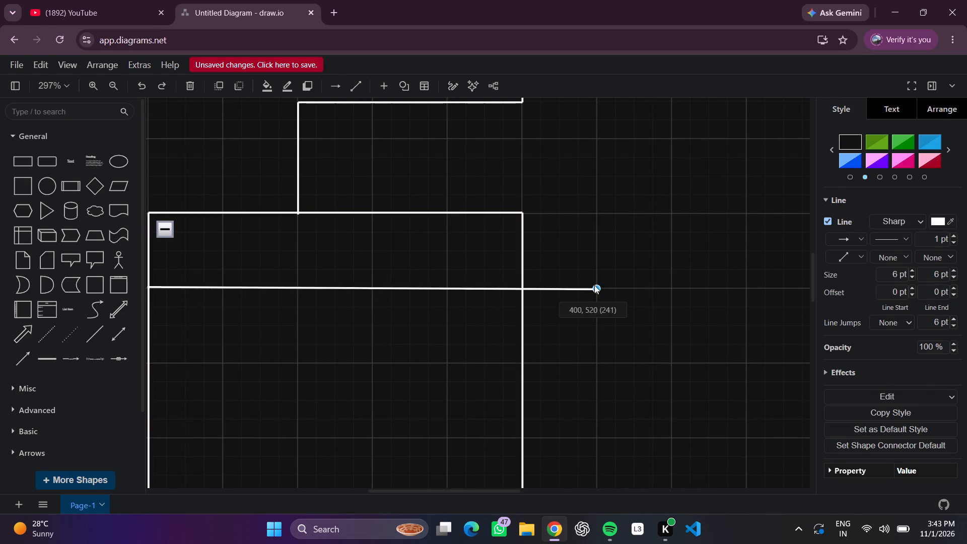
pyautogui.moveTo(594, 285); pyautogui.dragTo(523, 289)
pyautogui.click(566, 288)
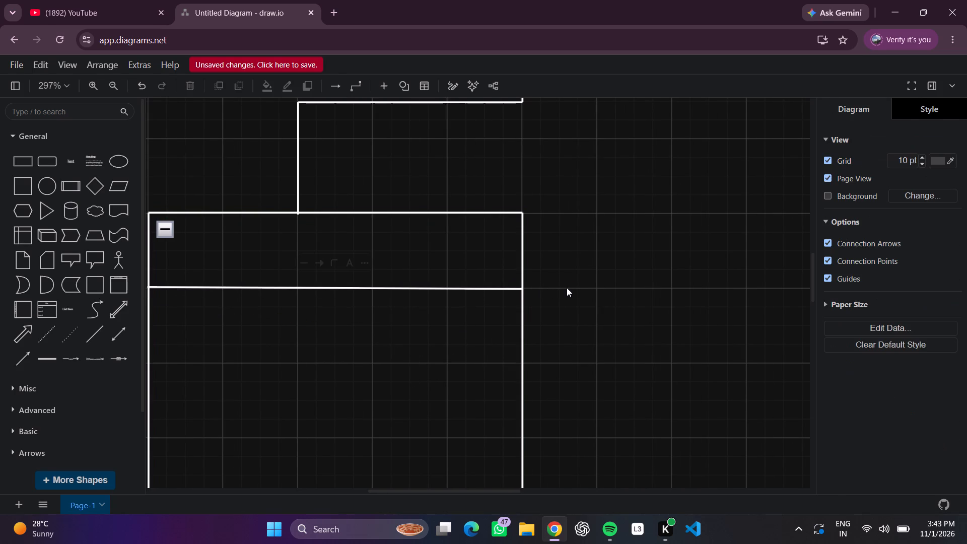
# Add another straight line in the container and place its upper end on the header divider, near the container's left edge.
pyautogui.hscroll(1, 559, 289)
pyautogui.scroll(-1, 559, 289)
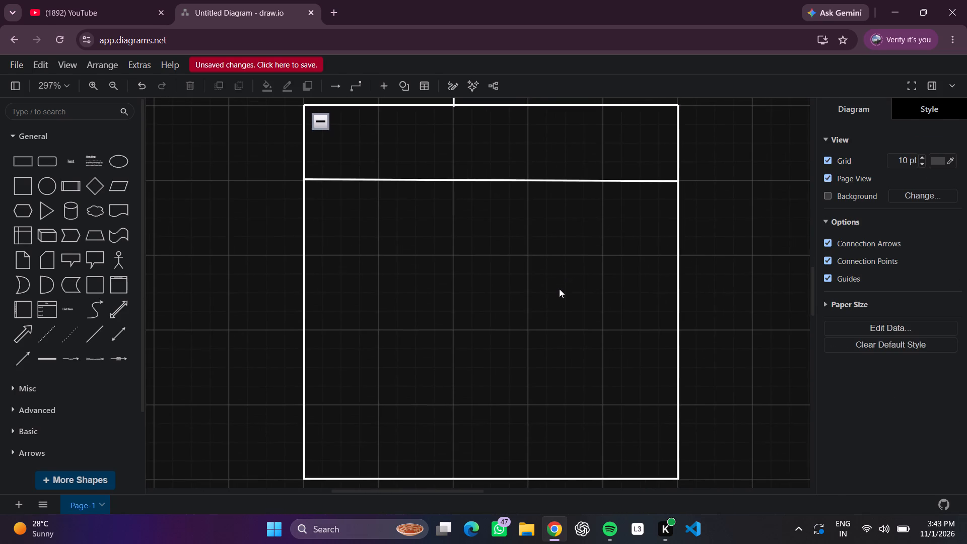
pyautogui.scroll(-1, 559, 289)
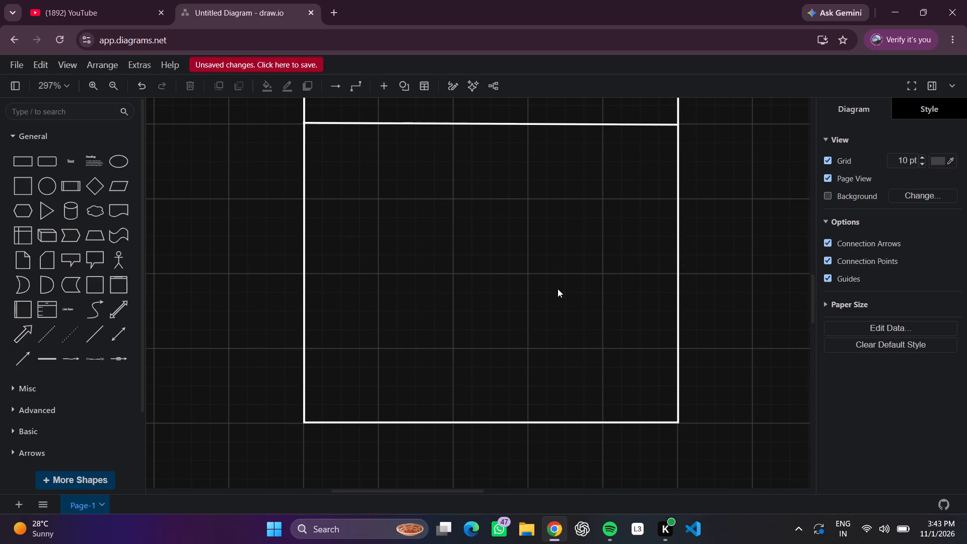
pyautogui.click(93, 342)
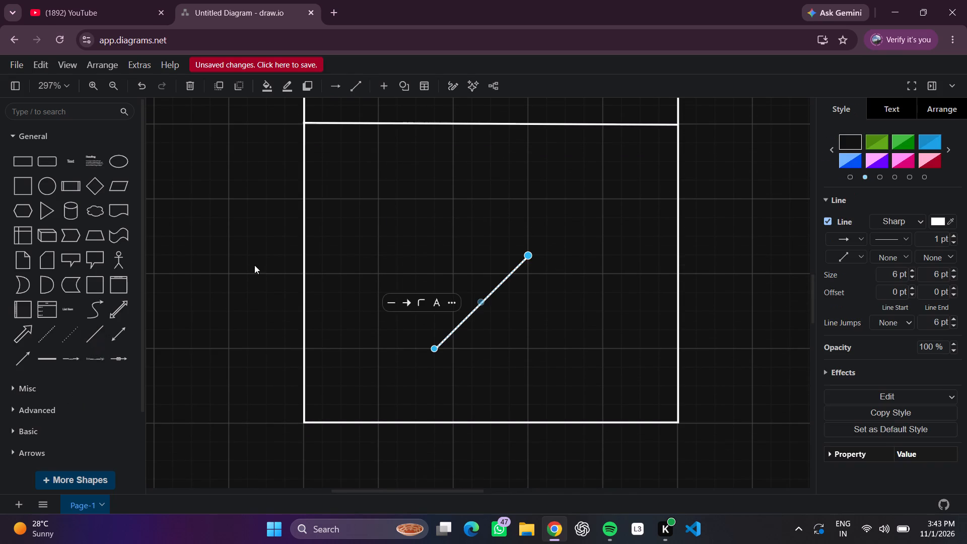
pyautogui.moveTo(530, 252); pyautogui.dragTo(367, 126)
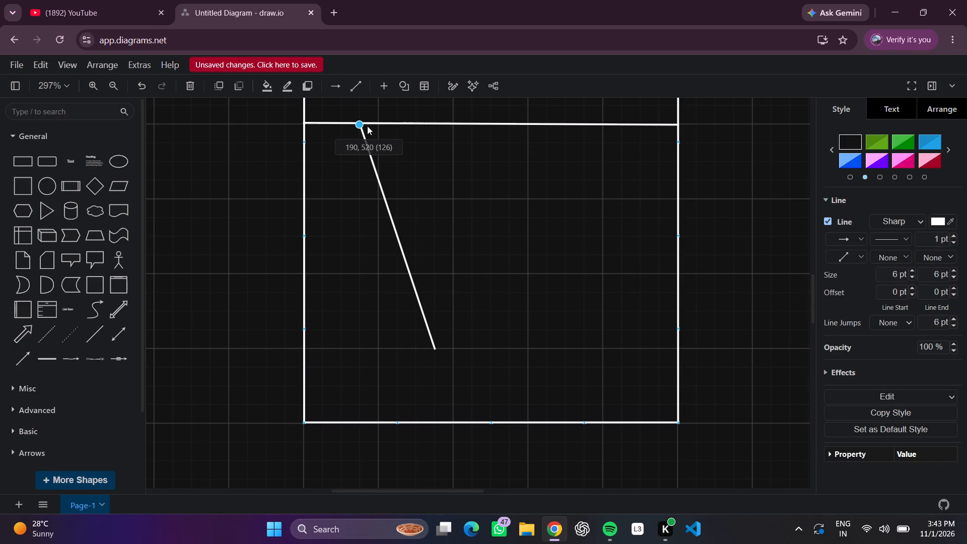
pyautogui.moveTo(367, 126); pyautogui.dragTo(376, 126)
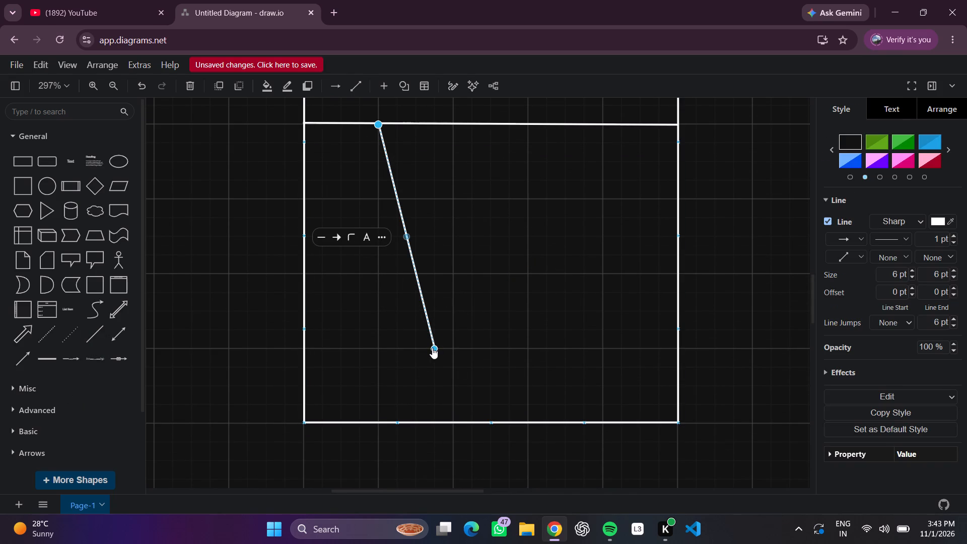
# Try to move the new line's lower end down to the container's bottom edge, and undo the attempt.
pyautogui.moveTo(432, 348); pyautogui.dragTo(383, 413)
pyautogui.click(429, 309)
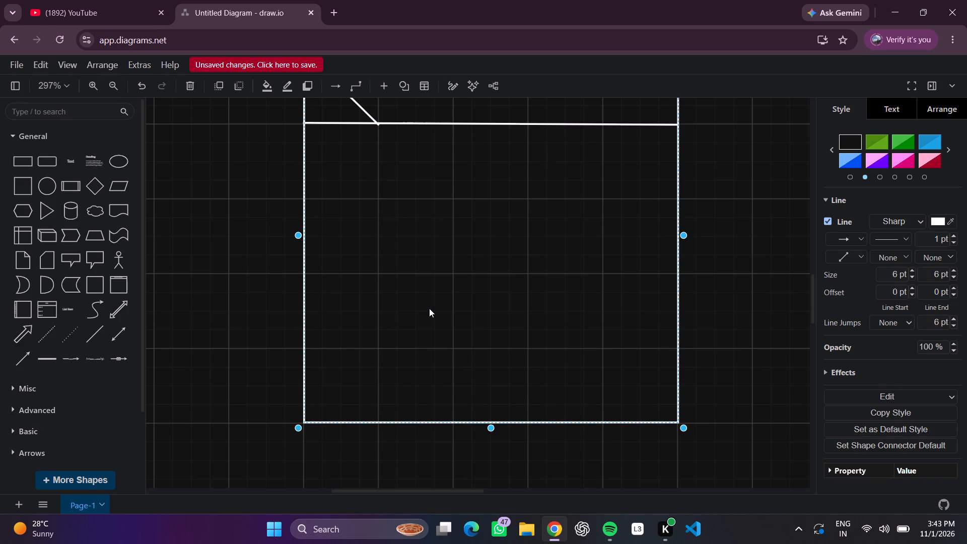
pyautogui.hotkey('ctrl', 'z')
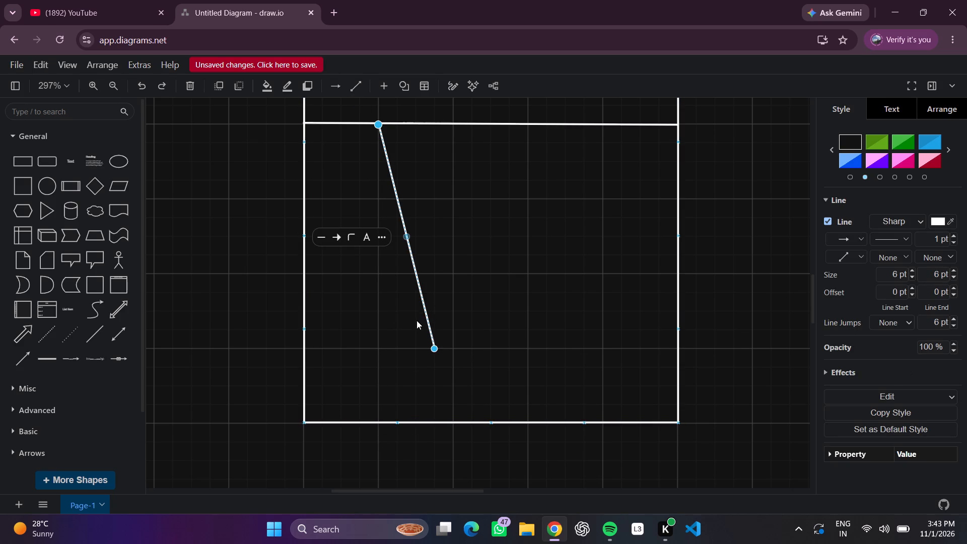
# Place the line's lower end on the container's bottom edge directly beneath its upper end, forming a vertical key-column divider.
pyautogui.moveTo(436, 351); pyautogui.dragTo(376, 334)
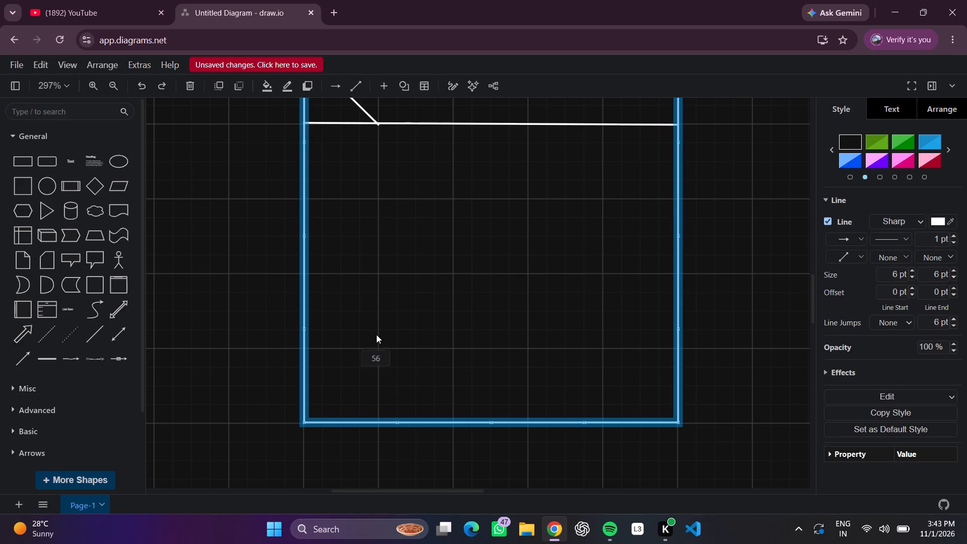
pyautogui.moveTo(376, 334); pyautogui.dragTo(379, 343)
pyautogui.moveTo(379, 343); pyautogui.dragTo(379, 423)
pyautogui.click(455, 453)
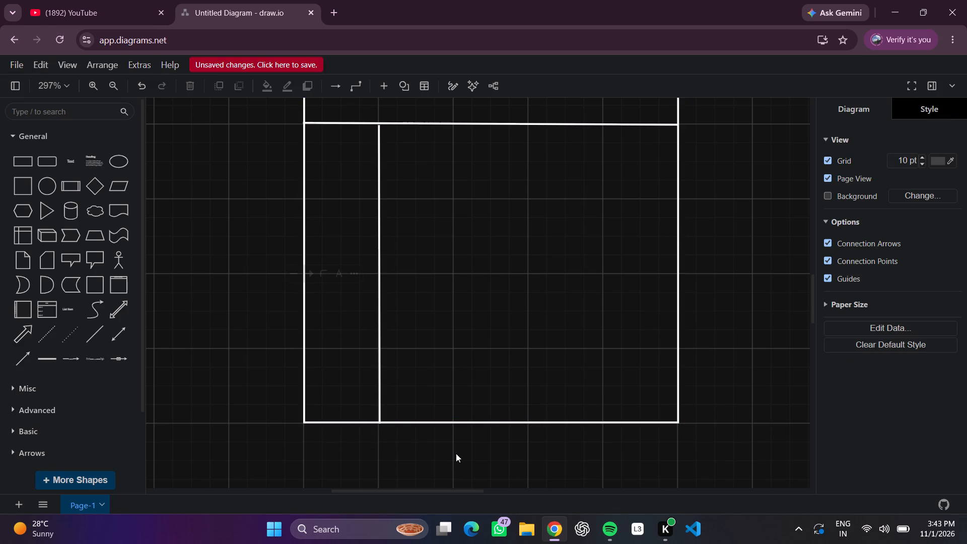
# Add a straight line across the new table from left edge to right edge, one row below the header divider, as a row divider.
pyautogui.scroll(3, 456, 453)
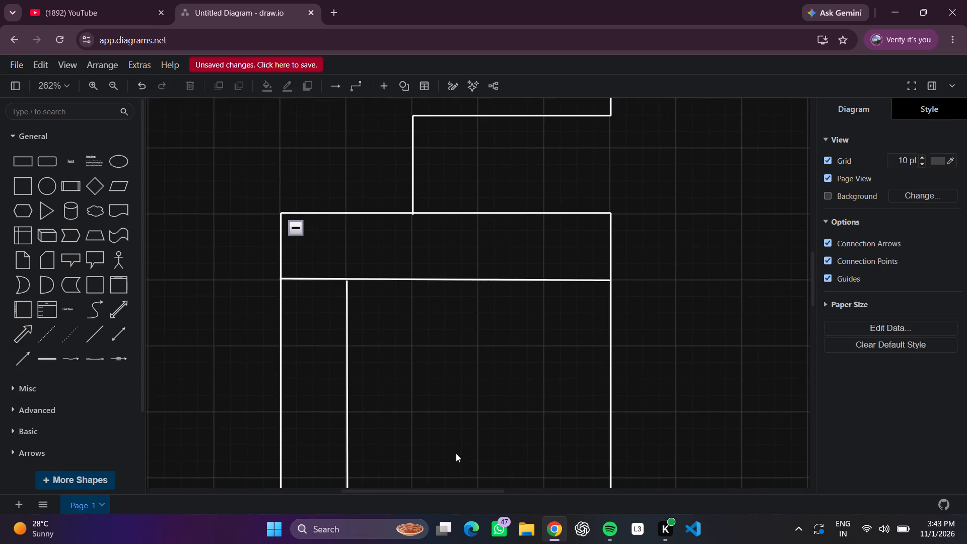
pyautogui.scroll(2, 456, 453)
pyautogui.hscroll(1, 456, 453)
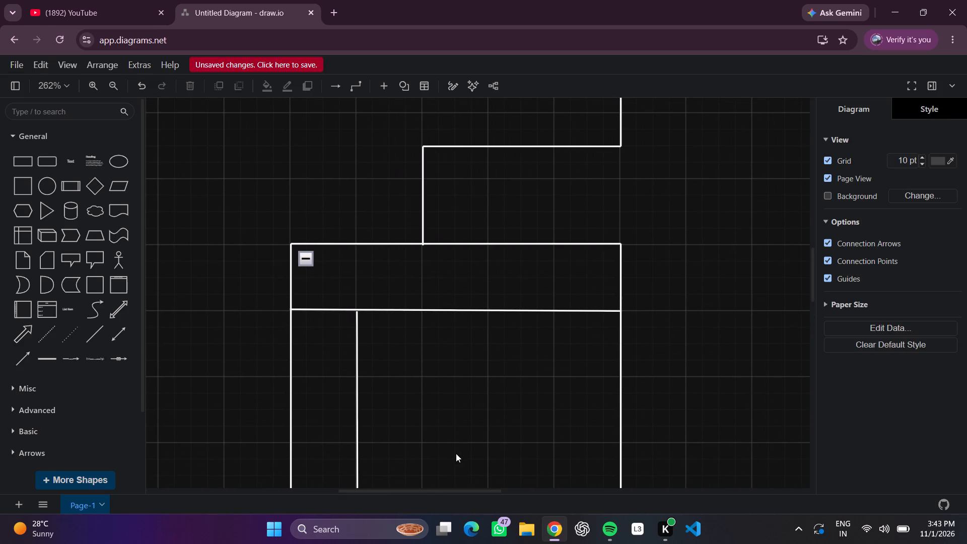
pyautogui.click(94, 338)
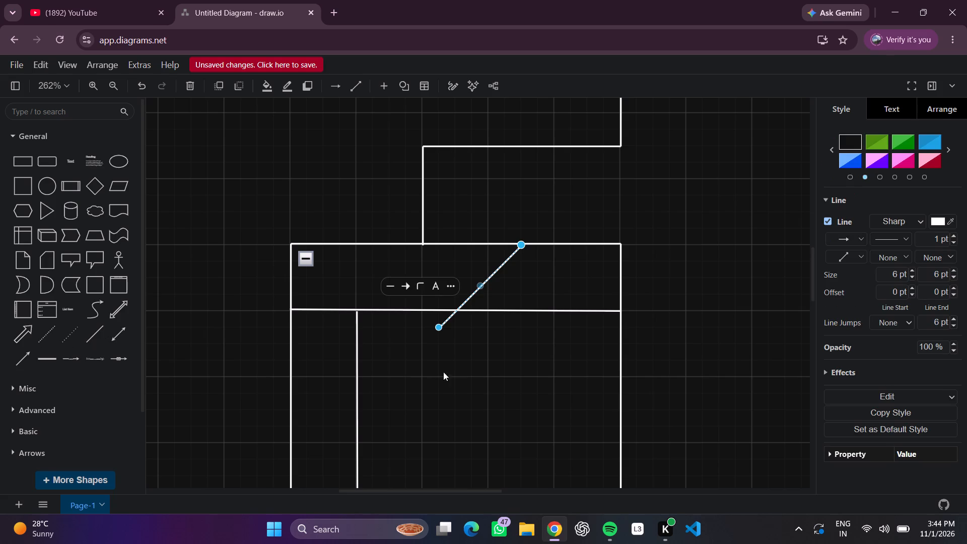
pyautogui.moveTo(438, 328); pyautogui.dragTo(282, 372)
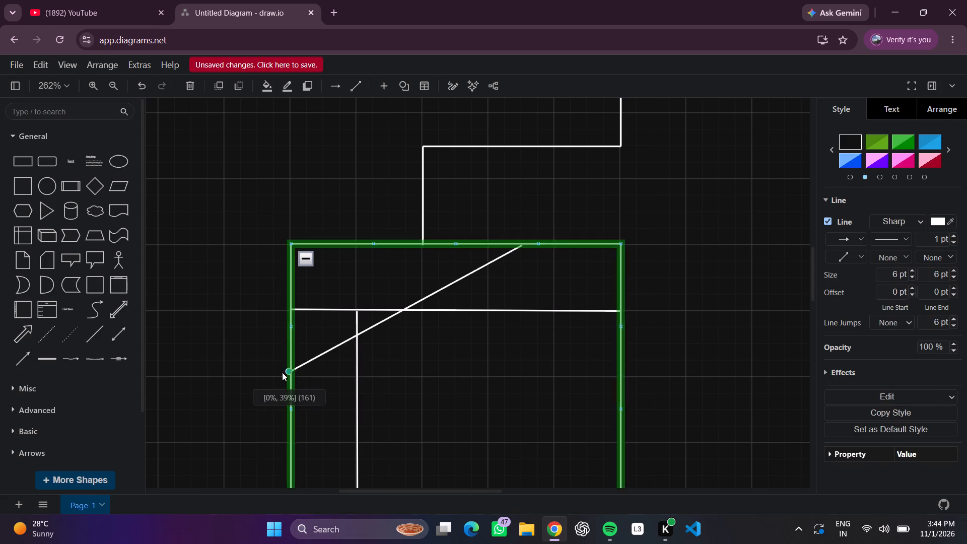
pyautogui.moveTo(282, 372); pyautogui.dragTo(285, 373)
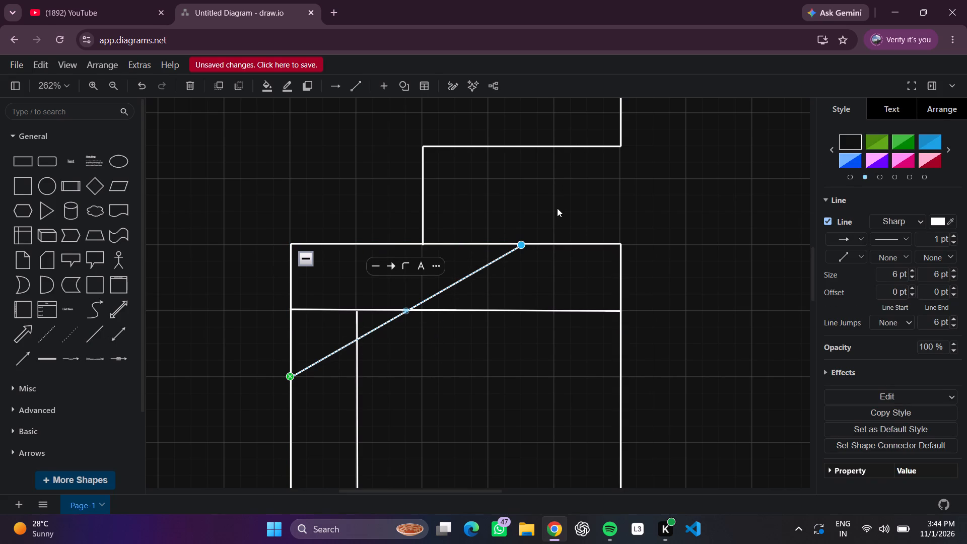
pyautogui.moveTo(520, 245); pyautogui.dragTo(595, 363)
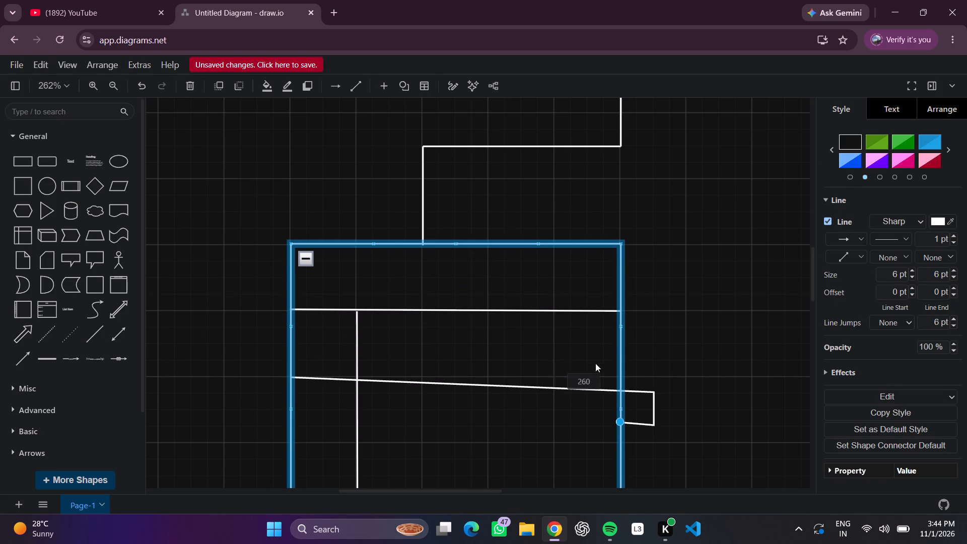
pyautogui.moveTo(595, 363); pyautogui.dragTo(619, 376)
pyautogui.click(672, 320)
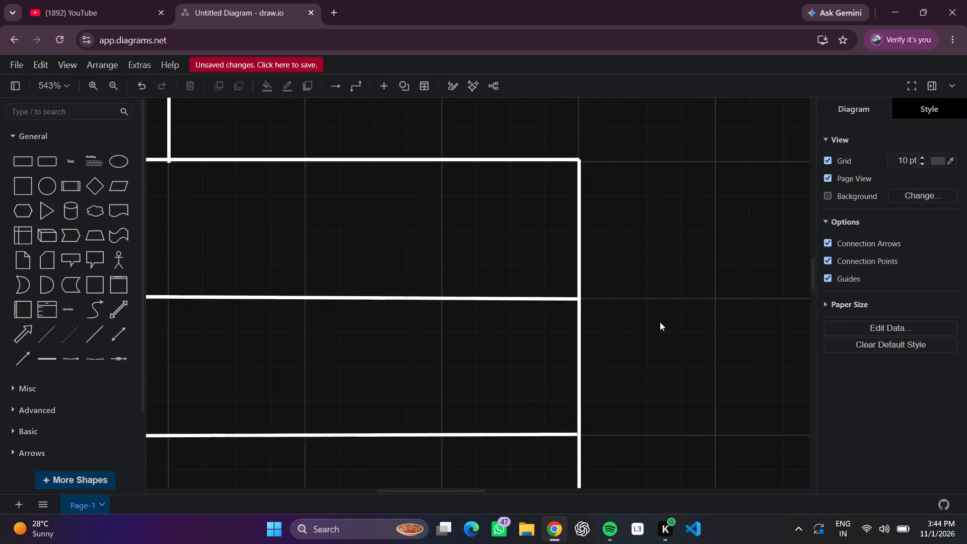
# Add a text label reading "account" in the header row of the new table.
pyautogui.hscroll(2, 660, 322)
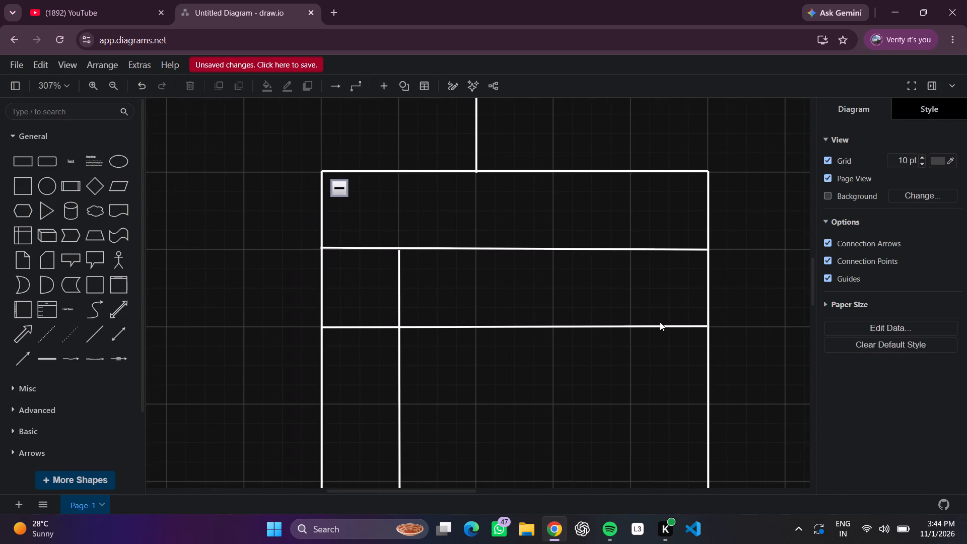
pyautogui.hscroll(1, 660, 322)
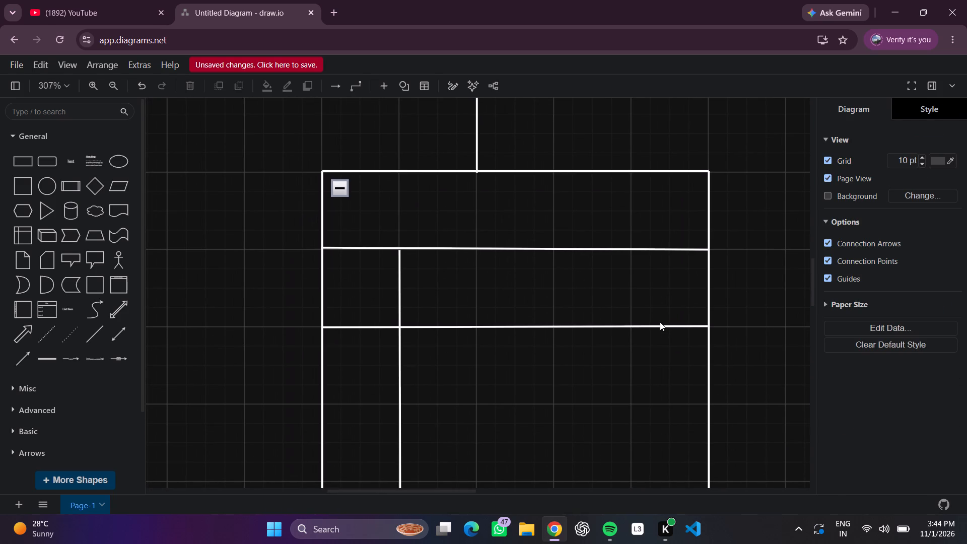
pyautogui.scroll(1, 659, 323)
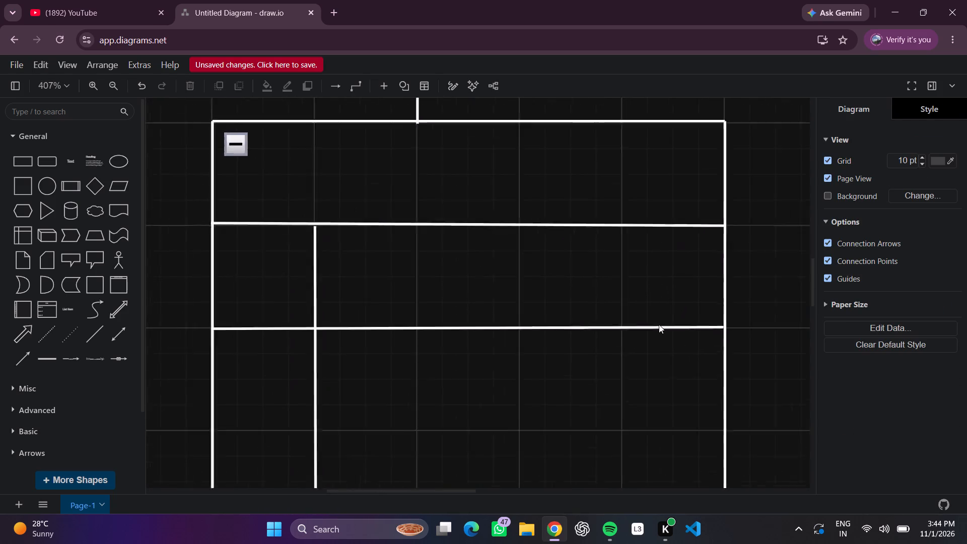
pyautogui.scroll(3, 654, 328)
pyautogui.hscroll(1, 654, 328)
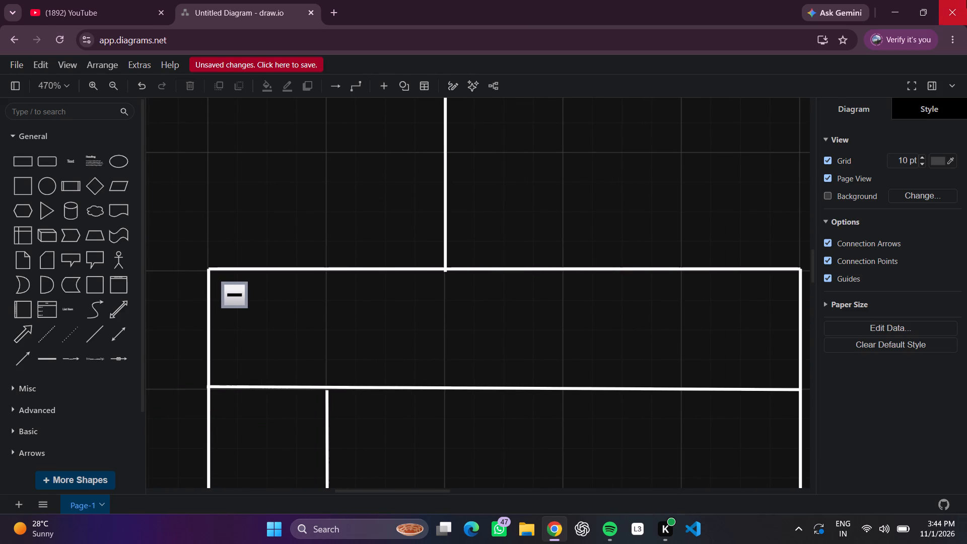
pyautogui.doubleClick(444, 320)
pyautogui.click(444, 326)
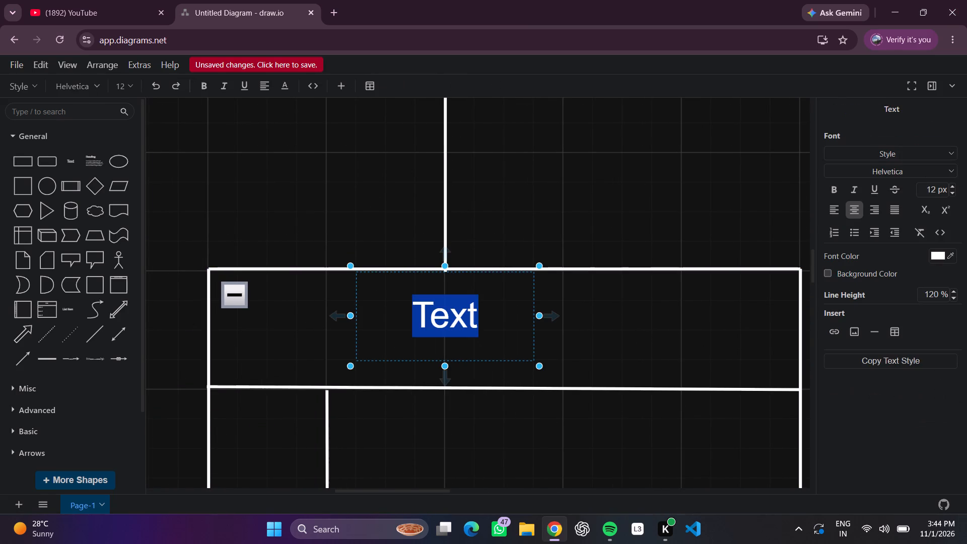
pyautogui.press('BackSpace')
pyautogui.write('acciunt')
pyautogui.press('BackSpace')
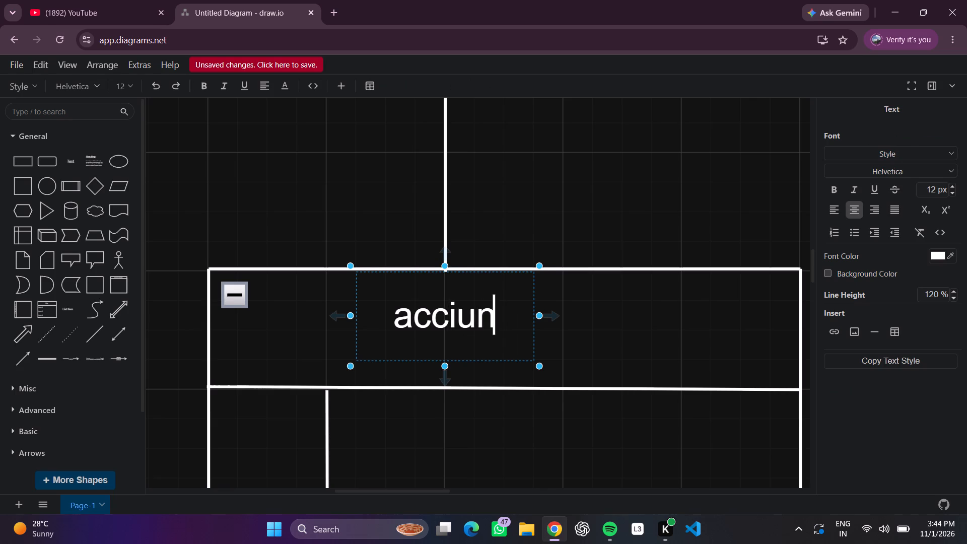
pyautogui.press('BackSpace')
pyautogui.press('BackSpace')
pyautogui.press('BackSpace')
pyautogui.write('ount')
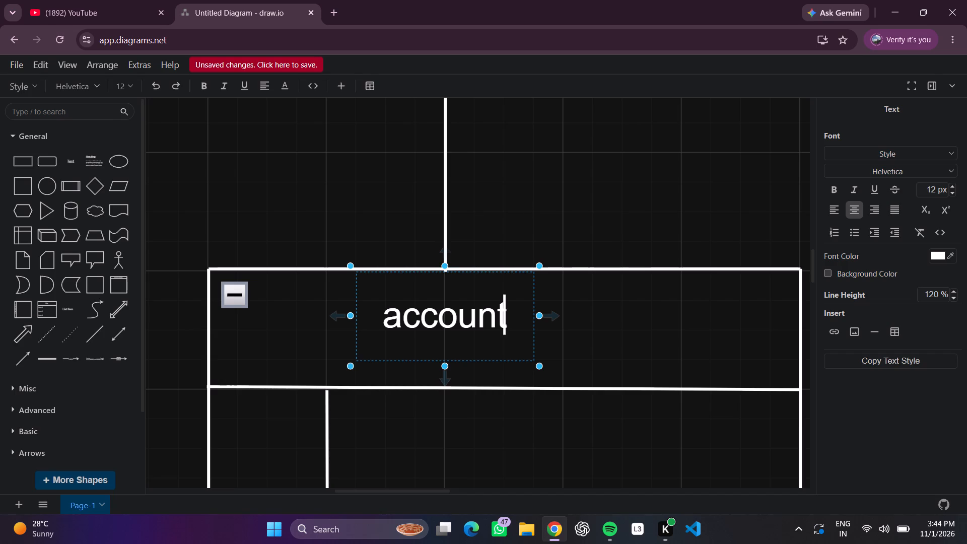
pyautogui.click(607, 166)
# Apply the Heading 2 style to the "account" label.
pyautogui.doubleClick(454, 315)
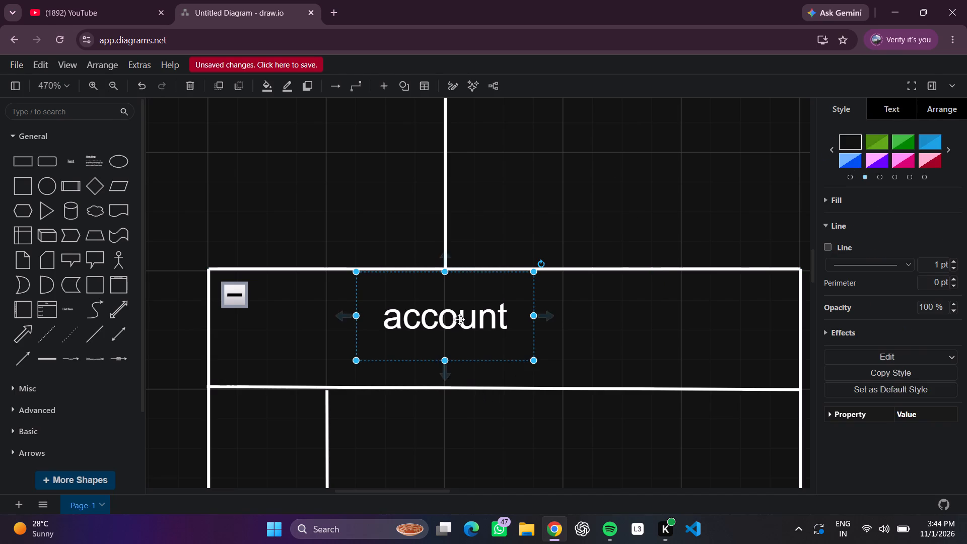
pyautogui.doubleClick(507, 312)
pyautogui.doubleClick(510, 310)
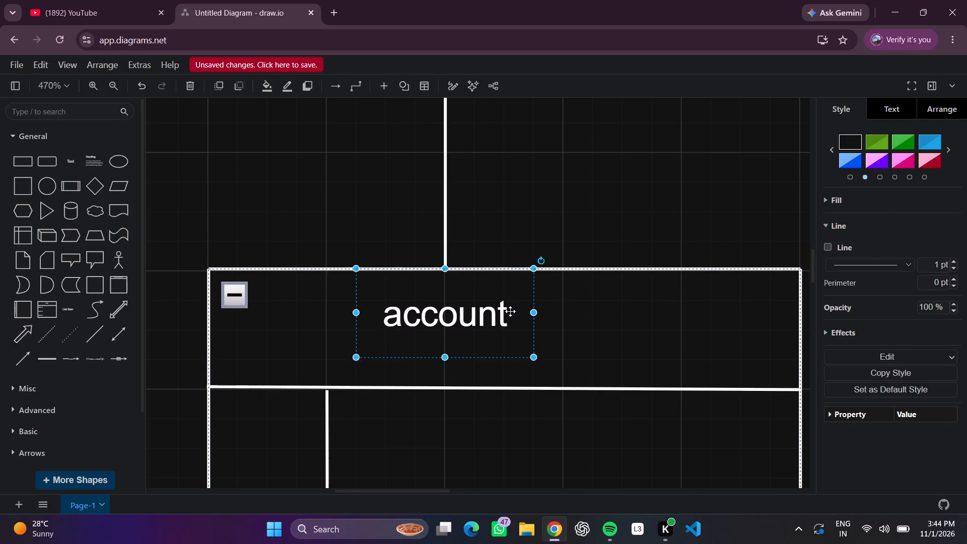
pyautogui.click(879, 155)
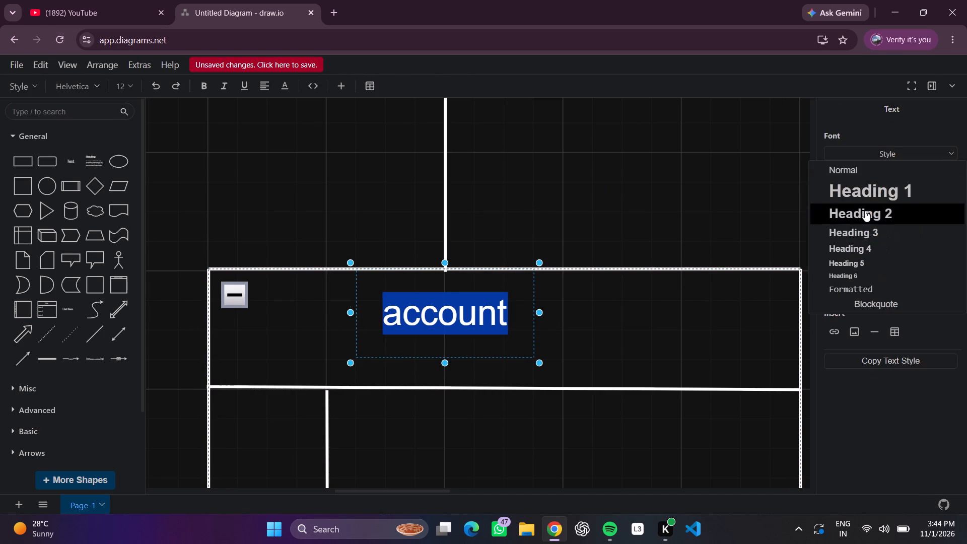
pyautogui.click(865, 211)
pyautogui.click(600, 187)
# Widen the "account" label's text box to fit its text and centre it horizontally in the table header.
pyautogui.moveTo(471, 301); pyautogui.dragTo(486, 318)
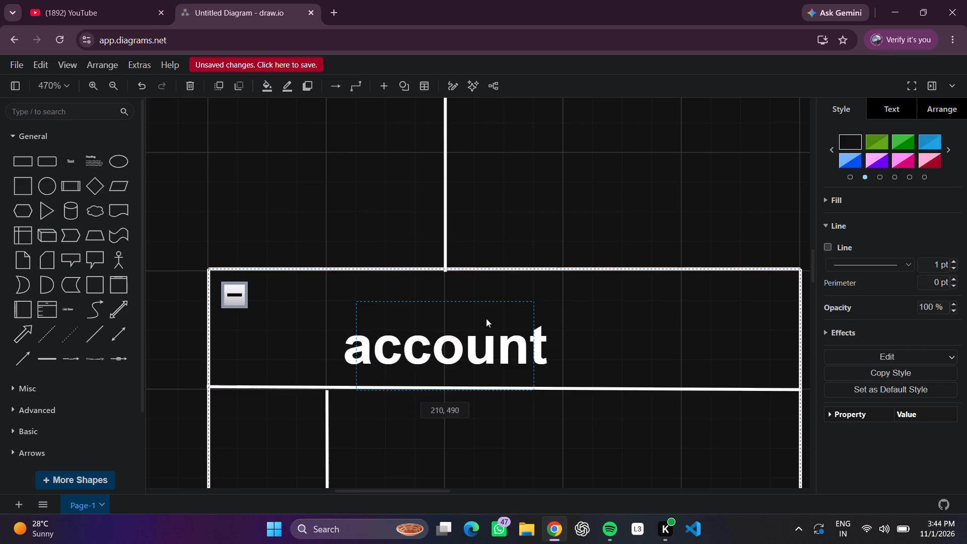
pyautogui.moveTo(486, 318); pyautogui.dragTo(488, 309)
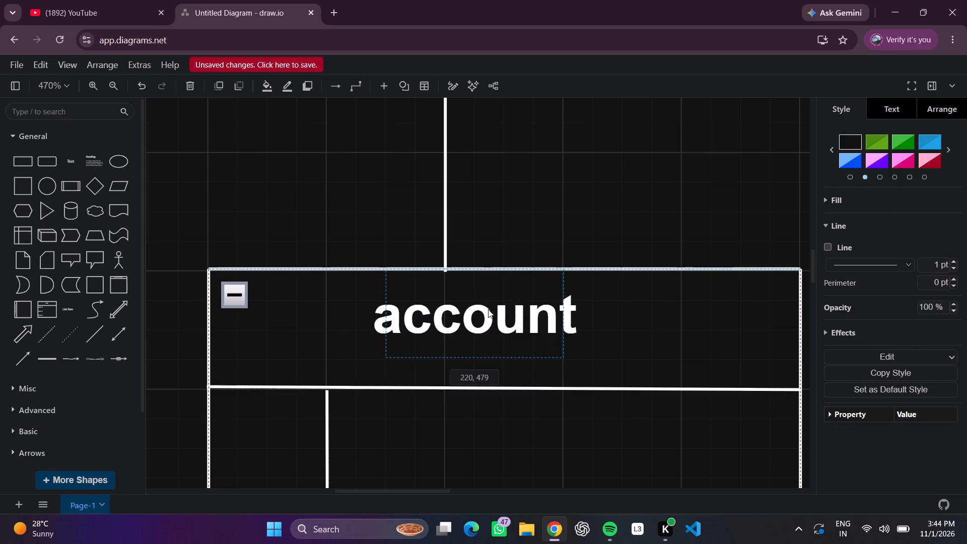
pyautogui.moveTo(488, 309); pyautogui.dragTo(477, 313)
pyautogui.moveTo(530, 311); pyautogui.dragTo(564, 319)
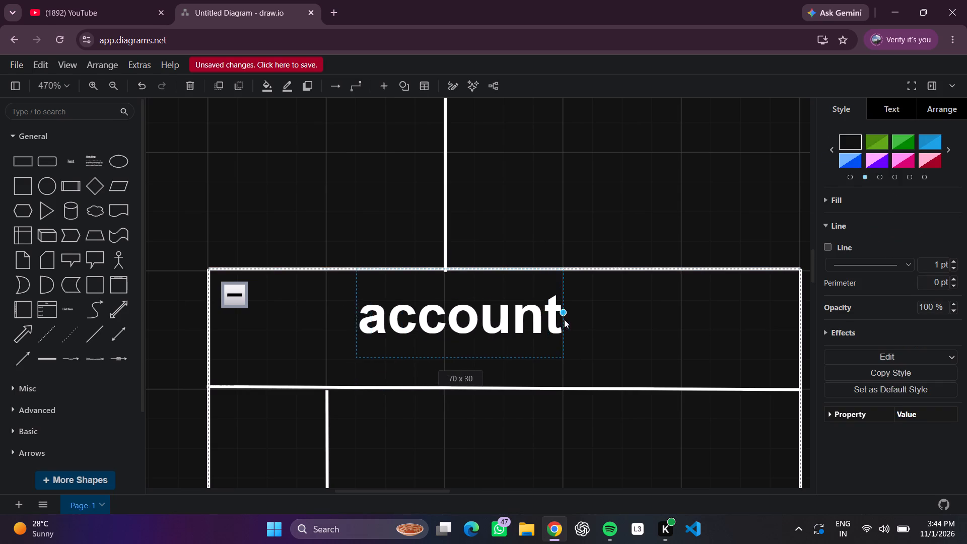
pyautogui.moveTo(564, 319); pyautogui.dragTo(637, 334)
pyautogui.moveTo(557, 310); pyautogui.dragTo(547, 319)
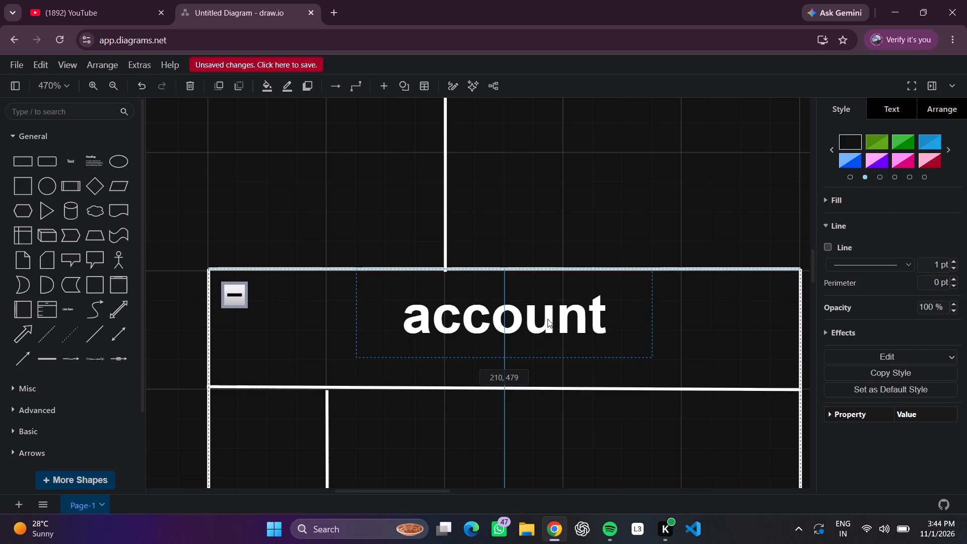
pyautogui.moveTo(547, 319); pyautogui.dragTo(547, 320)
pyautogui.moveTo(535, 127); pyautogui.dragTo(537, 132)
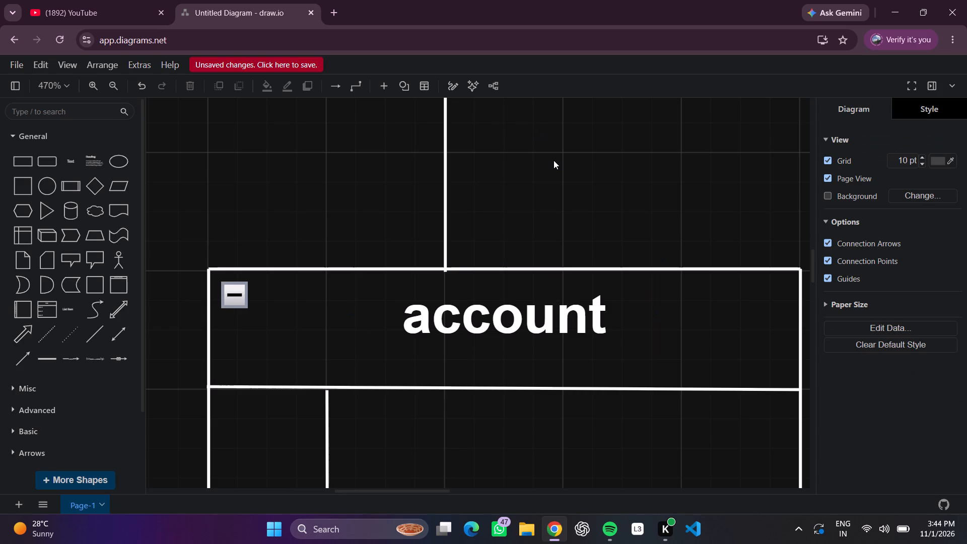
# Move the "budget" title slightly upward within the budget table's header row.
pyautogui.scroll(1, 554, 160)
pyautogui.hscroll(-1, 554, 160)
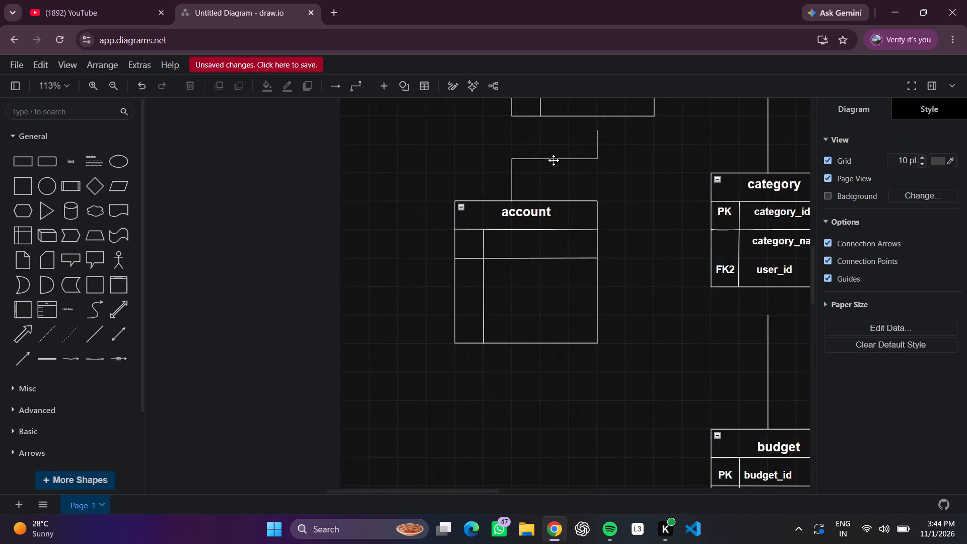
pyautogui.hscroll(-3, 554, 160)
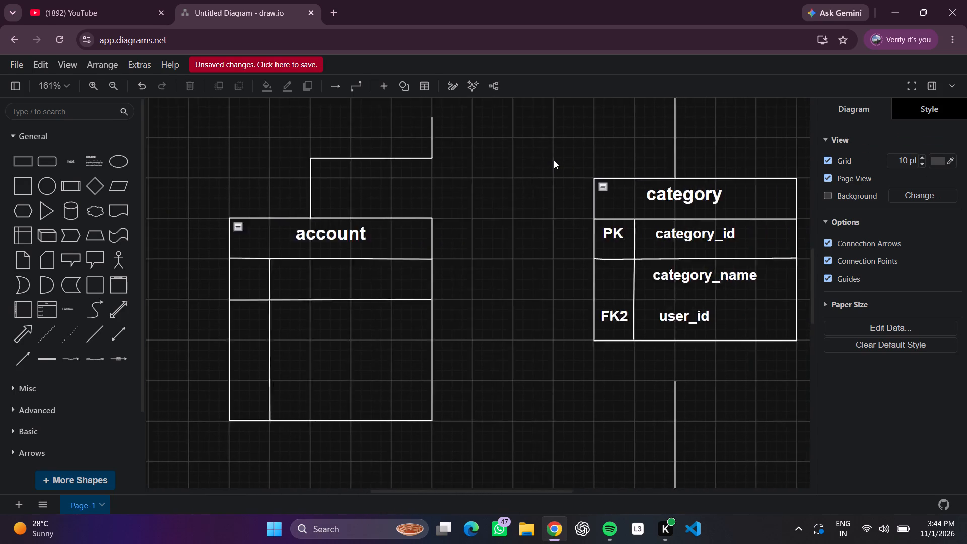
pyautogui.hscroll(-1, 554, 160)
pyautogui.scroll(-5, 554, 160)
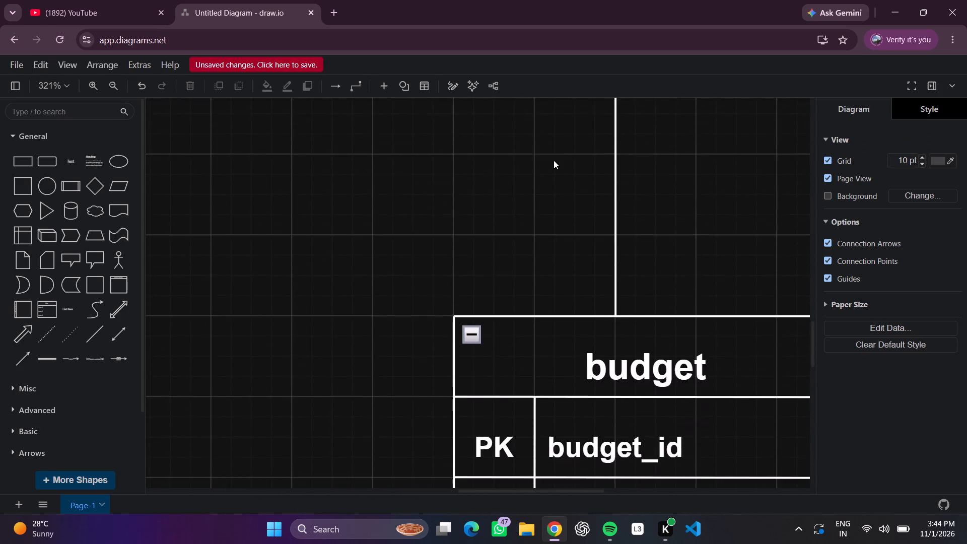
pyautogui.scroll(-1, 554, 160)
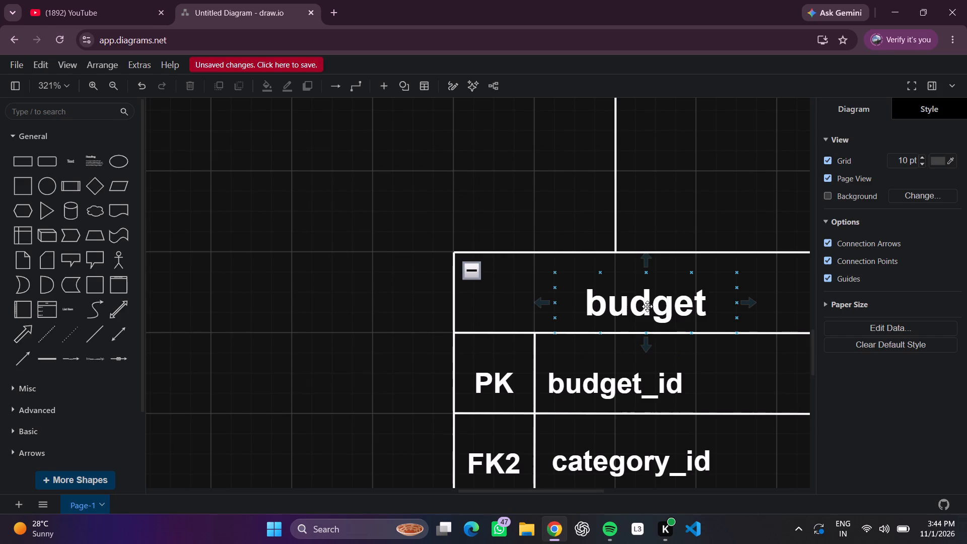
pyautogui.moveTo(649, 306); pyautogui.dragTo(649, 295)
pyautogui.click(653, 142)
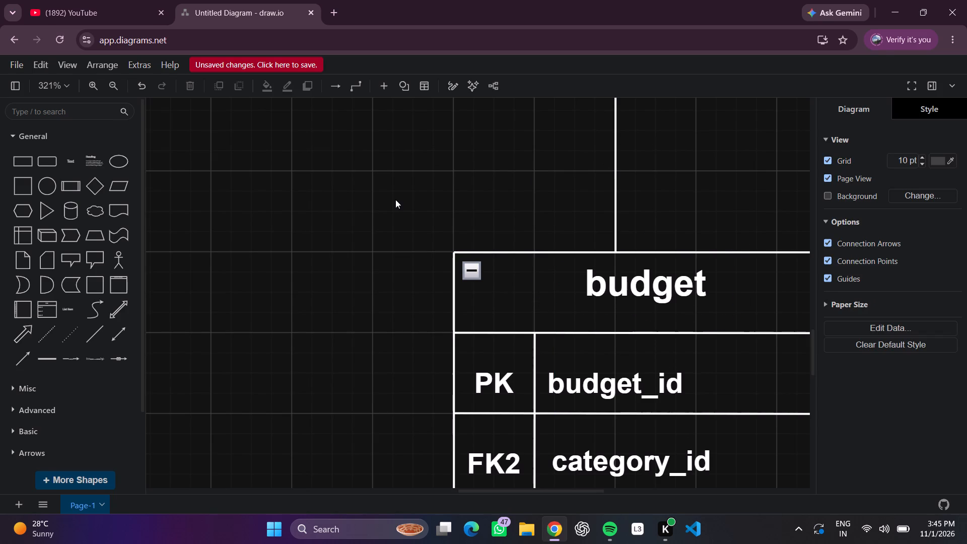
# Add a text label reading "PK" in the key column of the account table's first row.
pyautogui.hscroll(6, 398, 201)
pyautogui.scroll(3, 398, 201)
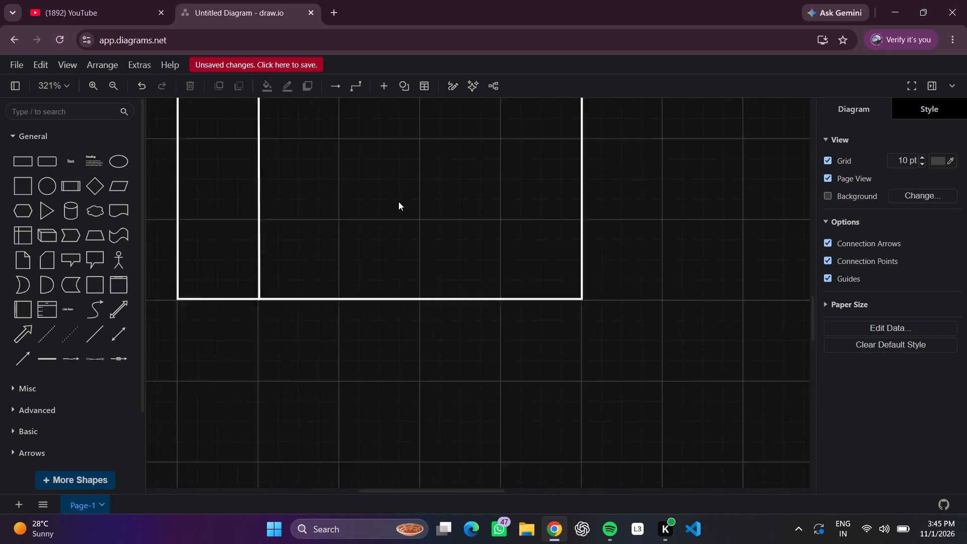
pyautogui.scroll(2, 398, 201)
pyautogui.scroll(-1, 398, 201)
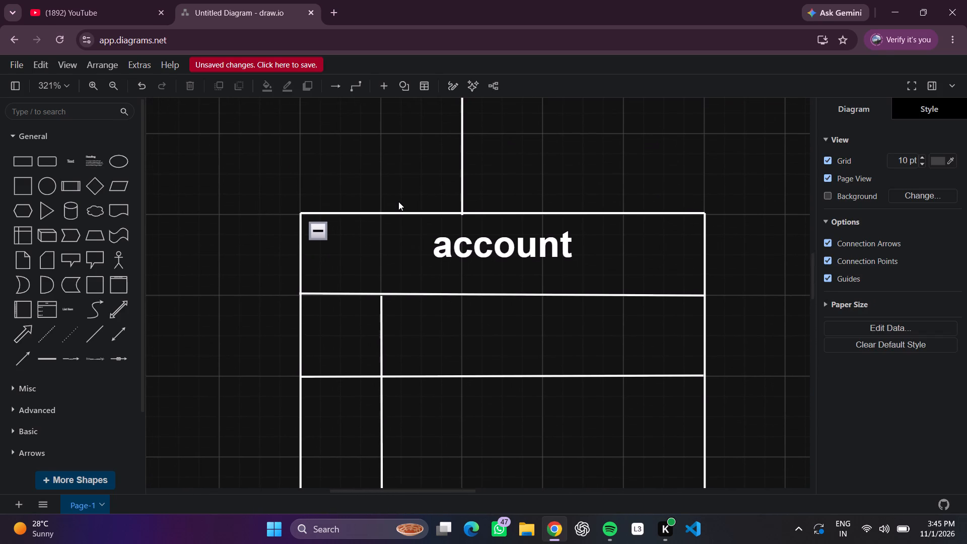
pyautogui.tripleClick(339, 332)
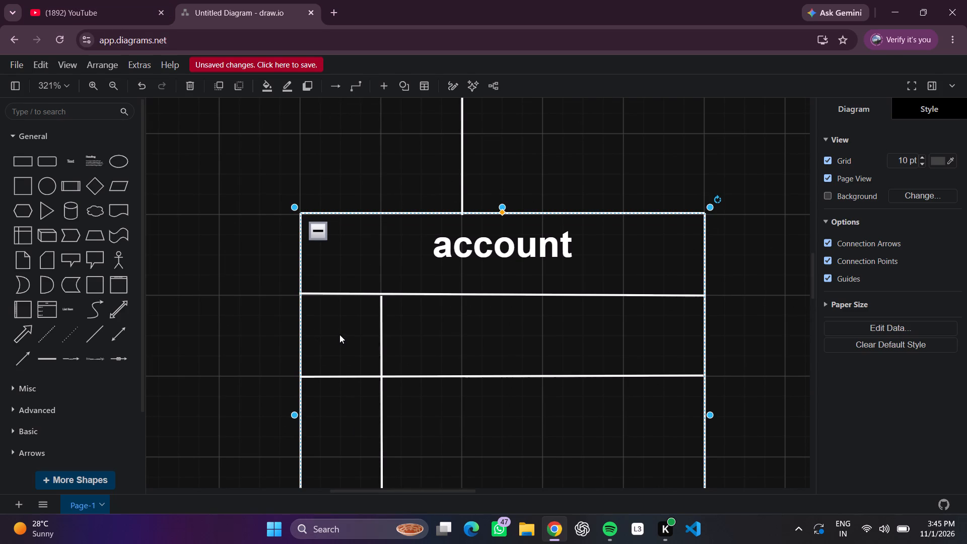
pyautogui.press('BackSpace')
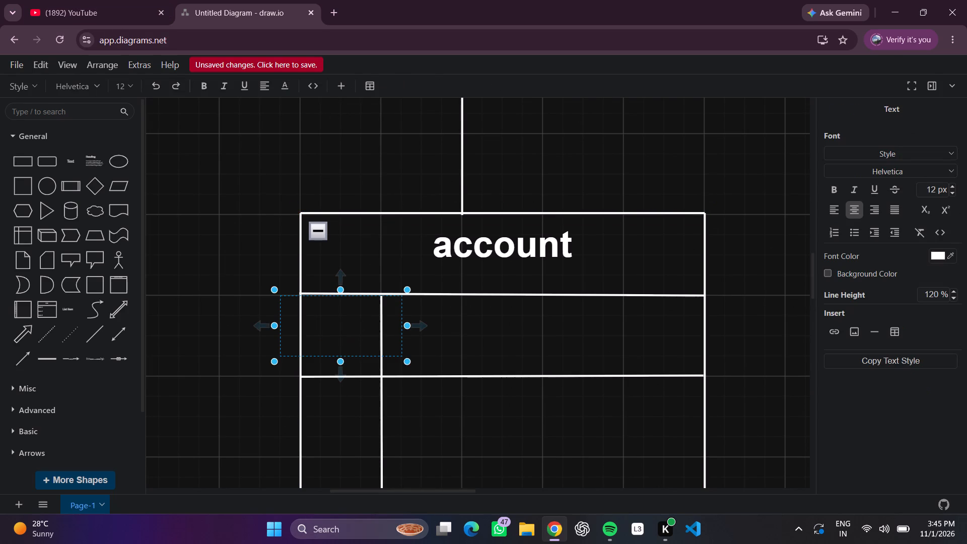
pyautogui.write('PK')
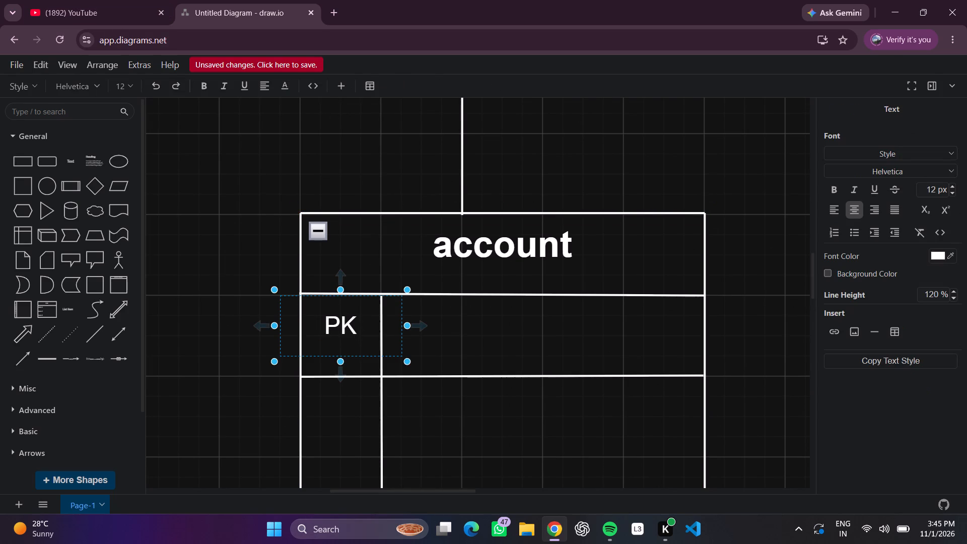
pyautogui.click(260, 186)
# Apply the Heading 3 style to the account table's "PK" label.
pyautogui.click(335, 327)
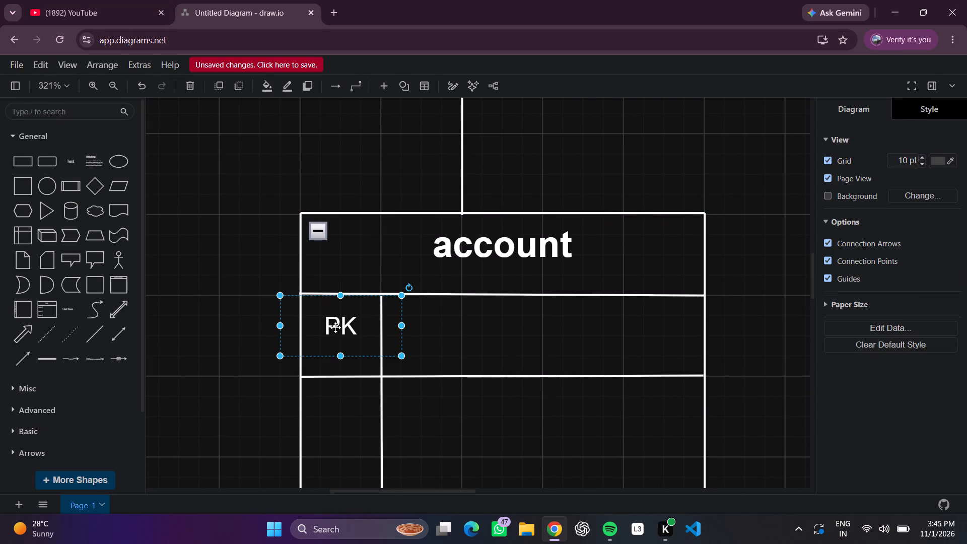
pyautogui.click(335, 324)
pyautogui.doubleClick(335, 323)
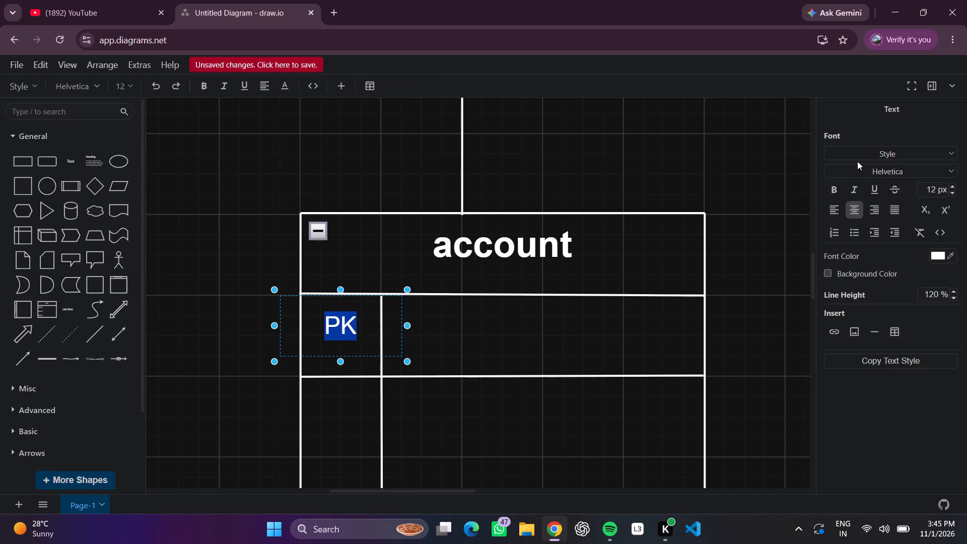
pyautogui.click(860, 158)
pyautogui.click(858, 236)
pyautogui.click(744, 178)
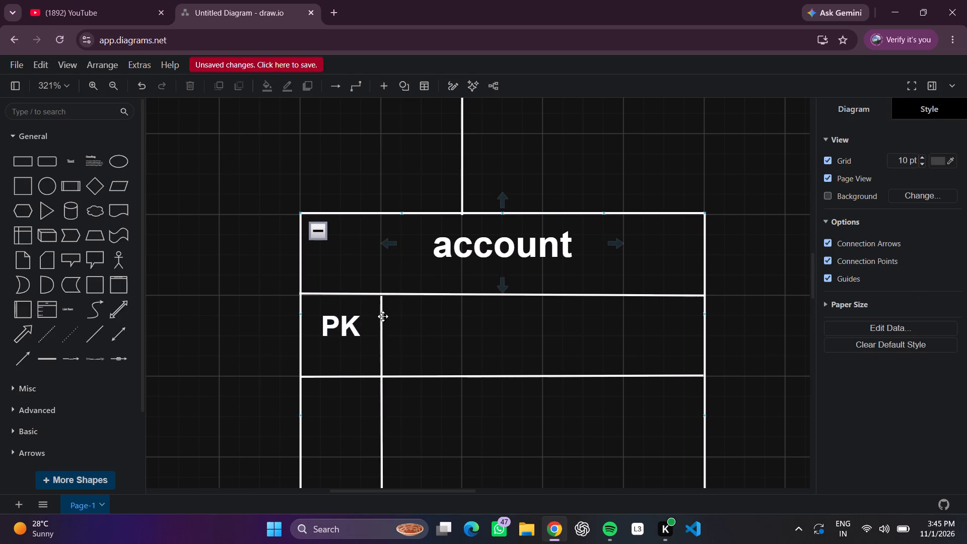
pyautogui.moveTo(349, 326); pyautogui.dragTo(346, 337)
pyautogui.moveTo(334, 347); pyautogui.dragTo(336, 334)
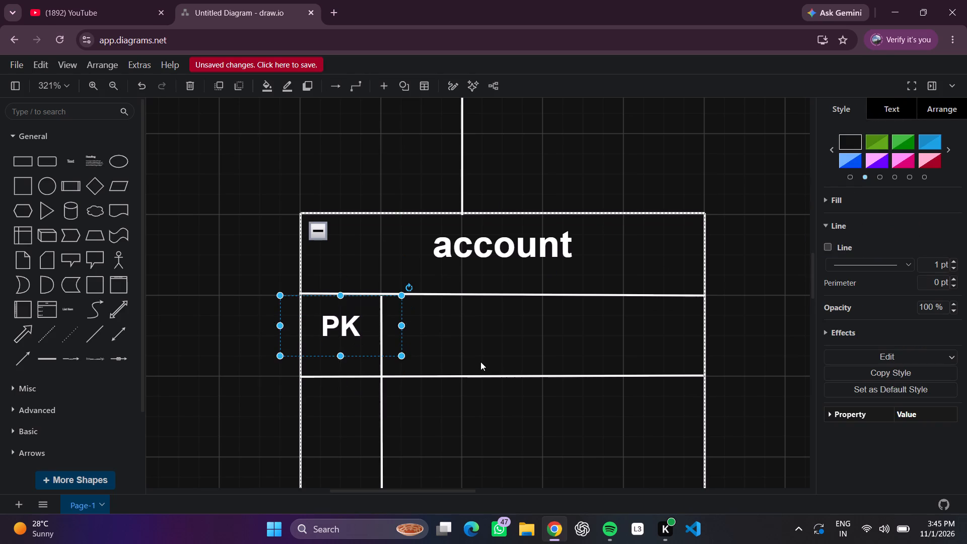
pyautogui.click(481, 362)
# Add a text label reading "account_id" beside "PK" in the account table's first row, with its text box widened to 130 x 30.
pyautogui.tripleClick(499, 334)
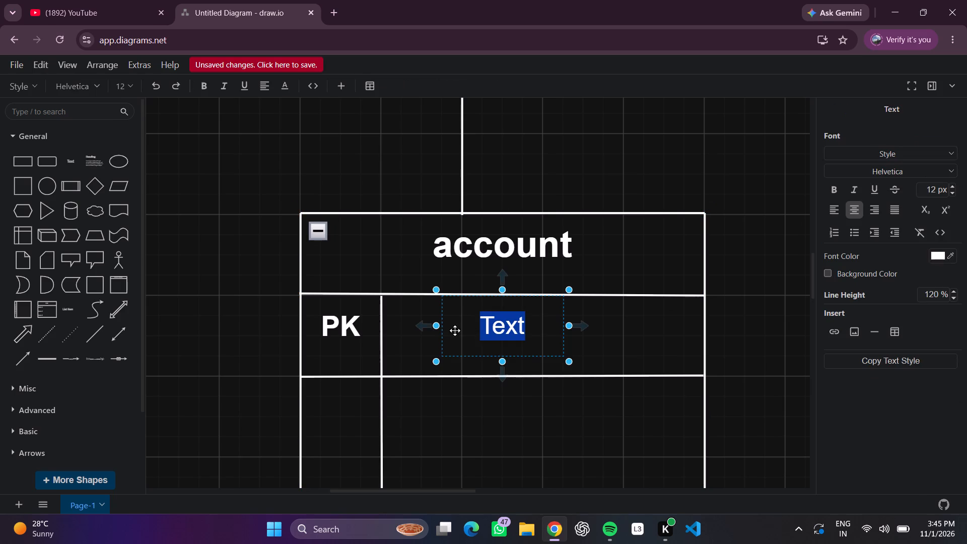
pyautogui.moveTo(437, 326); pyautogui.dragTo(398, 331)
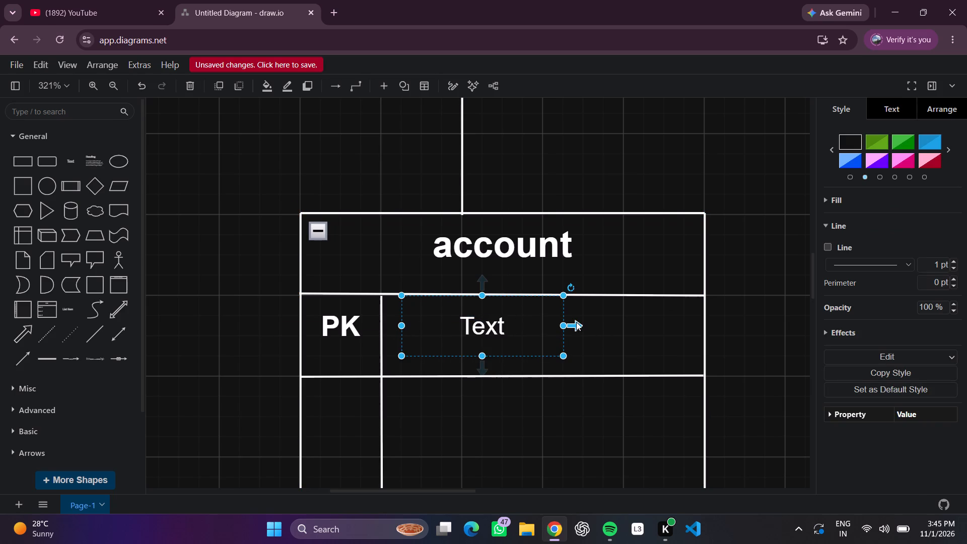
pyautogui.moveTo(564, 325); pyautogui.dragTo(667, 338)
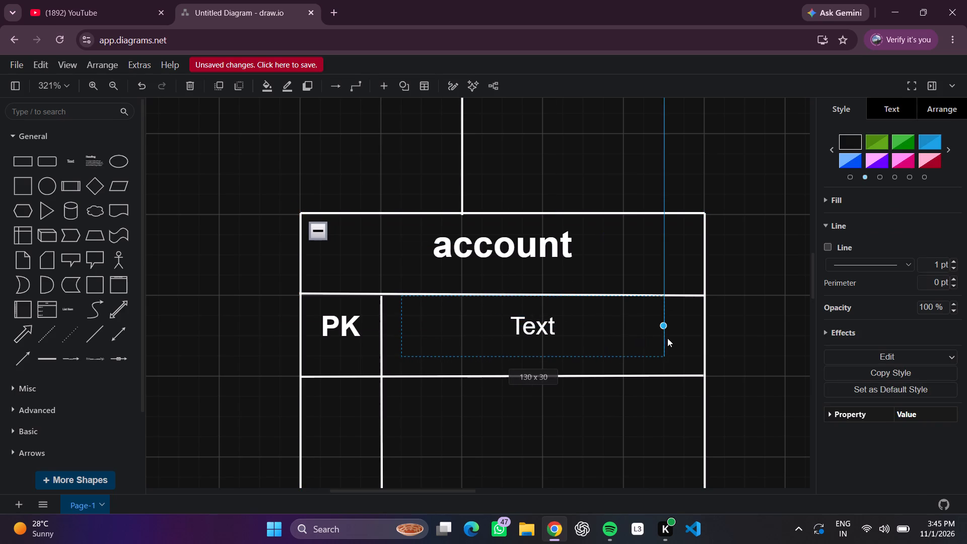
pyautogui.moveTo(667, 338); pyautogui.dragTo(668, 338)
pyautogui.doubleClick(518, 325)
pyautogui.press('BackSpace')
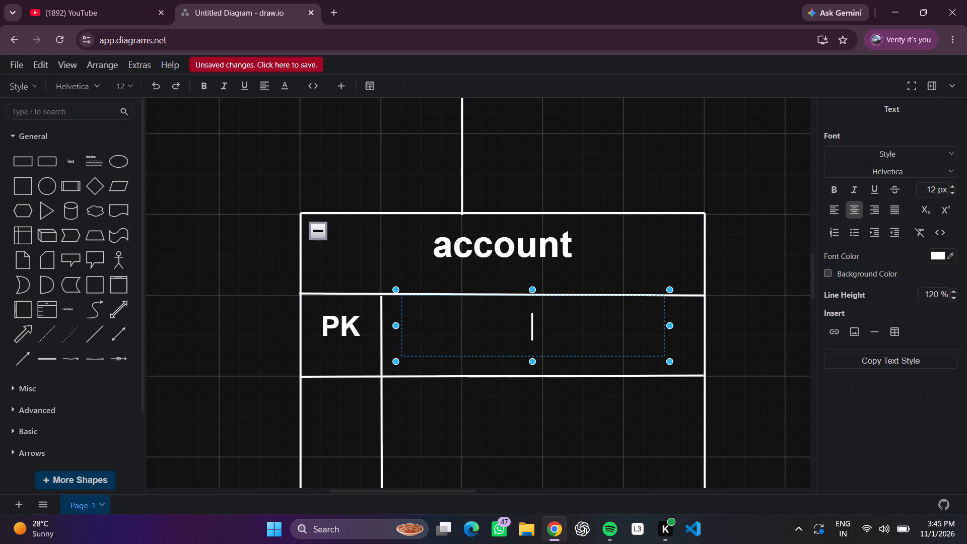
pyautogui.write('acc')
pyautogui.write('ount')
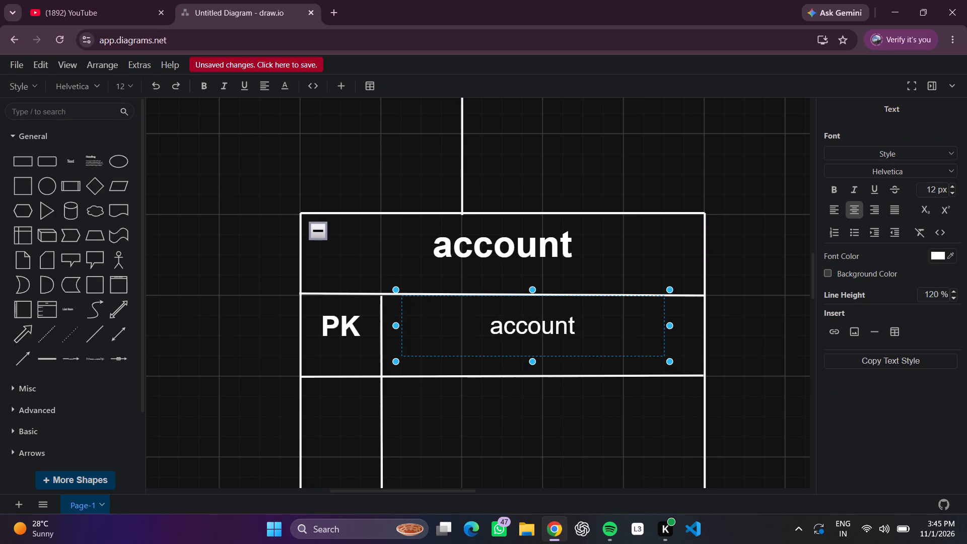
pyautogui.write('_id')
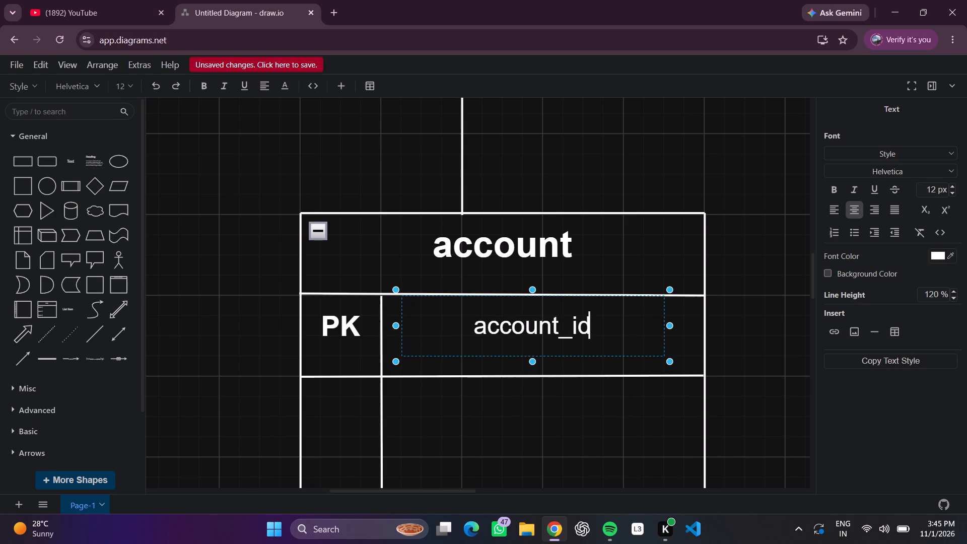
pyautogui.click(665, 106)
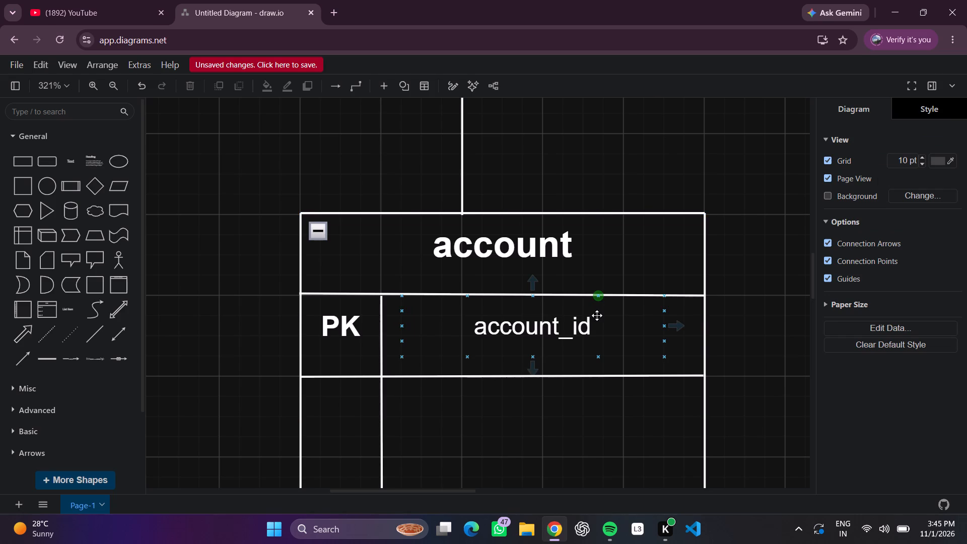
# Apply the Heading 3 style to the account table's "account_id" label.
pyautogui.doubleClick(594, 321)
pyautogui.click(594, 323)
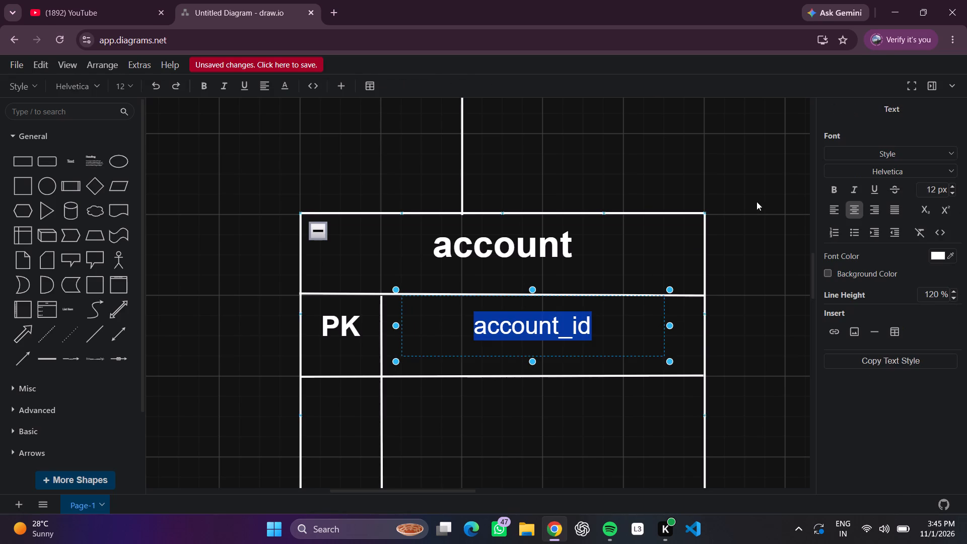
pyautogui.click(897, 158)
pyautogui.click(857, 229)
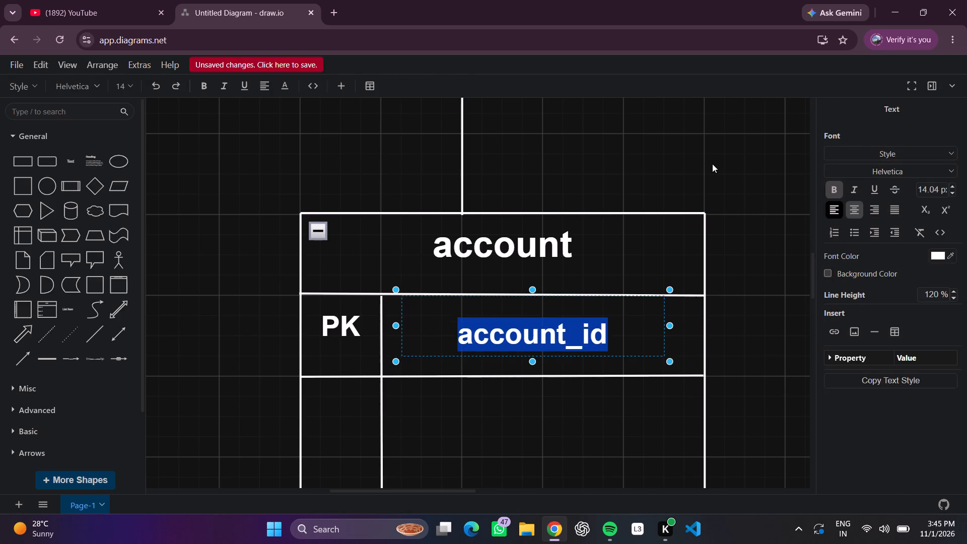
pyautogui.click(712, 164)
# Move the "account_id" label slightly left in its row, keeping it level with the "PK" label.
pyautogui.moveTo(564, 331); pyautogui.dragTo(543, 339)
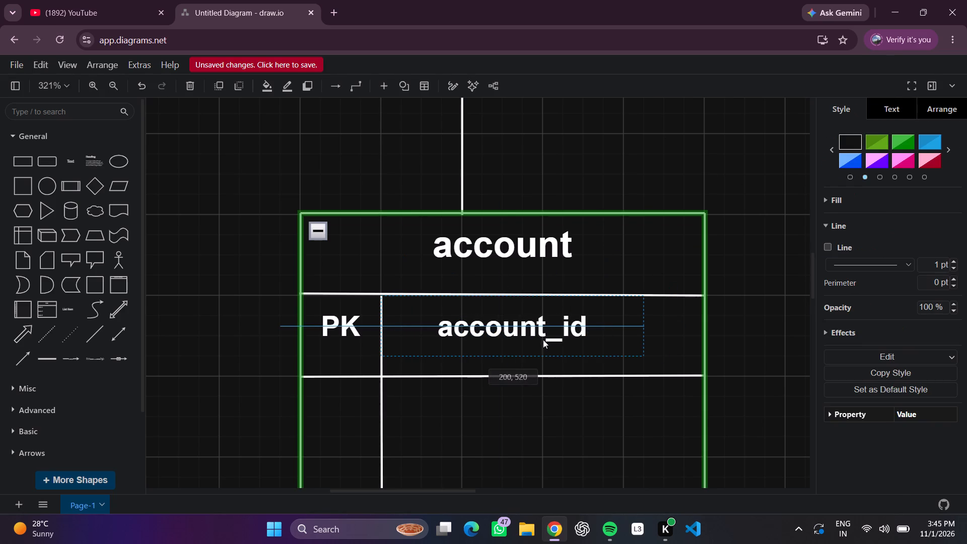
pyautogui.moveTo(543, 339); pyautogui.dragTo(537, 342)
pyautogui.click(581, 165)
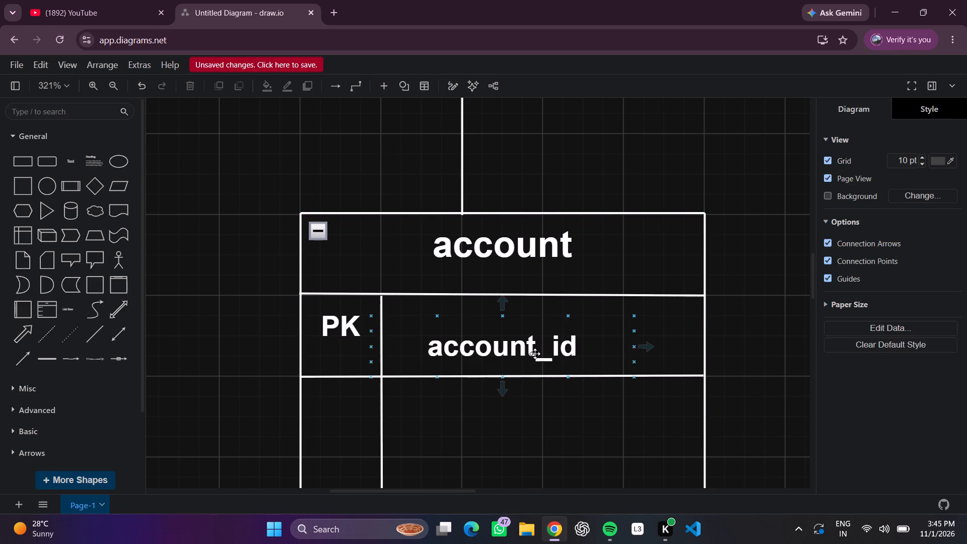
pyautogui.moveTo(535, 353); pyautogui.dragTo(535, 338)
pyautogui.click(541, 131)
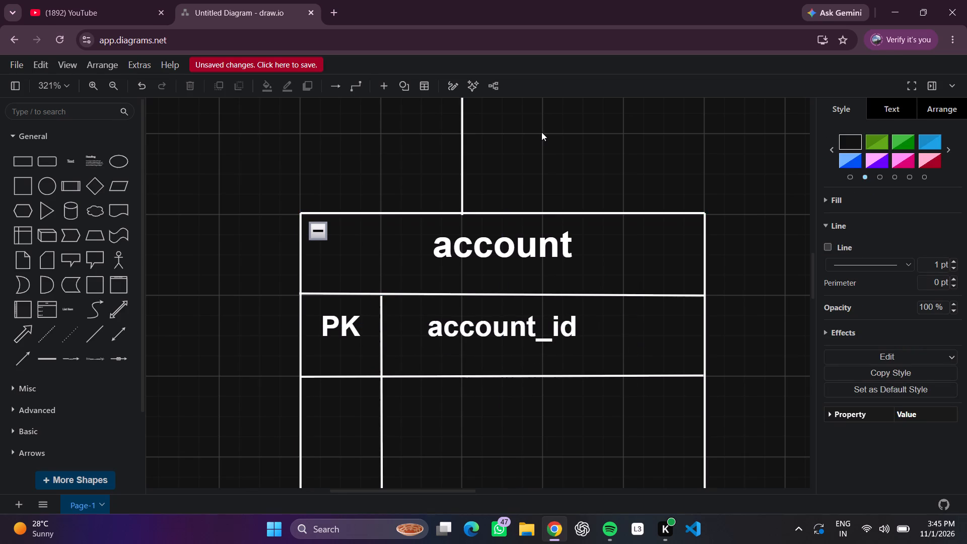
# Add a text label reading "account_name" below the account table's first row and centre its box beneath "account_id".
pyautogui.scroll(-1, 549, 289)
pyautogui.hscroll(-1, 549, 289)
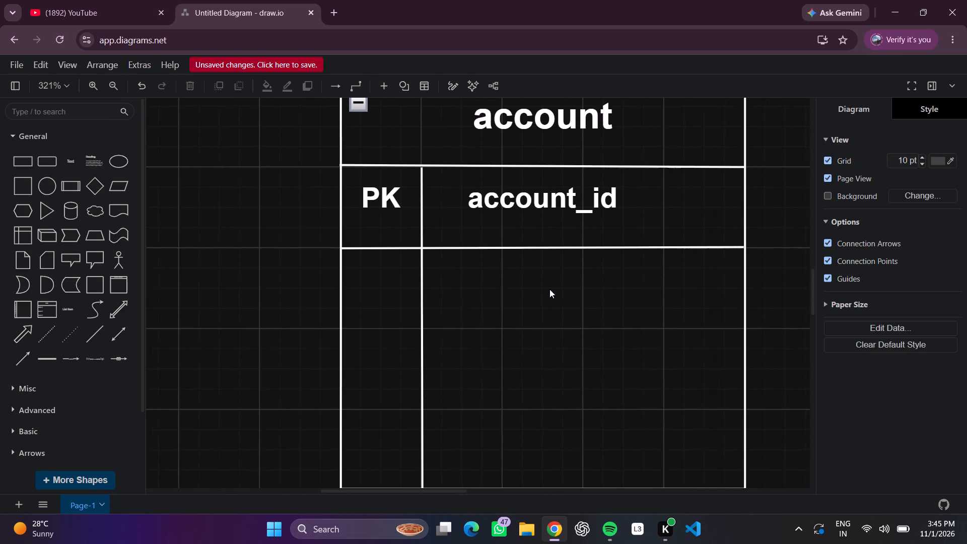
pyautogui.hscroll(-1, 549, 289)
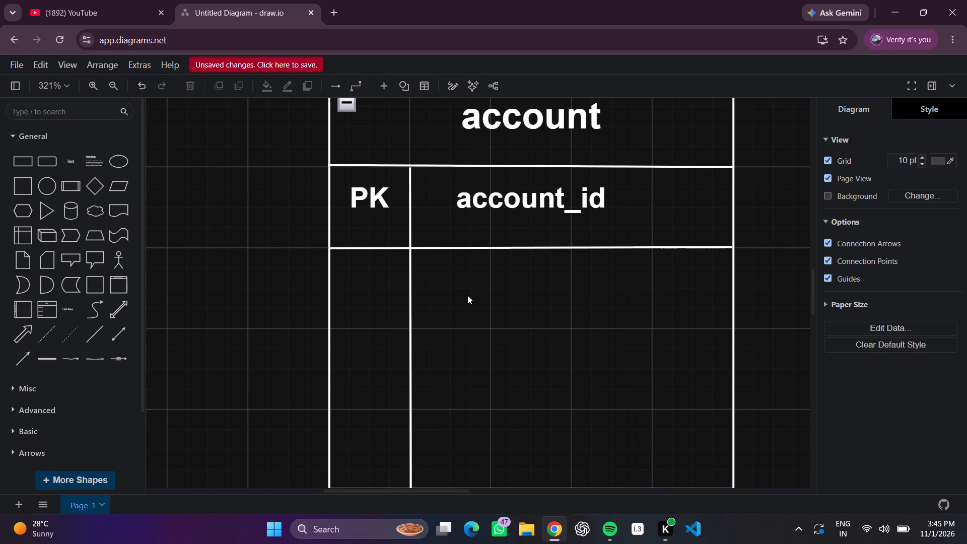
pyautogui.tripleClick(471, 287)
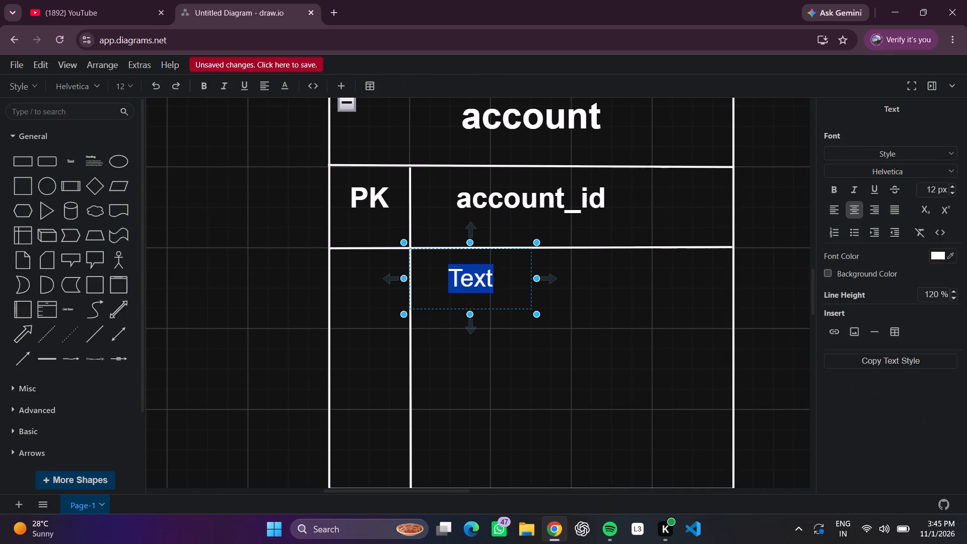
pyautogui.press('BackSpace')
pyautogui.write('acc')
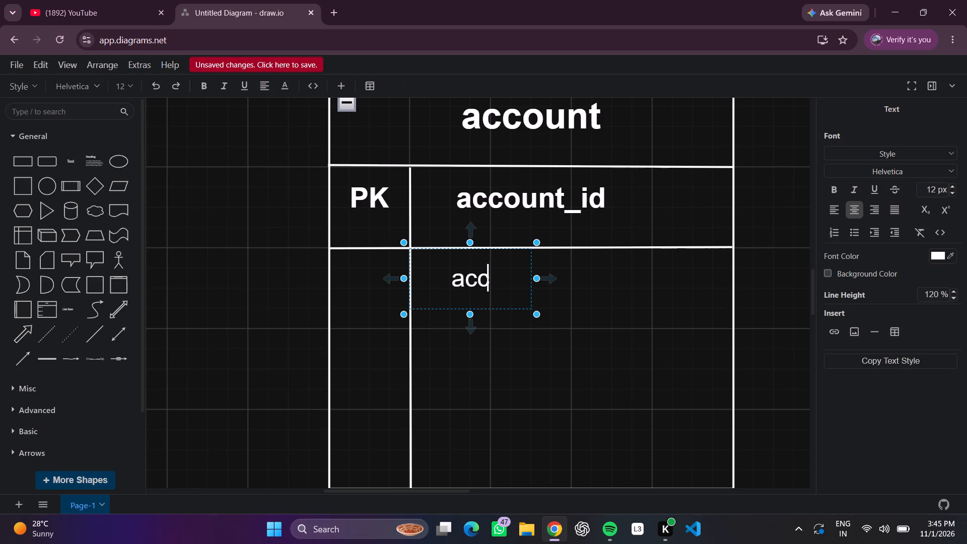
pyautogui.write('ount')
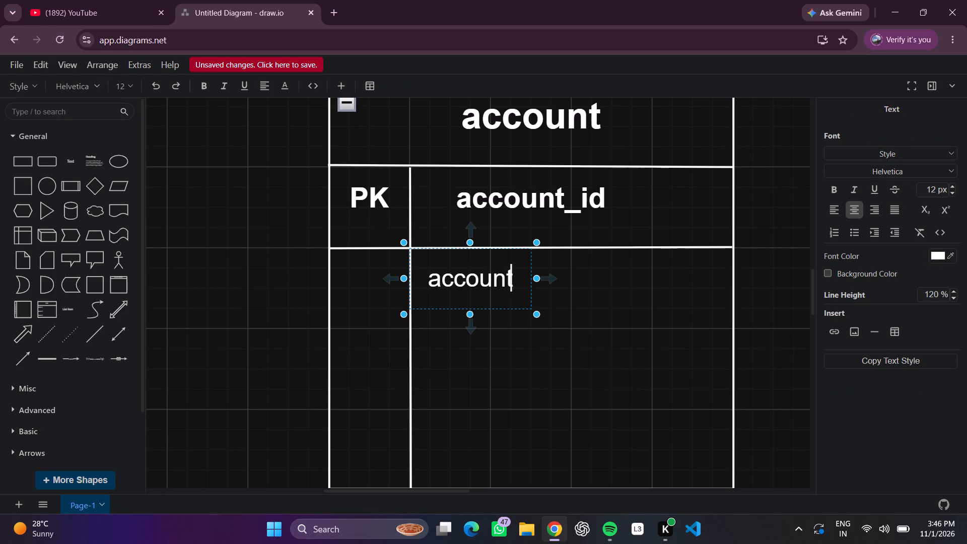
pyautogui.hotkey('shift', '_')
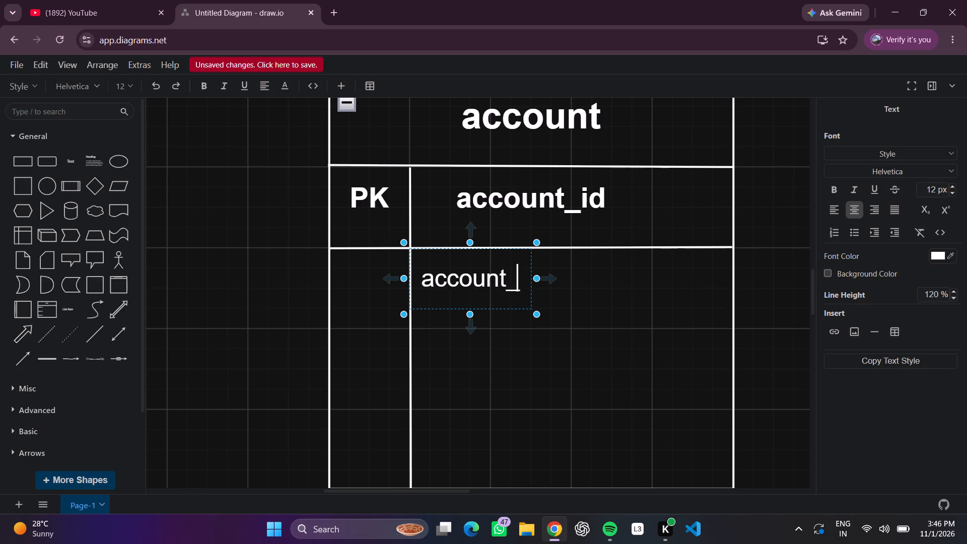
pyautogui.write('name')
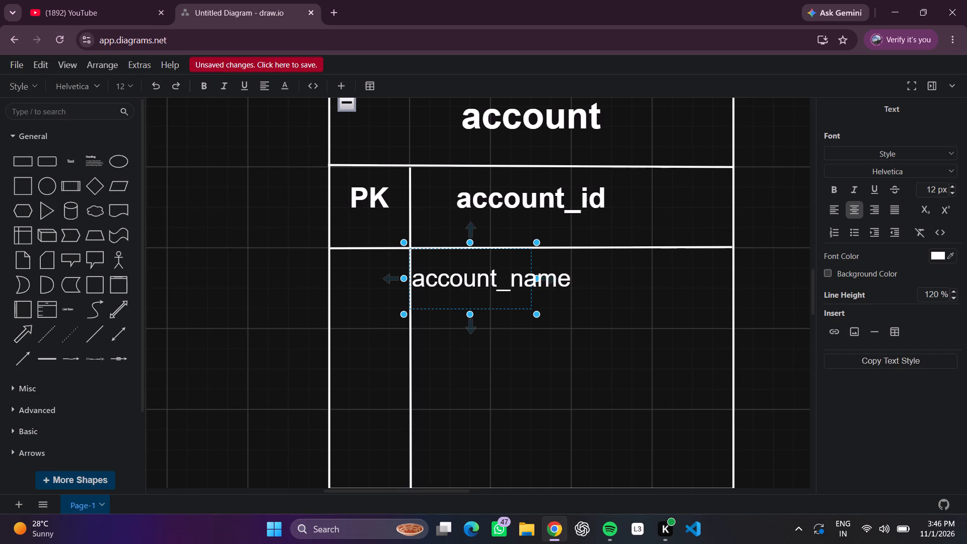
pyautogui.moveTo(458, 275); pyautogui.dragTo(484, 282)
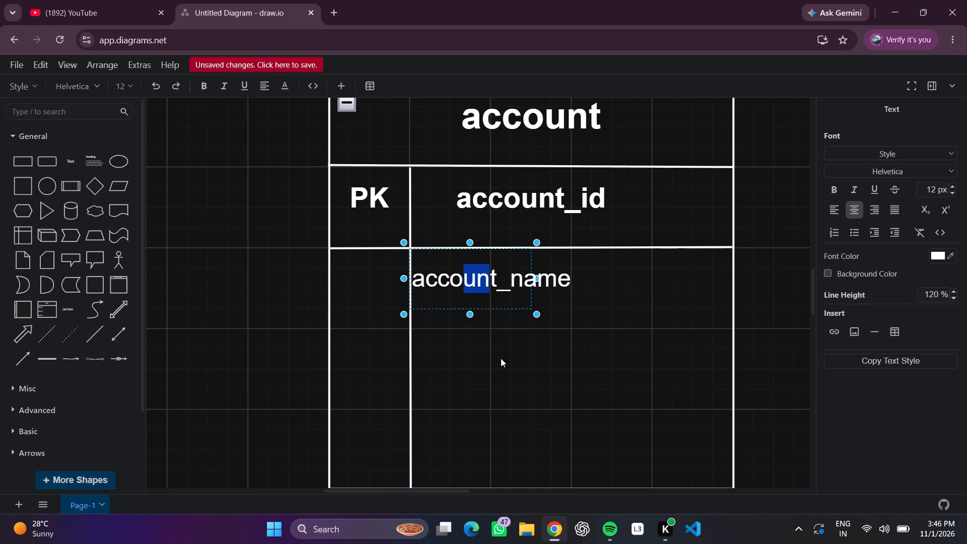
pyautogui.click(512, 375)
pyautogui.moveTo(473, 267); pyautogui.dragTo(528, 276)
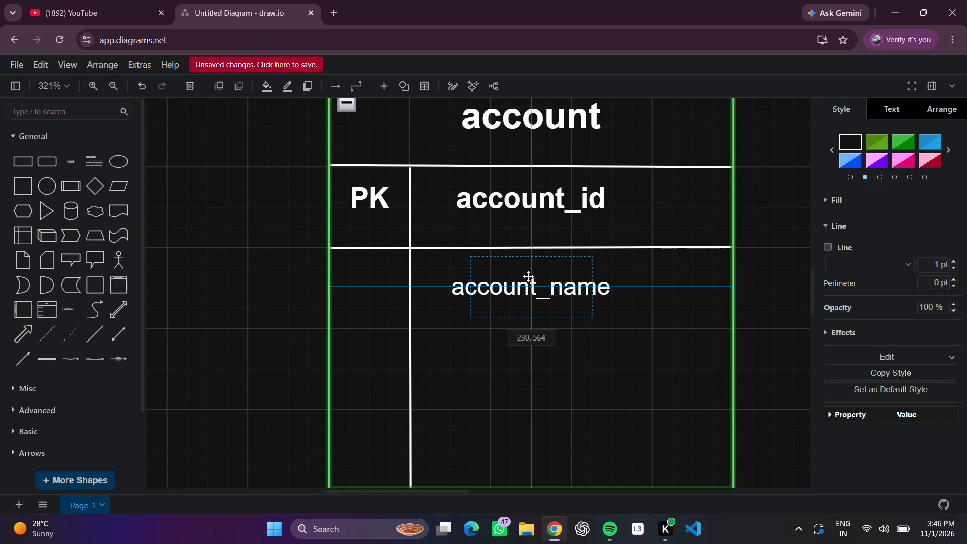
pyautogui.moveTo(528, 276); pyautogui.dragTo(528, 277)
# Apply the Heading 3 style to the "account_name" label.
pyautogui.doubleClick(528, 285)
pyautogui.click(895, 150)
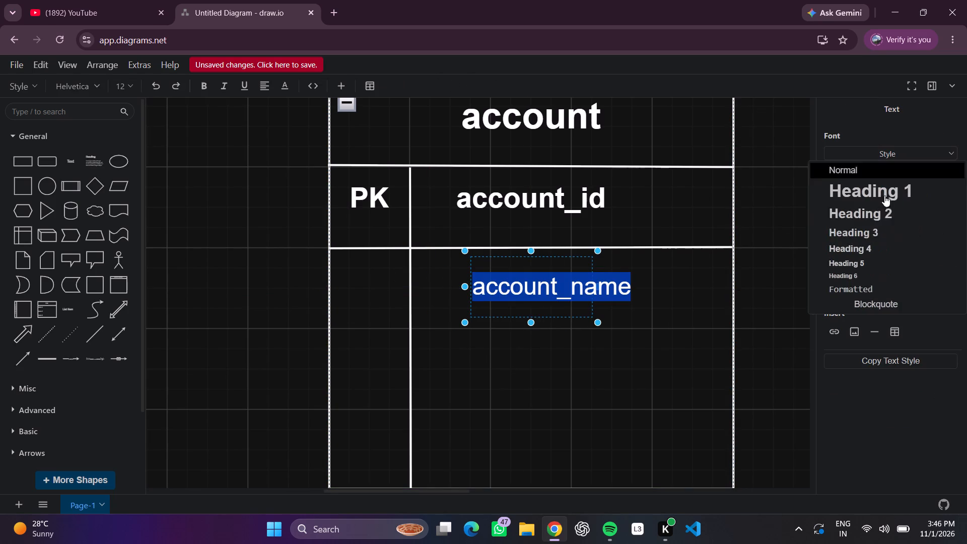
pyautogui.click(876, 234)
pyautogui.click(776, 249)
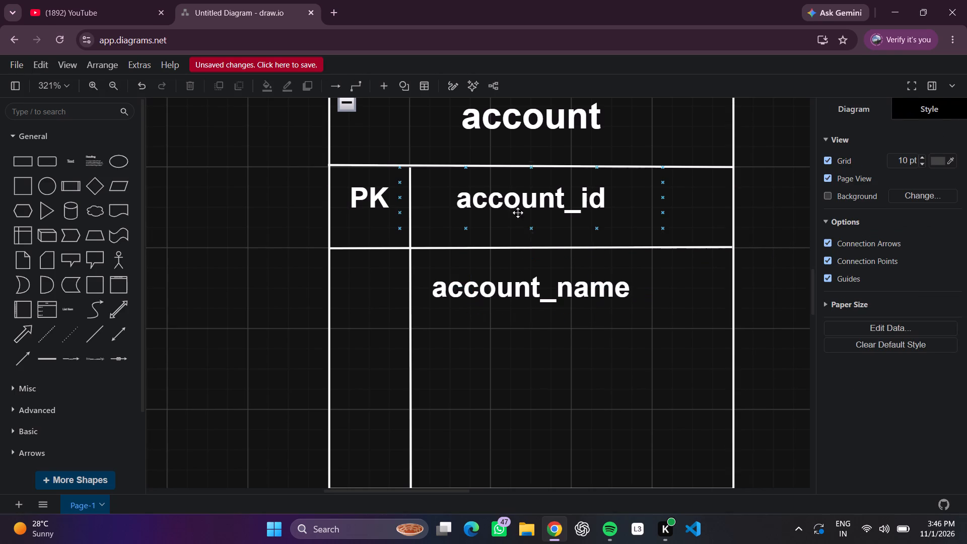
# Move the "account_id" label further left, close to the key column's divider.
pyautogui.moveTo(519, 206); pyautogui.dragTo(486, 202)
pyautogui.click(177, 268)
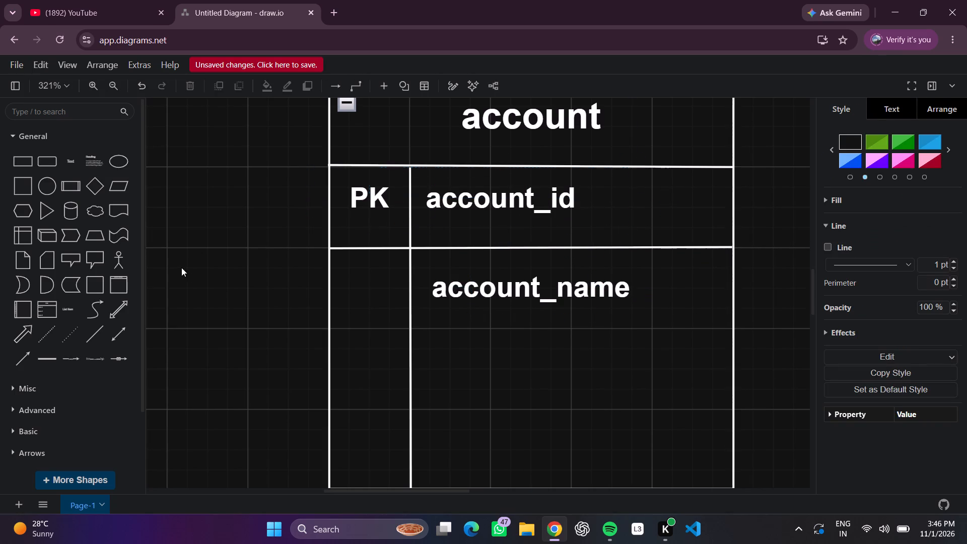
# Add a text label reading "user_id" below "account_name" in the account table's attribute column.
pyautogui.tripleClick(471, 370)
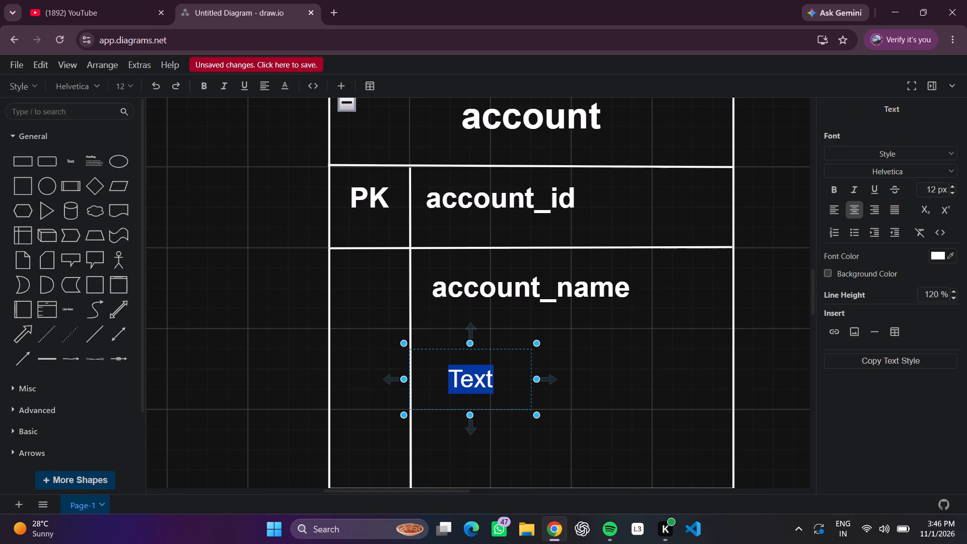
pyautogui.press('BackSpace')
pyautogui.write('user')
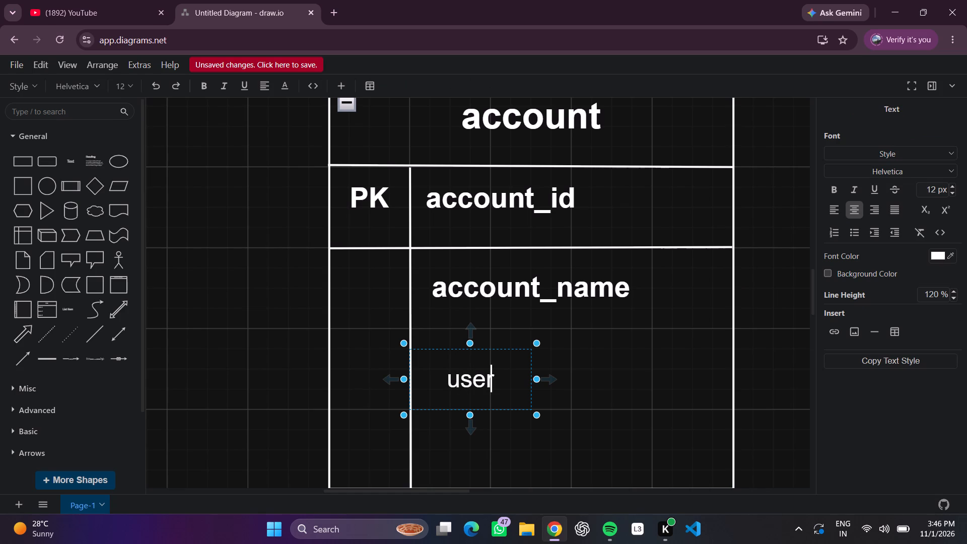
pyautogui.hotkey('shift', '_')
pyautogui.write('id')
pyautogui.click(268, 324)
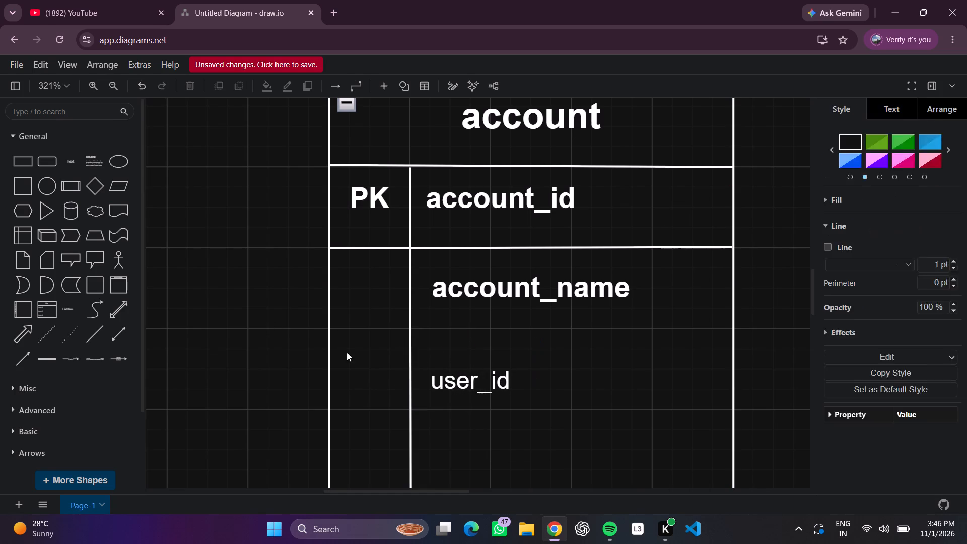
# Apply the Heading 3 style to the "user_id" label.
pyautogui.tripleClick(494, 388)
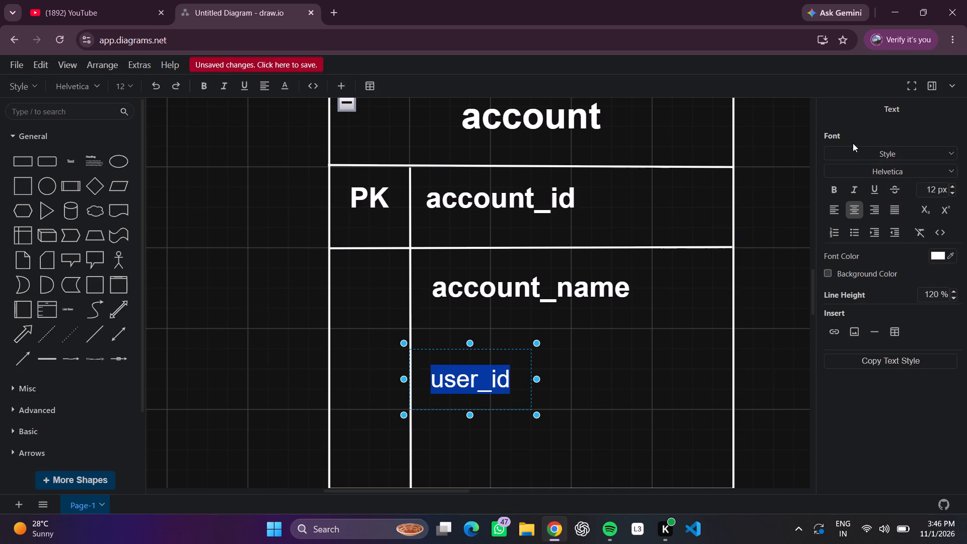
pyautogui.doubleClick(853, 143)
pyautogui.click(854, 149)
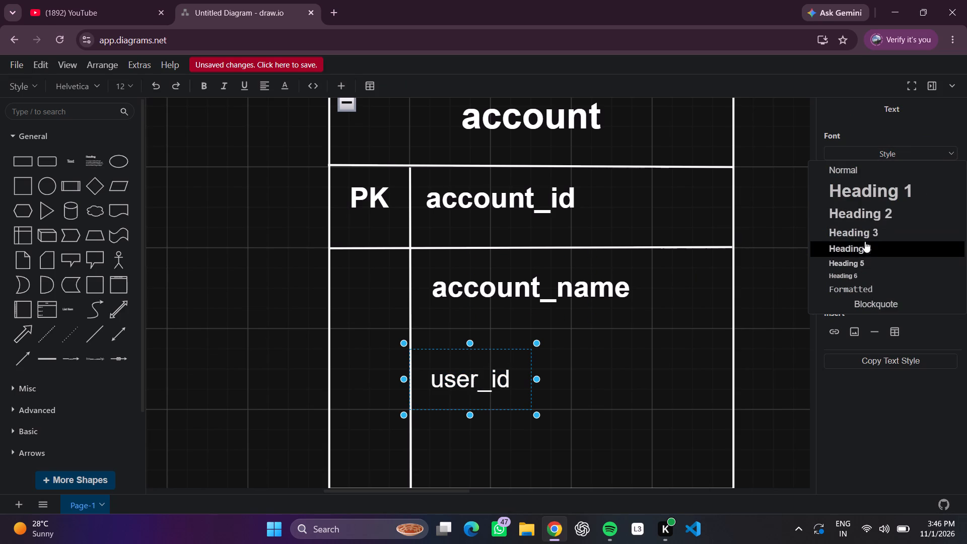
pyautogui.click(865, 235)
pyautogui.click(797, 277)
# Move the "user_id" label slightly right to position 210, 610, roughly in line with the start of "account_name".
pyautogui.moveTo(463, 388); pyautogui.dragTo(464, 387)
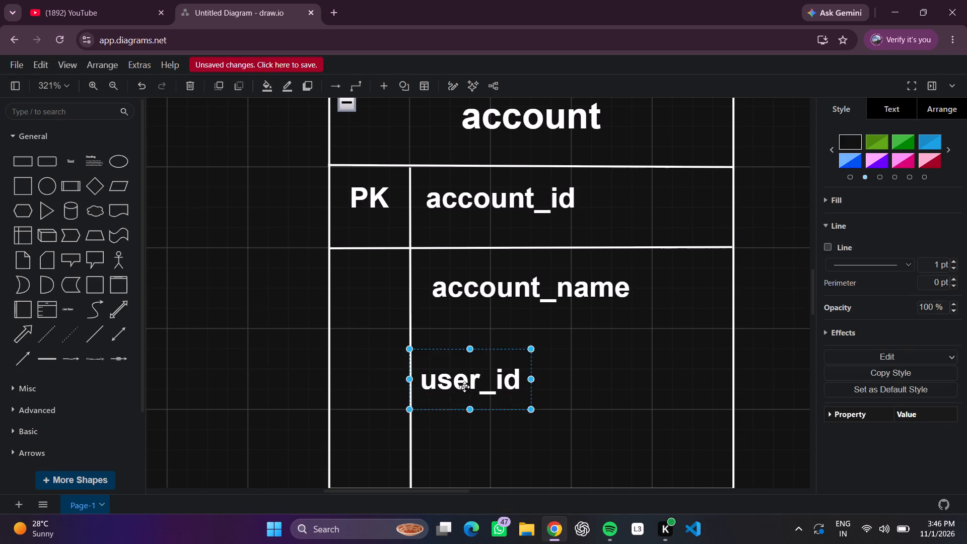
pyautogui.moveTo(464, 387); pyautogui.dragTo(476, 379)
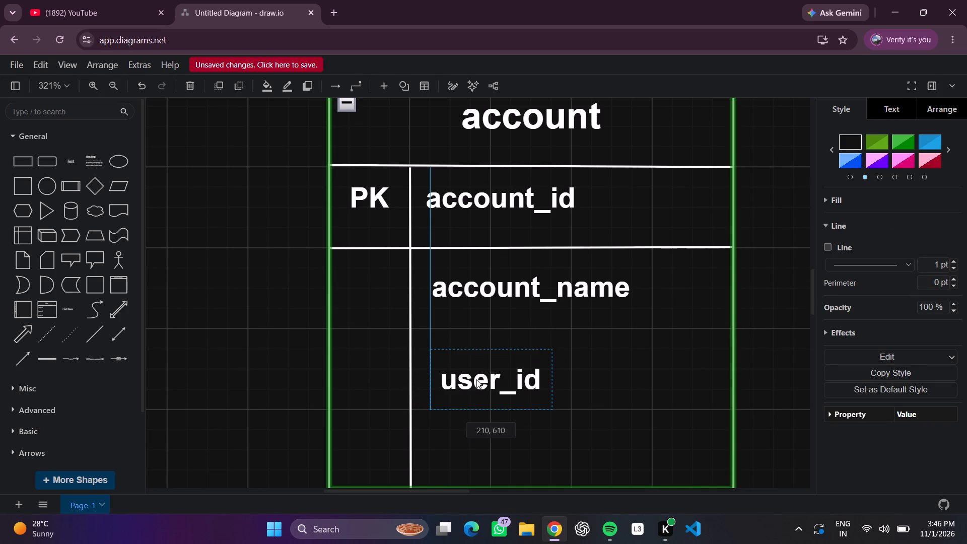
pyautogui.moveTo(476, 379); pyautogui.dragTo(483, 379)
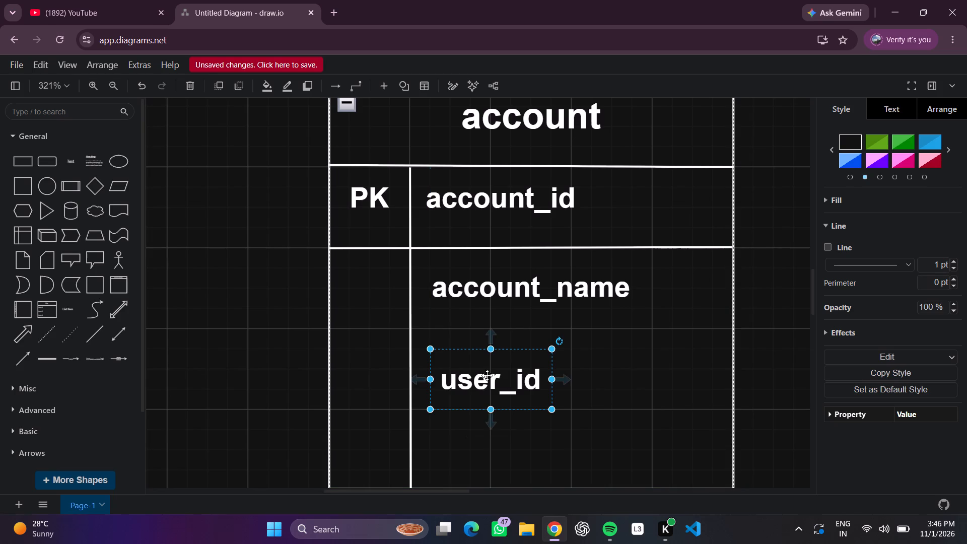
pyautogui.click(536, 376)
pyautogui.click(540, 379)
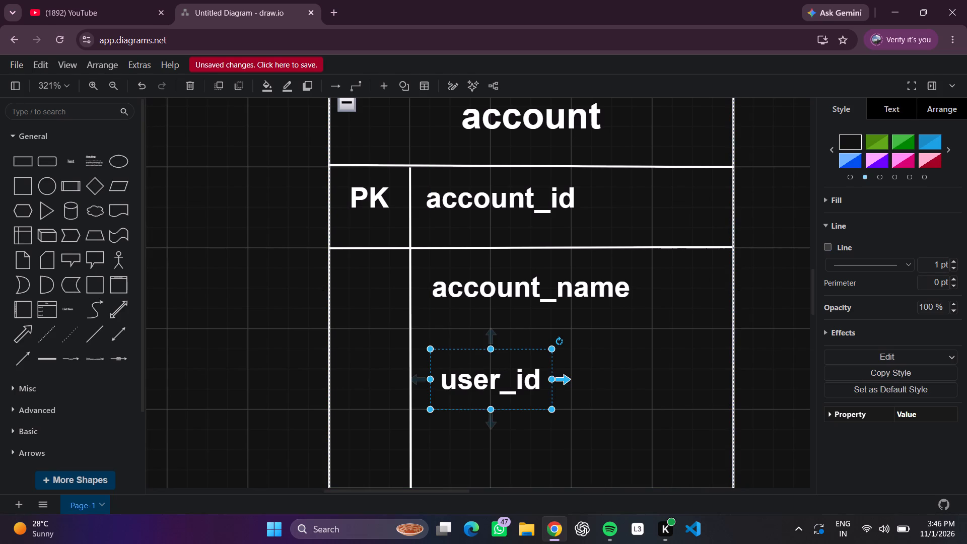
# Widen the "user_id" label's box on both sides and move it up, lining its text up with the start of "account_name".
pyautogui.click(555, 380)
pyautogui.click(496, 368)
pyautogui.moveTo(553, 378); pyautogui.dragTo(586, 378)
pyautogui.moveTo(520, 372); pyautogui.dragTo(502, 366)
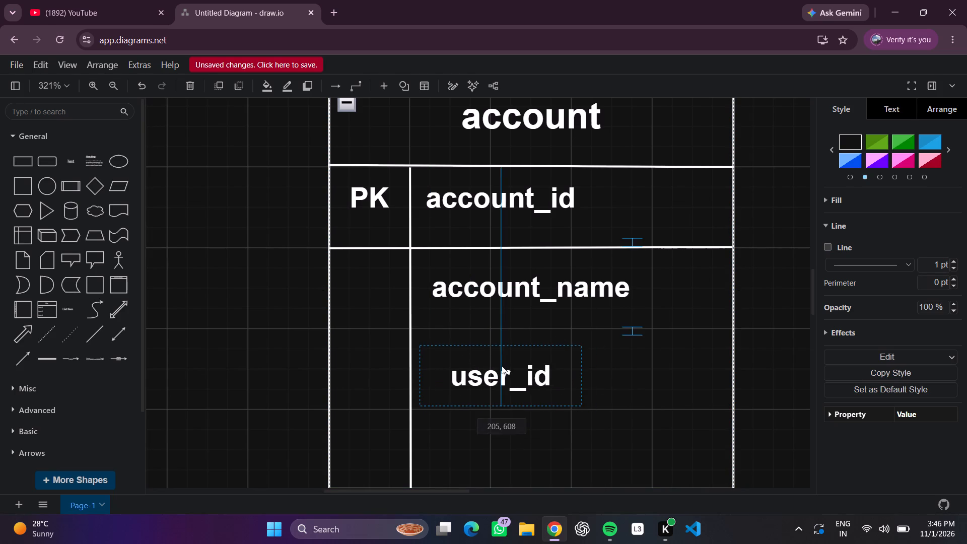
pyautogui.moveTo(502, 366); pyautogui.dragTo(494, 364)
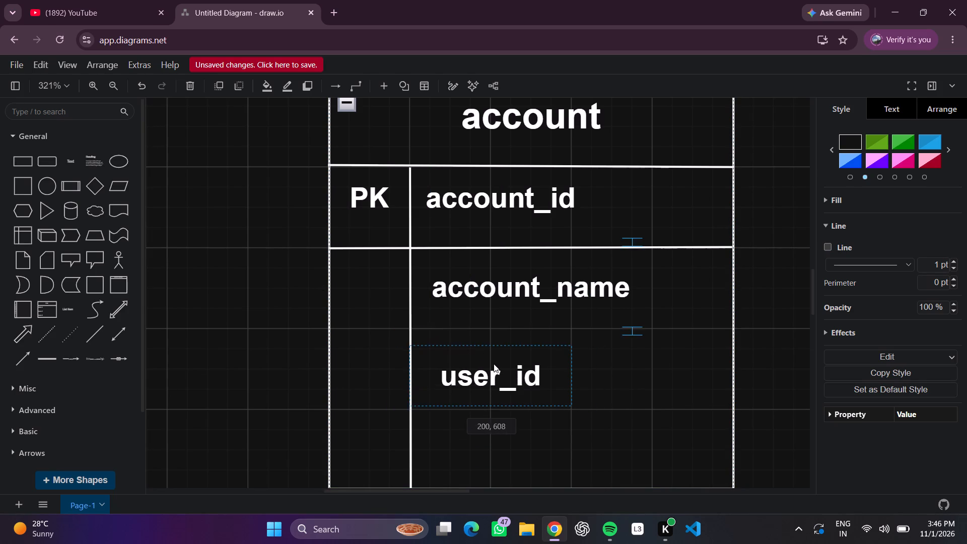
pyautogui.moveTo(494, 364); pyautogui.dragTo(505, 361)
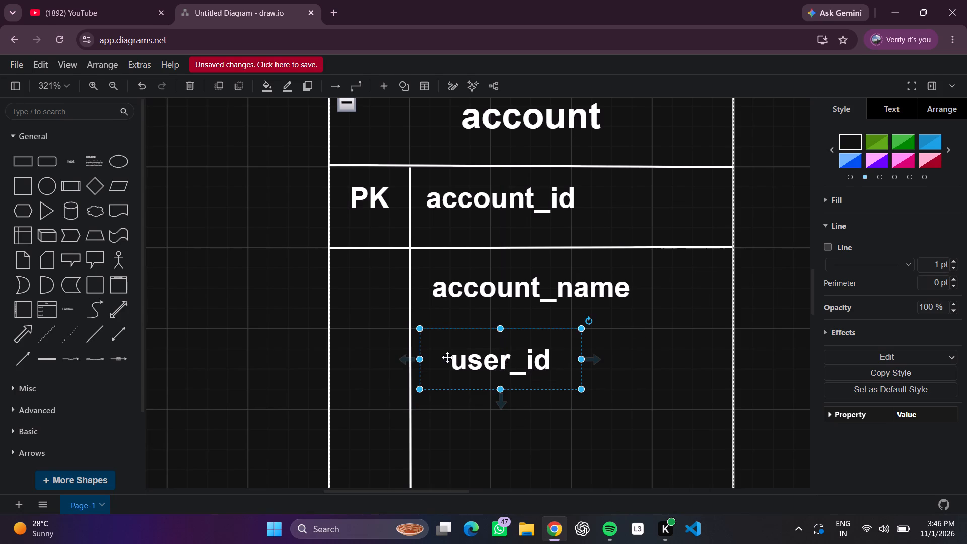
pyautogui.moveTo(419, 359); pyautogui.dragTo(412, 360)
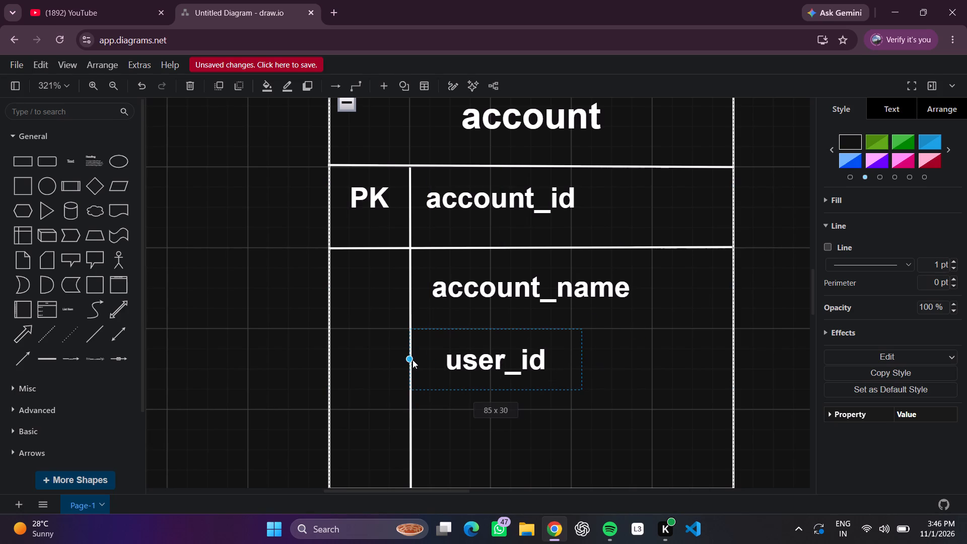
pyautogui.moveTo(412, 360); pyautogui.dragTo(391, 362)
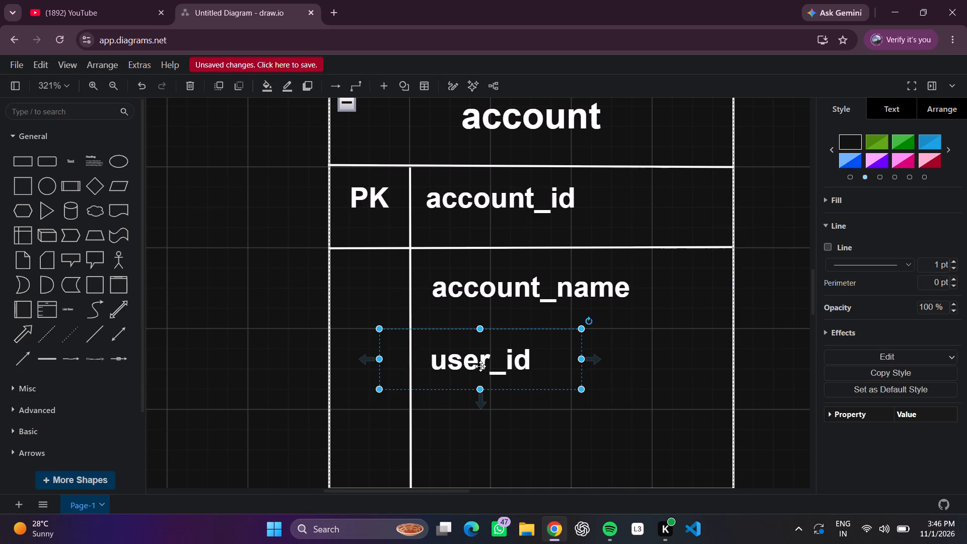
pyautogui.click(480, 367)
pyautogui.click(637, 415)
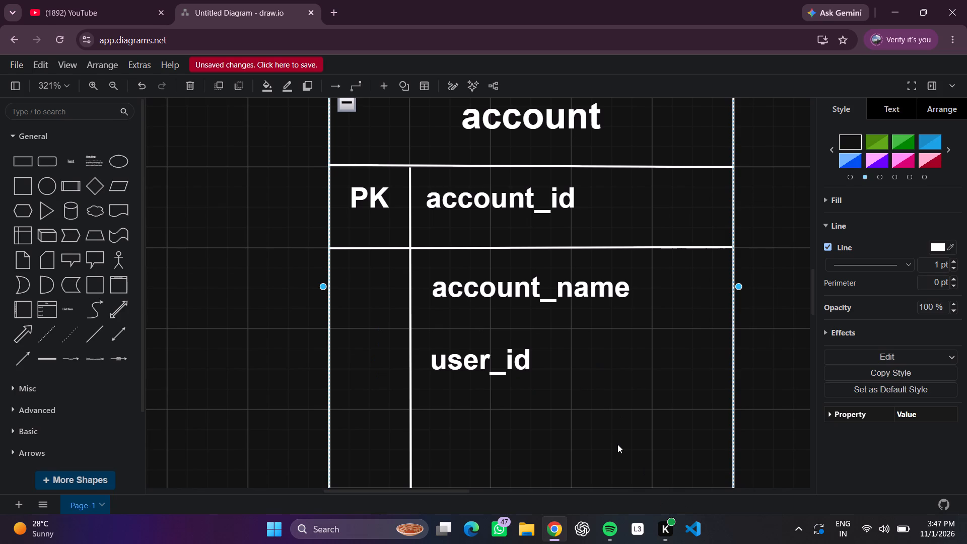
# Add a text label reading "FK1" in the account table's key column, level with "user_id".
pyautogui.tripleClick(362, 366)
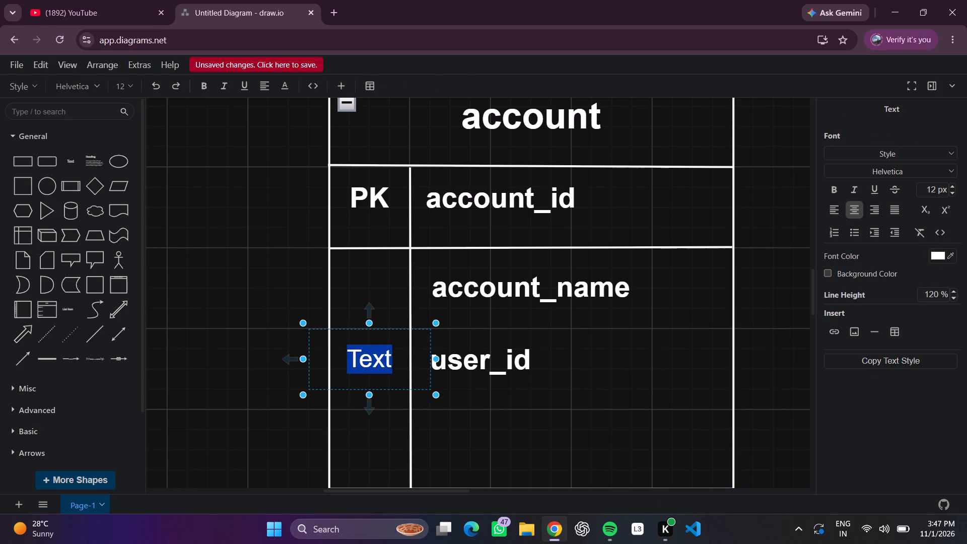
pyautogui.press('BackSpace')
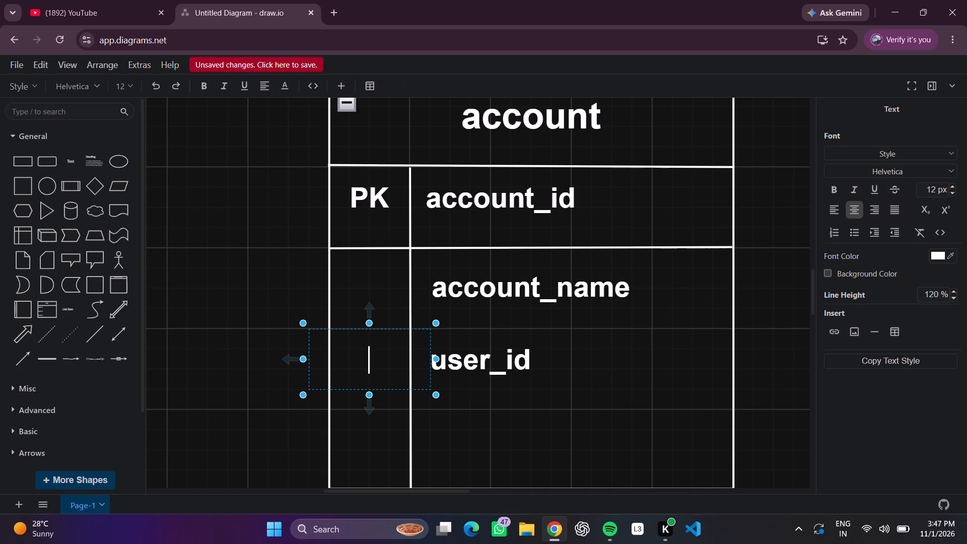
pyautogui.write('FK1')
pyautogui.click(211, 244)
# Apply the Heading 3 style to the "FK1" label.
pyautogui.doubleClick(392, 365)
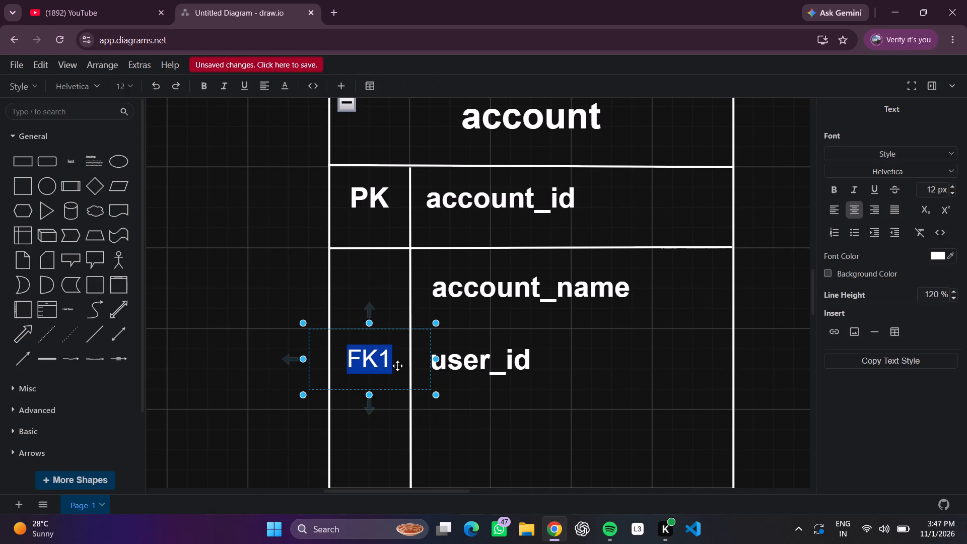
pyautogui.click(878, 156)
pyautogui.click(875, 233)
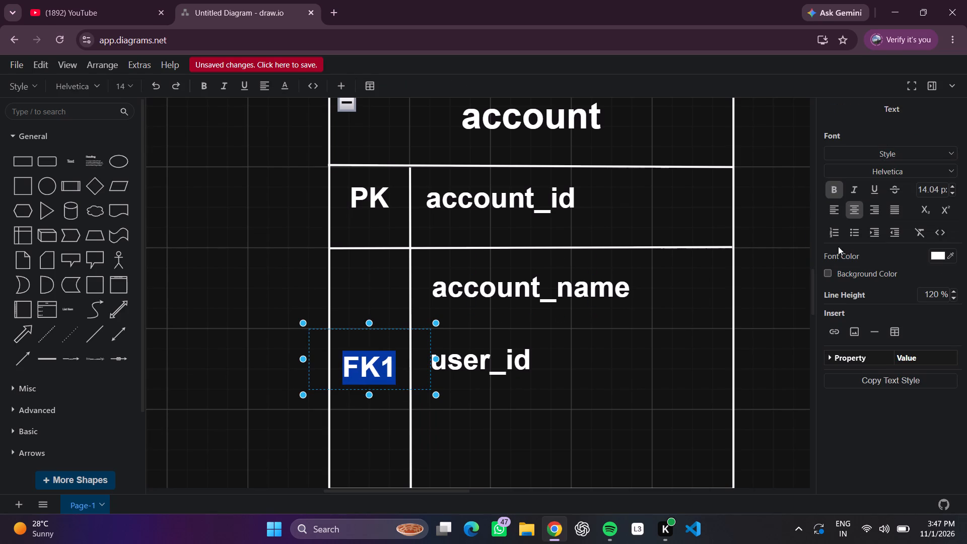
pyautogui.click(782, 284)
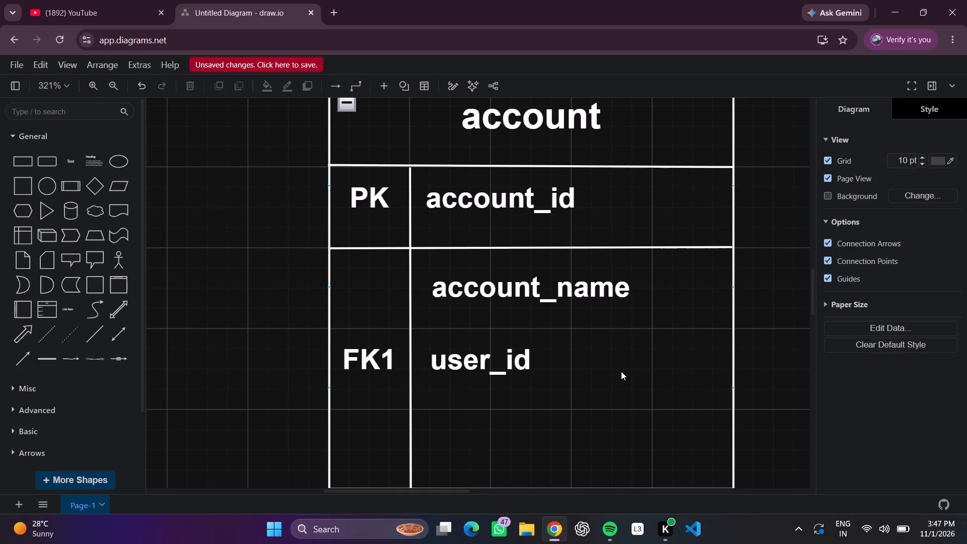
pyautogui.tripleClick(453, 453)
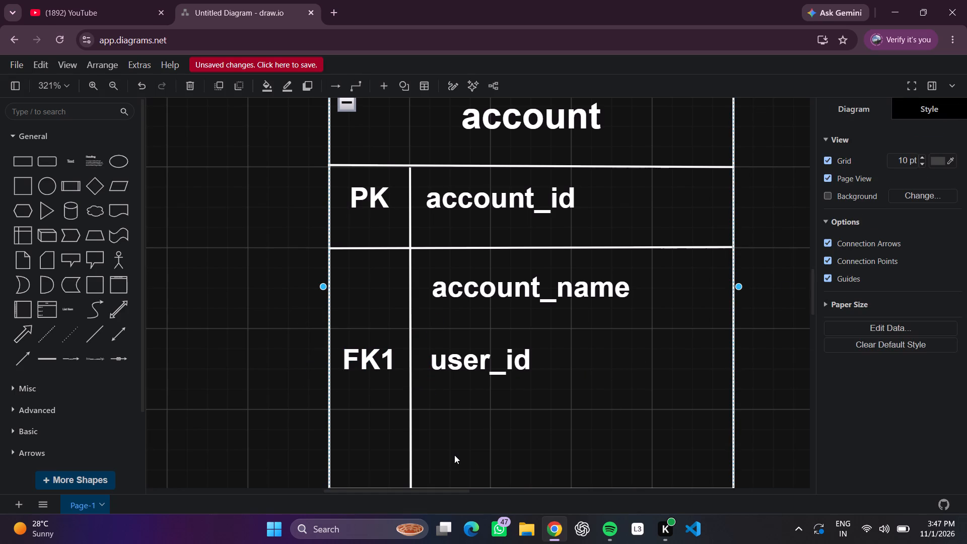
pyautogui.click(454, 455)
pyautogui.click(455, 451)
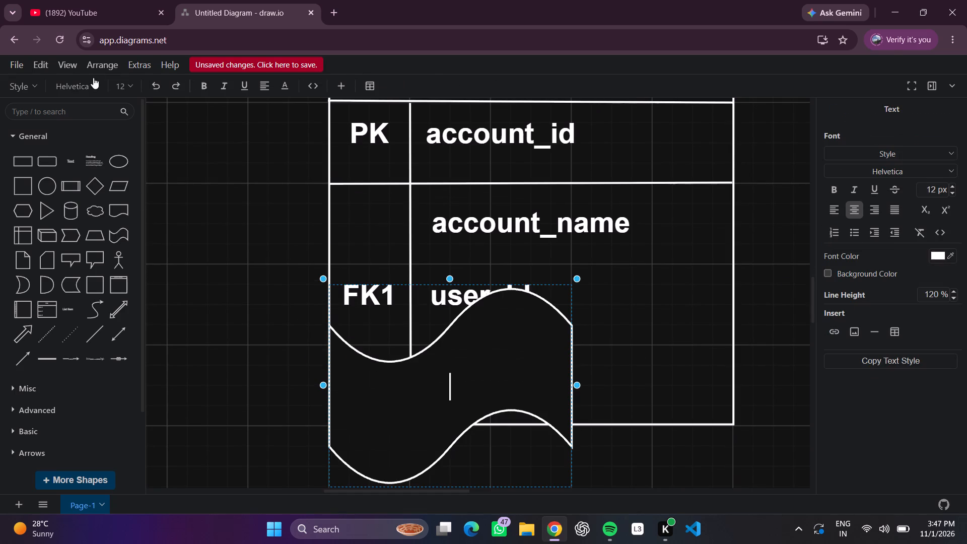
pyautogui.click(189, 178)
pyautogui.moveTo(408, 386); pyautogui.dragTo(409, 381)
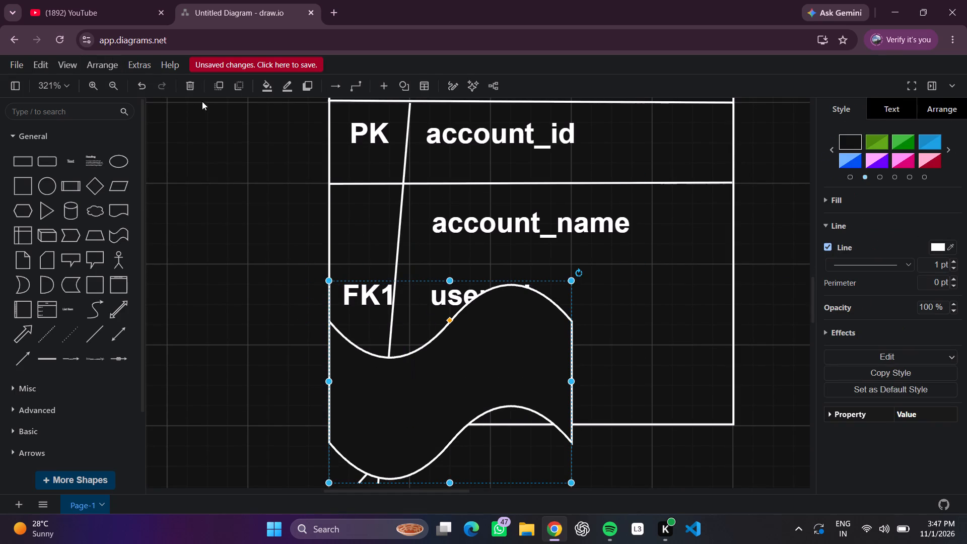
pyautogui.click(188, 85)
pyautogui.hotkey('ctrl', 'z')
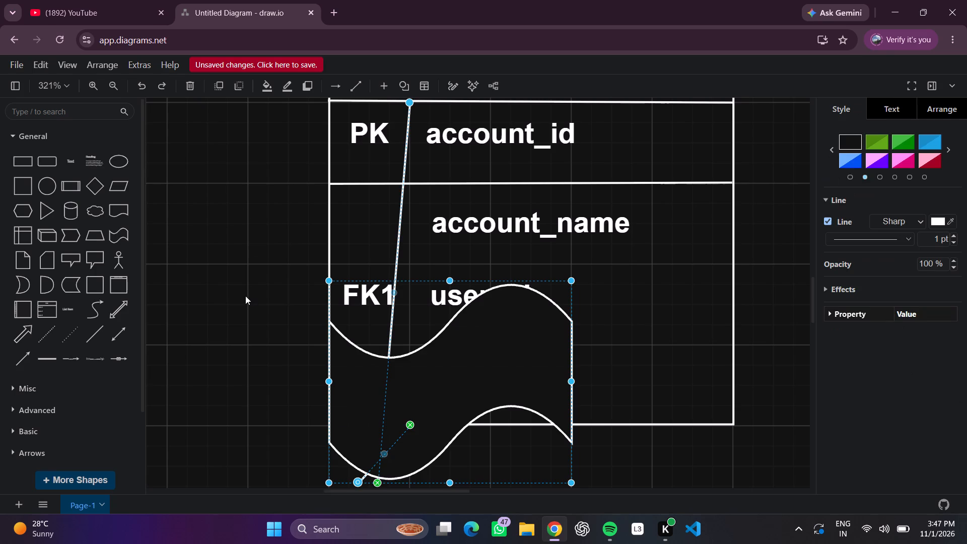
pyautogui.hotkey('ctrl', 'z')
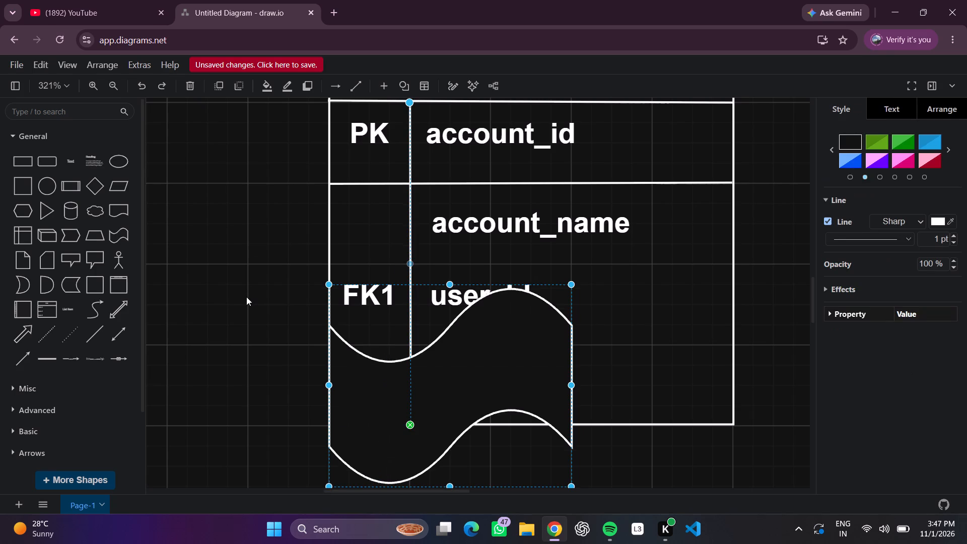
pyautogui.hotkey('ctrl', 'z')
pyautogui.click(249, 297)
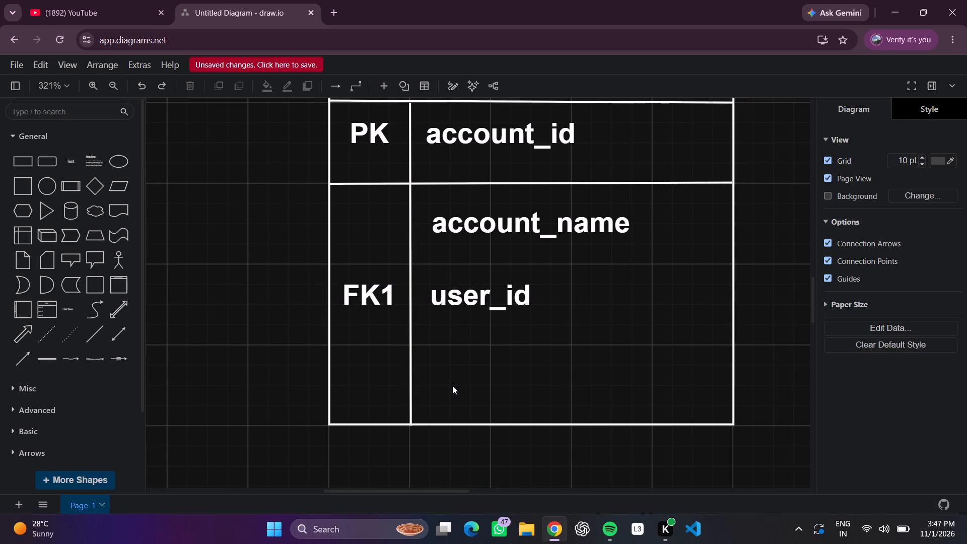
# Add a text label reading "active" below "user_id" in the account table's attribute column.
pyautogui.tripleClick(452, 385)
pyautogui.click(452, 384)
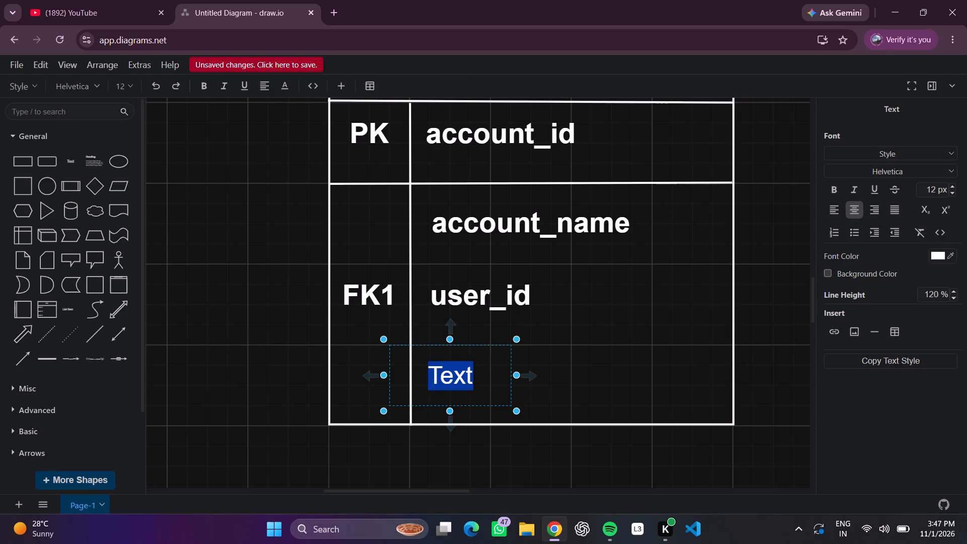
pyautogui.press('BackSpace')
pyautogui.write('active')
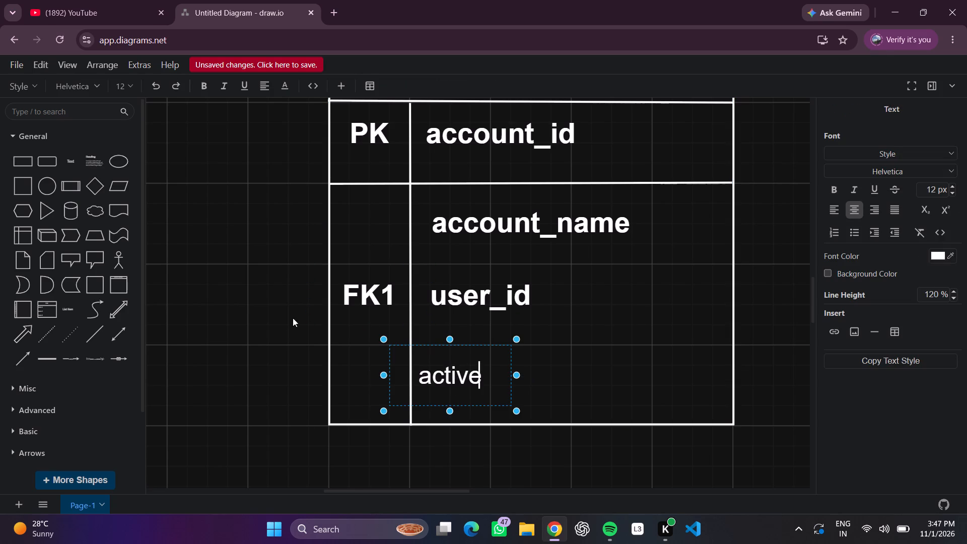
pyautogui.click(263, 297)
# Apply the Heading 3 style to the "active" label.
pyautogui.doubleClick(440, 380)
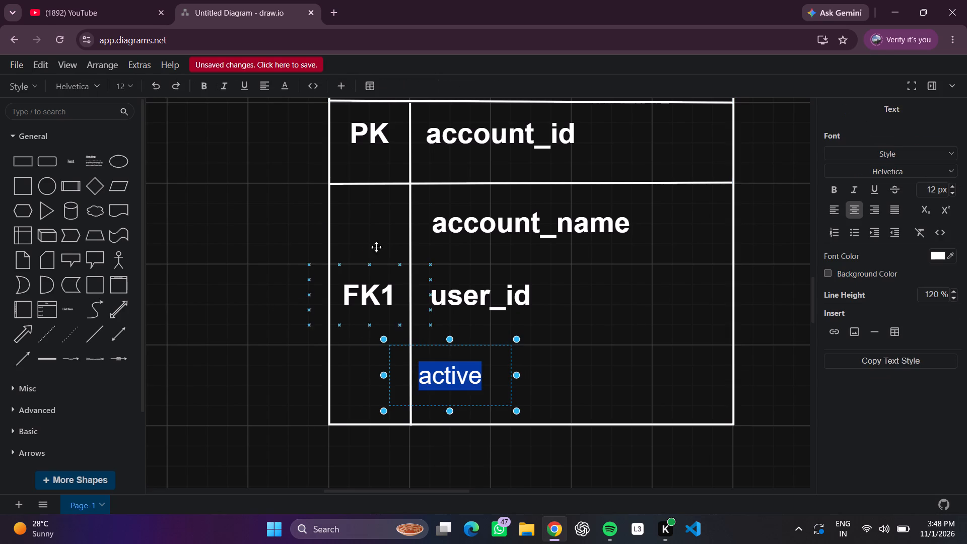
pyautogui.click(223, 184)
pyautogui.doubleClick(458, 382)
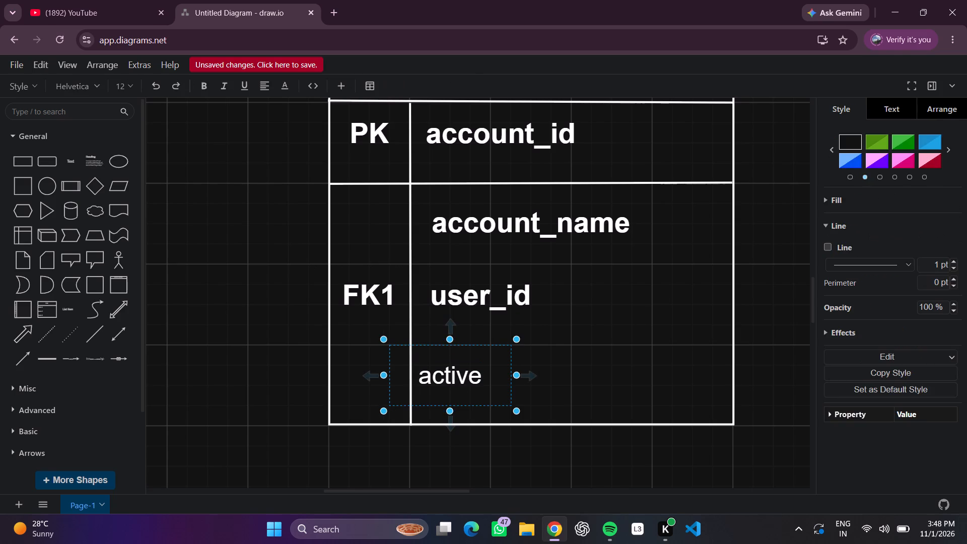
pyautogui.click(834, 159)
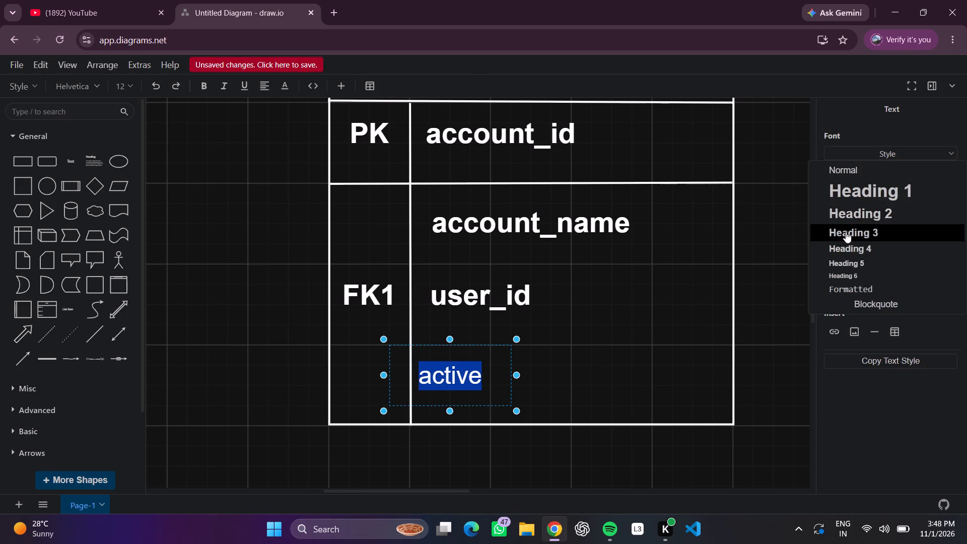
pyautogui.click(847, 232)
pyautogui.click(679, 467)
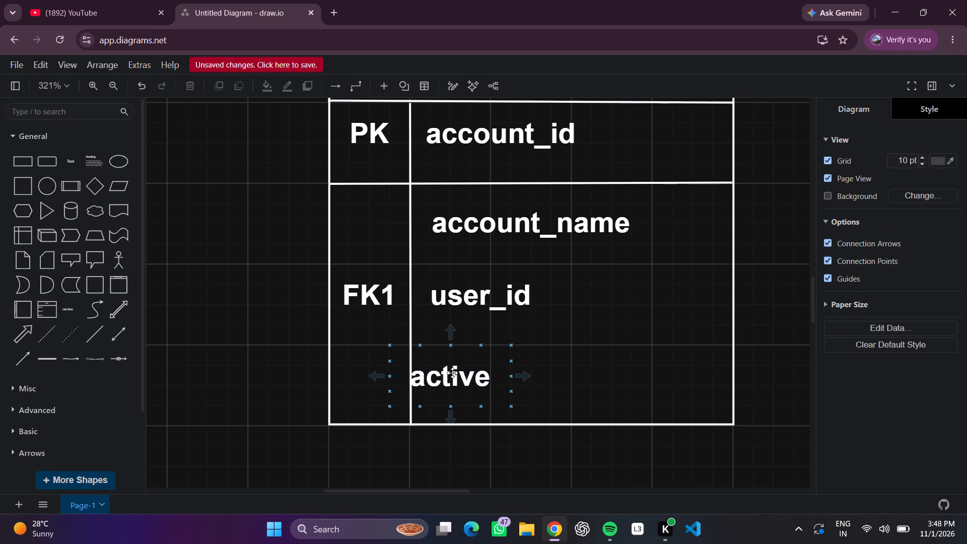
# Move the "active" label slightly right, lining its text up with the start of "user_id".
pyautogui.moveTo(453, 378); pyautogui.dragTo(468, 380)
pyautogui.click(557, 467)
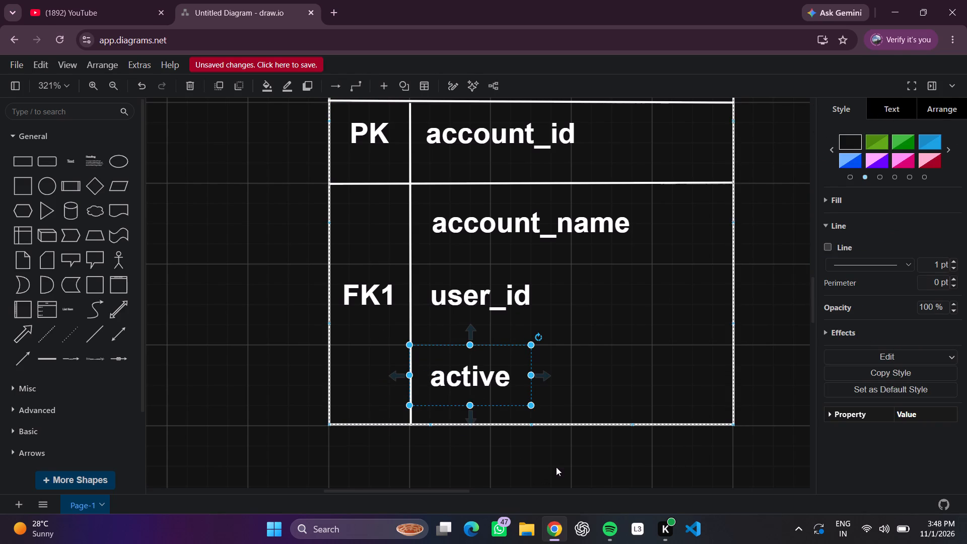
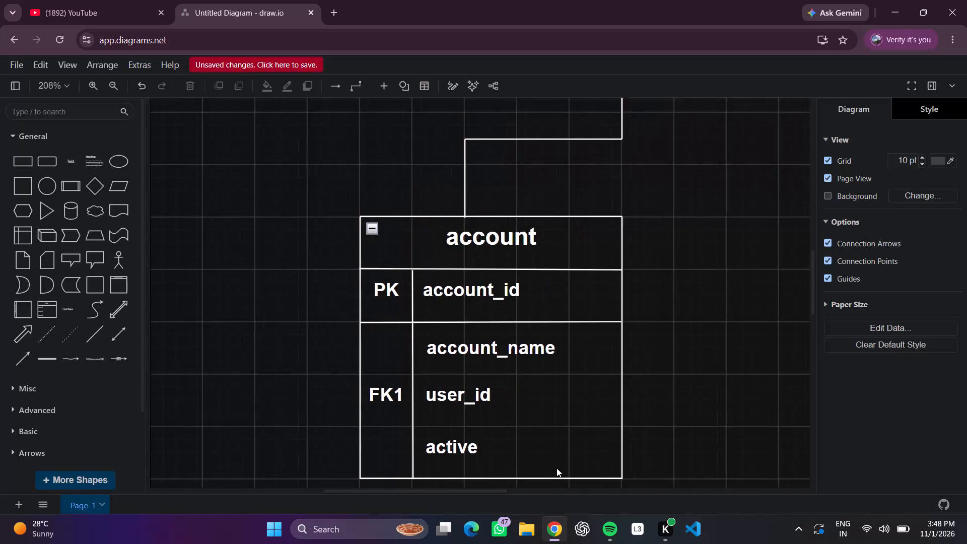
# Add an empty container shape beside the transaction table and narrow it until it sits clear of the table's left side.
pyautogui.scroll(1, 557, 468)
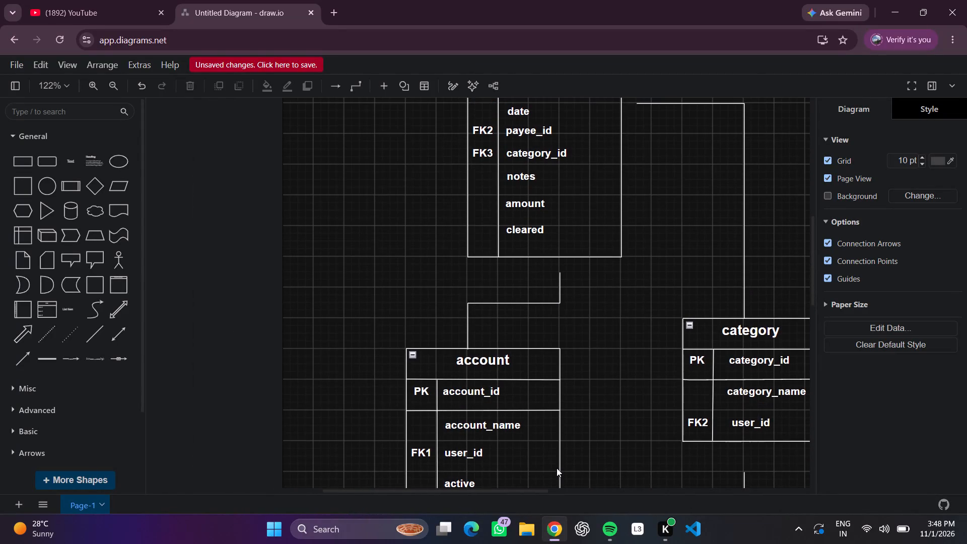
pyautogui.scroll(1, 557, 468)
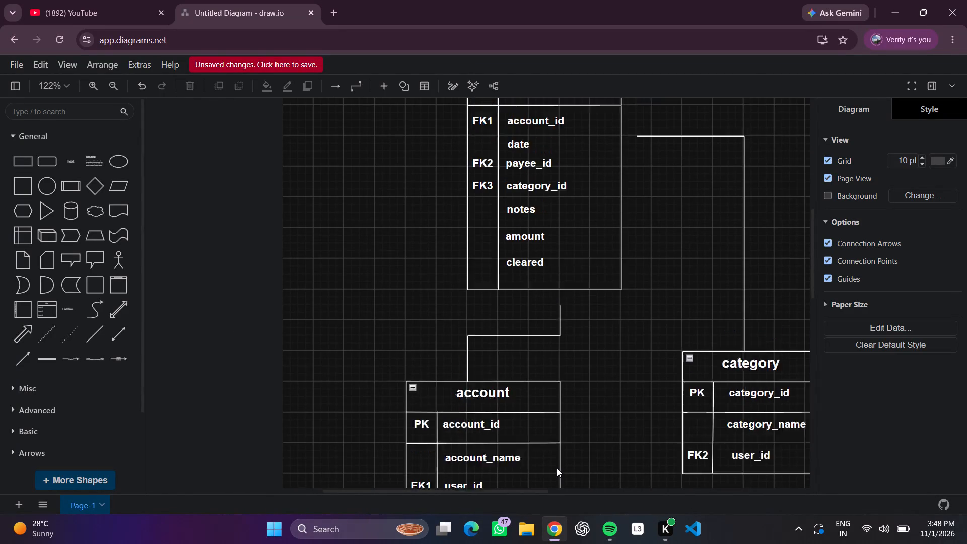
pyautogui.scroll(1, 557, 468)
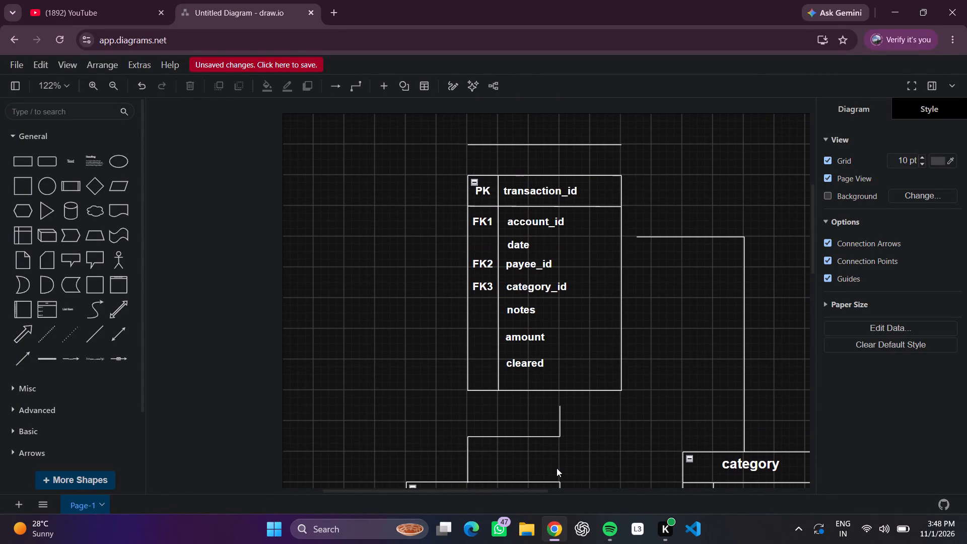
pyautogui.click(91, 290)
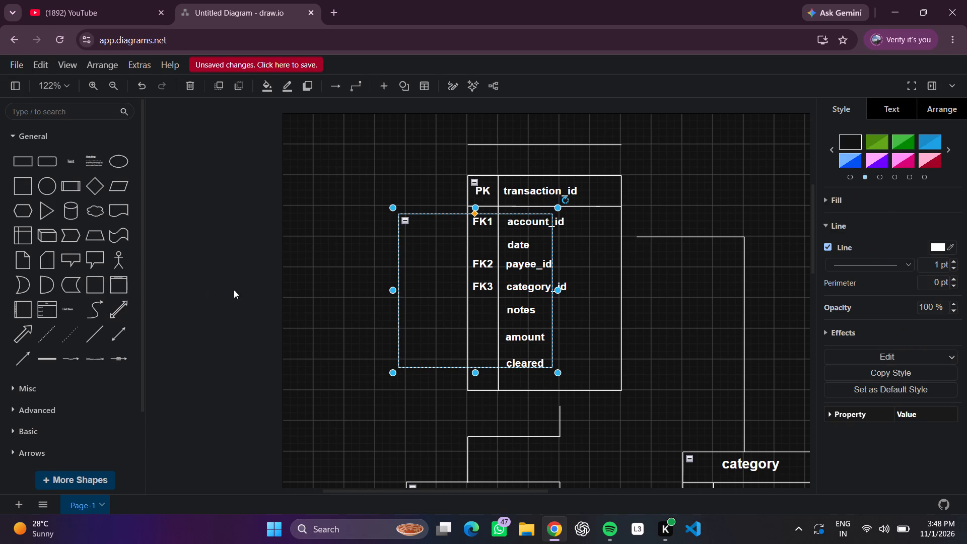
pyautogui.click(449, 281)
pyautogui.moveTo(393, 208); pyautogui.dragTo(305, 232)
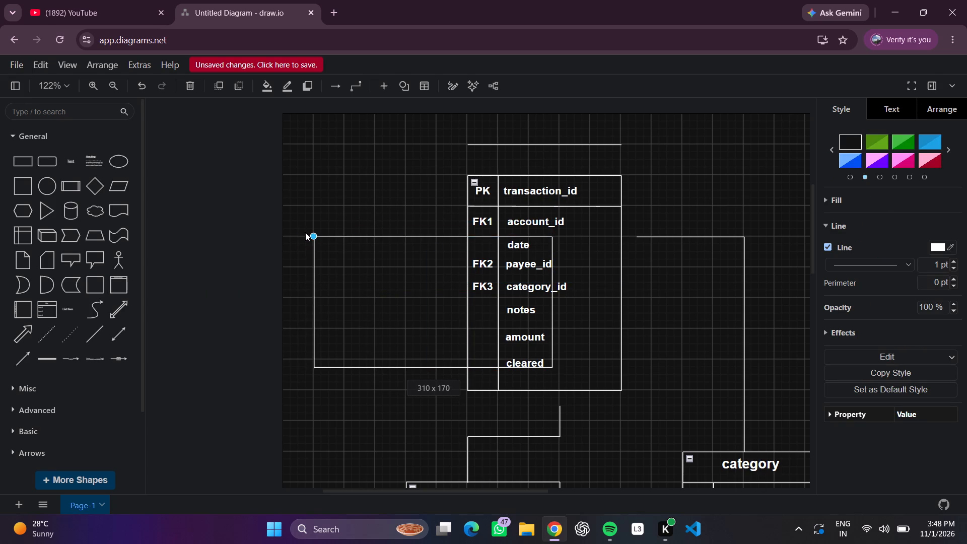
pyautogui.moveTo(305, 232); pyautogui.dragTo(307, 232)
pyautogui.moveTo(557, 301); pyautogui.dragTo(507, 313)
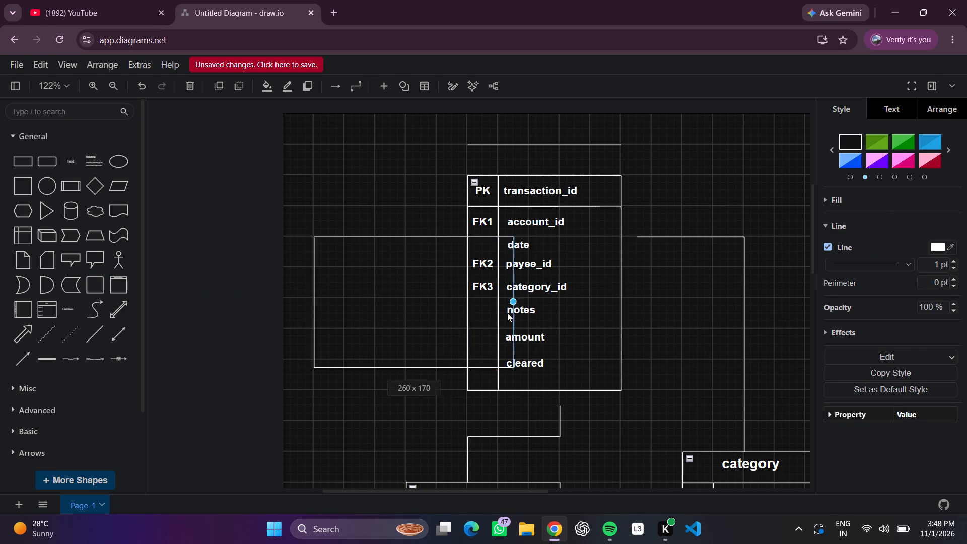
pyautogui.moveTo(507, 313); pyautogui.dragTo(410, 323)
pyautogui.moveTo(408, 302); pyautogui.dragTo(409, 302)
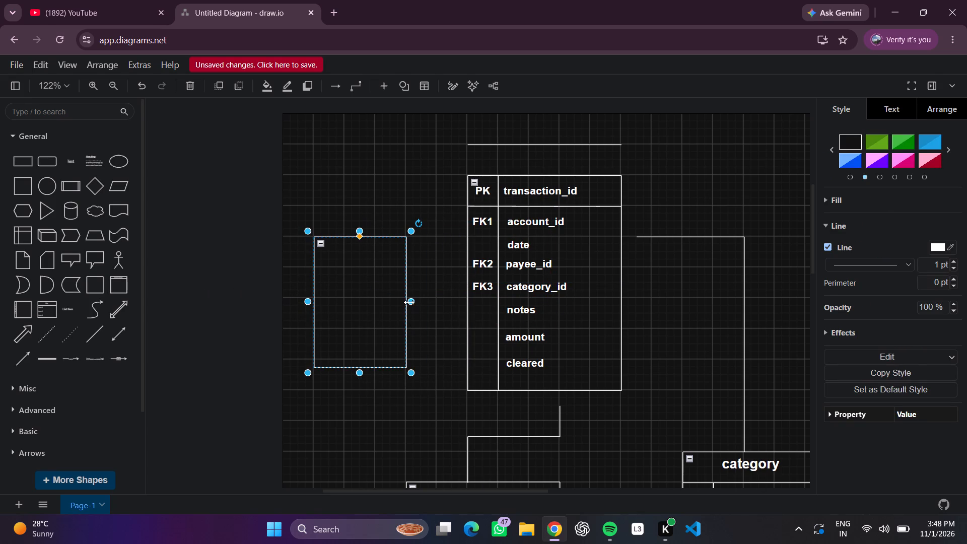
pyautogui.moveTo(409, 302); pyautogui.dragTo(440, 301)
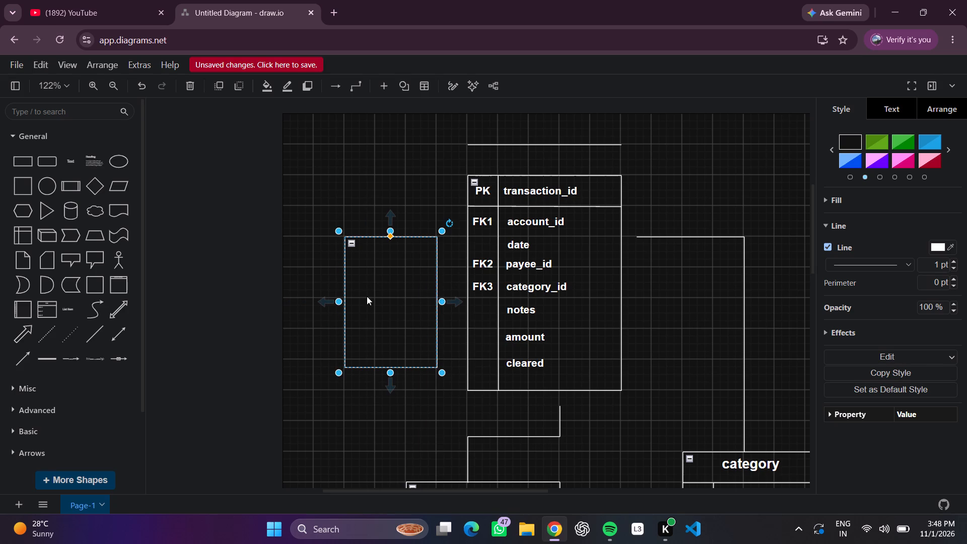
# Move the empty container to the page's left edge and widen it slightly by its right side.
pyautogui.moveTo(343, 303); pyautogui.dragTo(307, 312)
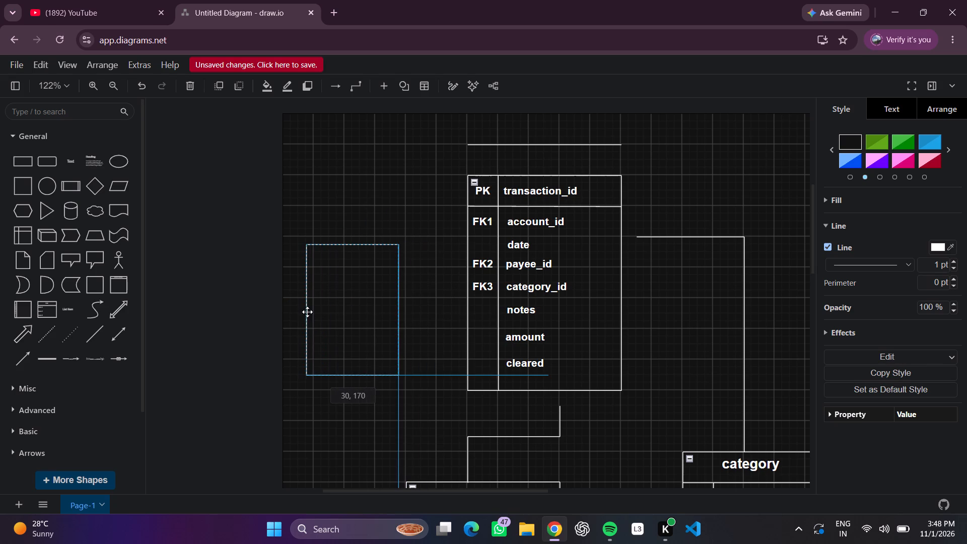
pyautogui.moveTo(307, 312); pyautogui.dragTo(285, 317)
pyautogui.moveTo(378, 316); pyautogui.dragTo(379, 317)
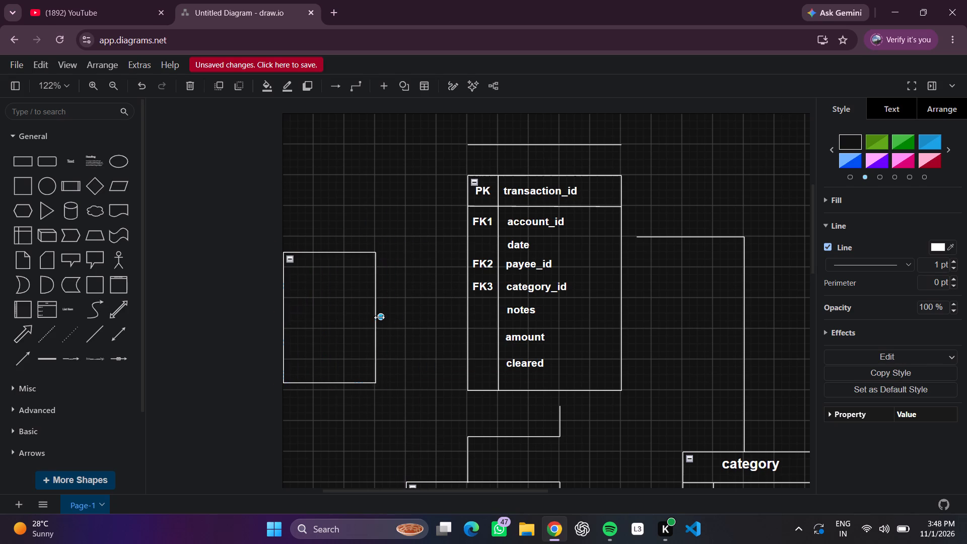
pyautogui.moveTo(379, 317); pyautogui.dragTo(405, 323)
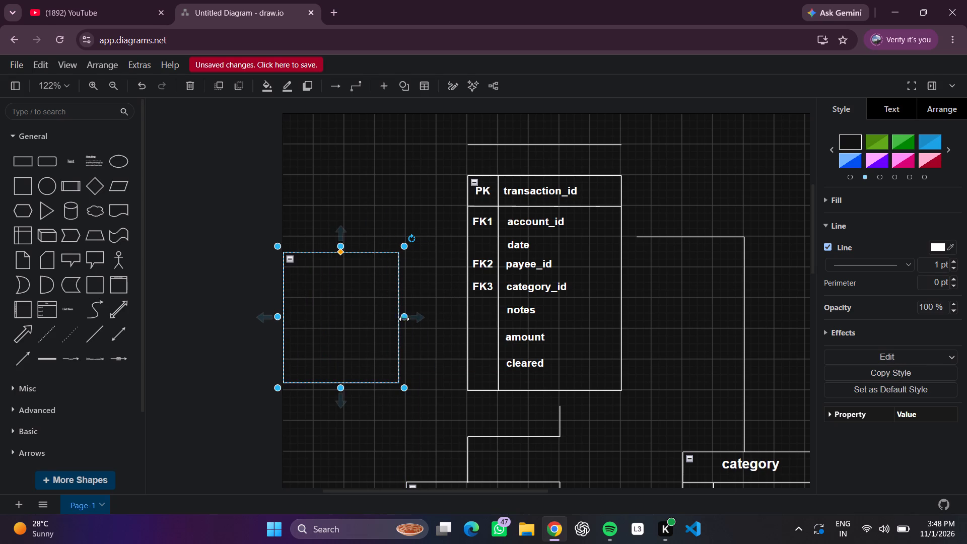
pyautogui.moveTo(402, 320); pyautogui.dragTo(409, 318)
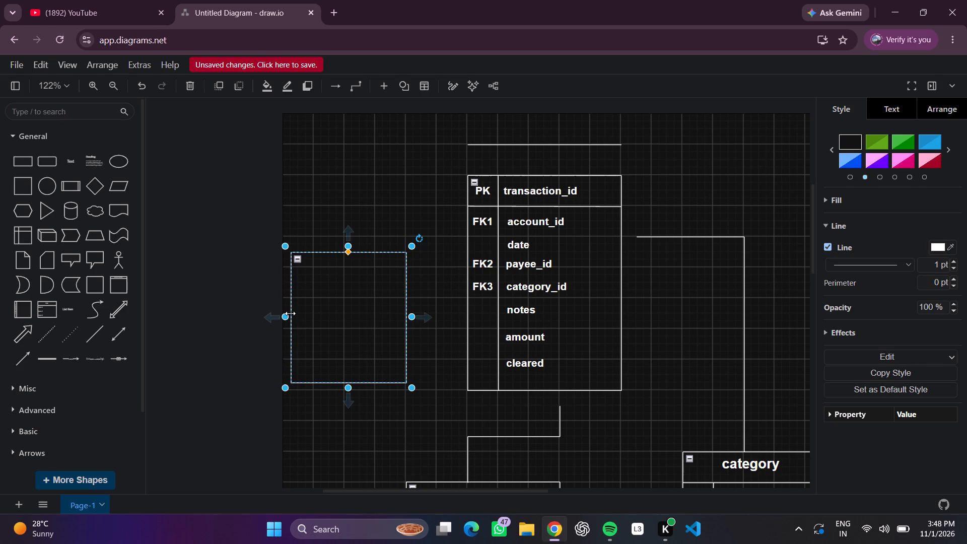
pyautogui.moveTo(290, 314); pyautogui.dragTo(286, 317)
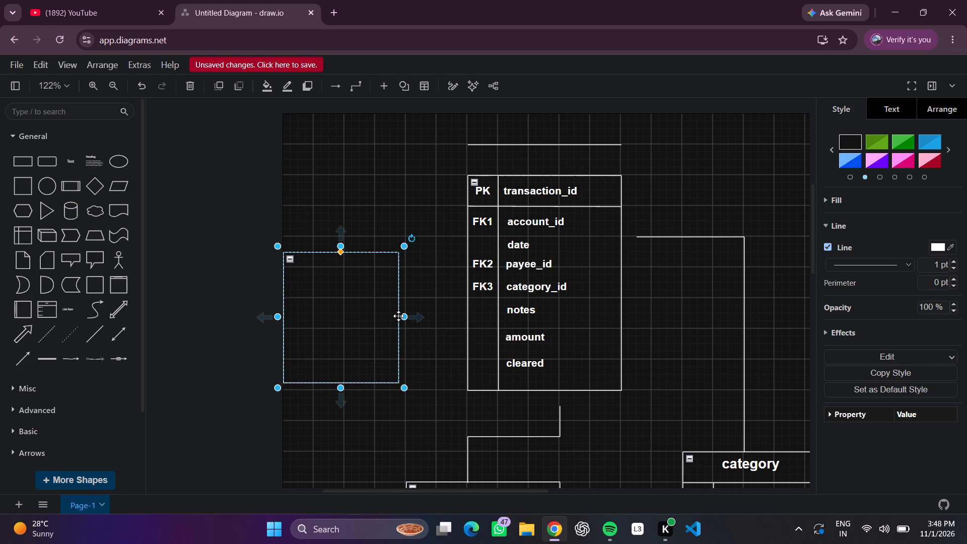
pyautogui.moveTo(405, 316); pyautogui.dragTo(410, 321)
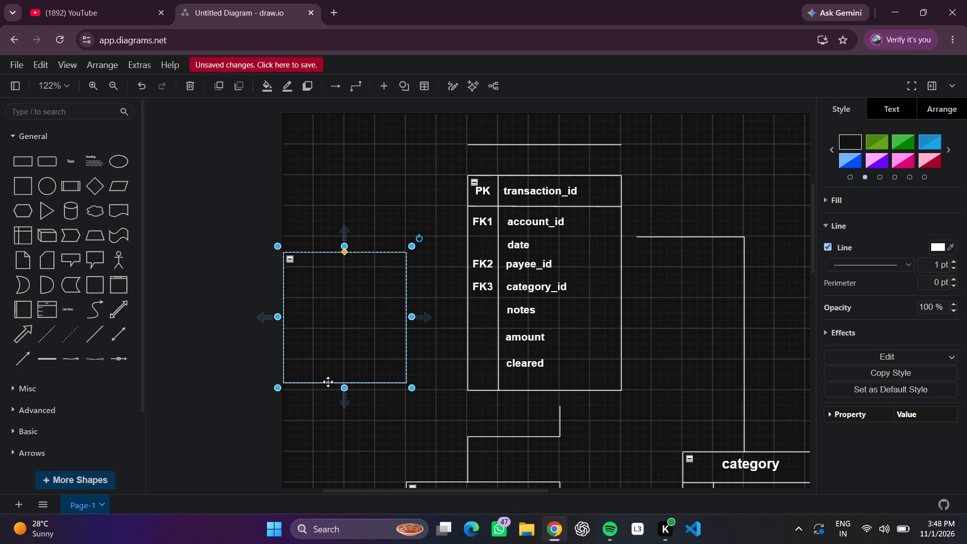
# Shift the empty container vertically along the page's left edge until its bottom lines up with the transaction table's bottom.
pyautogui.moveTo(343, 385); pyautogui.dragTo(347, 407)
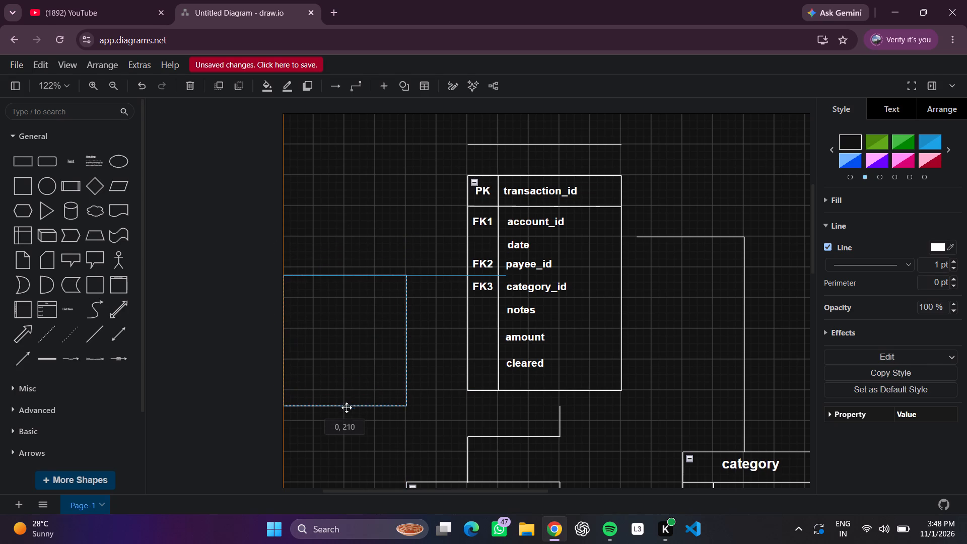
pyautogui.moveTo(347, 407); pyautogui.dragTo(350, 418)
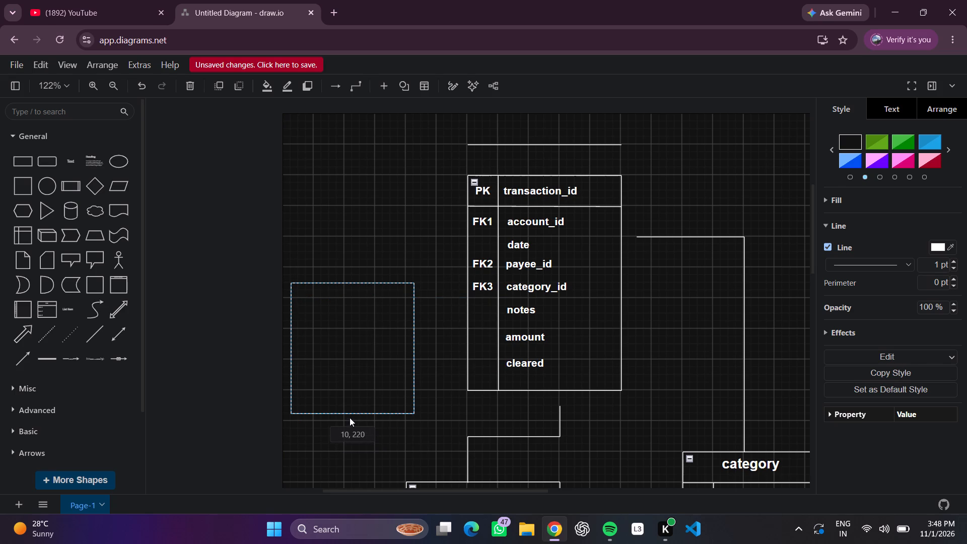
pyautogui.moveTo(350, 418); pyautogui.dragTo(344, 417)
pyautogui.click(344, 414)
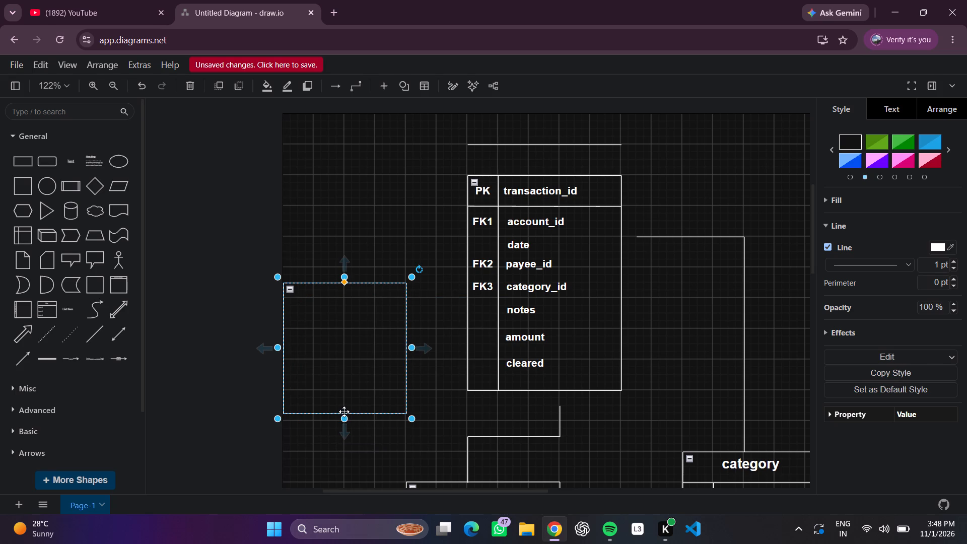
pyautogui.click(344, 412)
pyautogui.moveTo(344, 414); pyautogui.dragTo(344, 397)
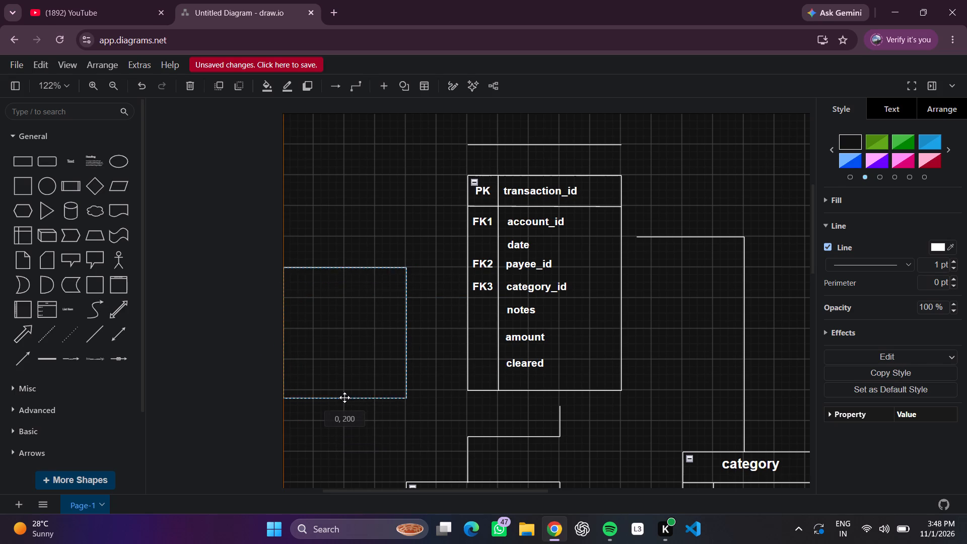
pyautogui.moveTo(344, 397); pyautogui.dragTo(345, 392)
# Lower the empty container's top edge to the nearest major grid line, making the container square.
pyautogui.click(343, 248)
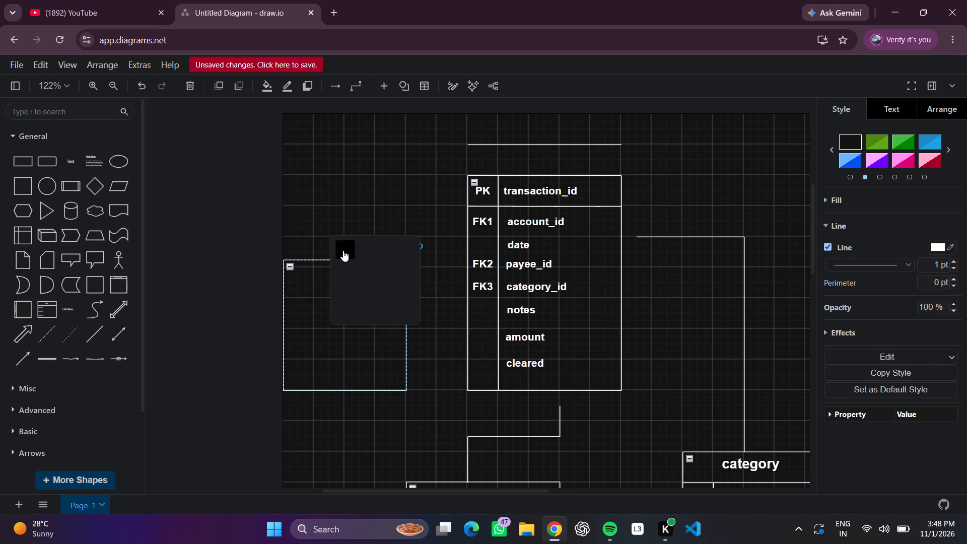
pyautogui.click(300, 266)
pyautogui.click(351, 257)
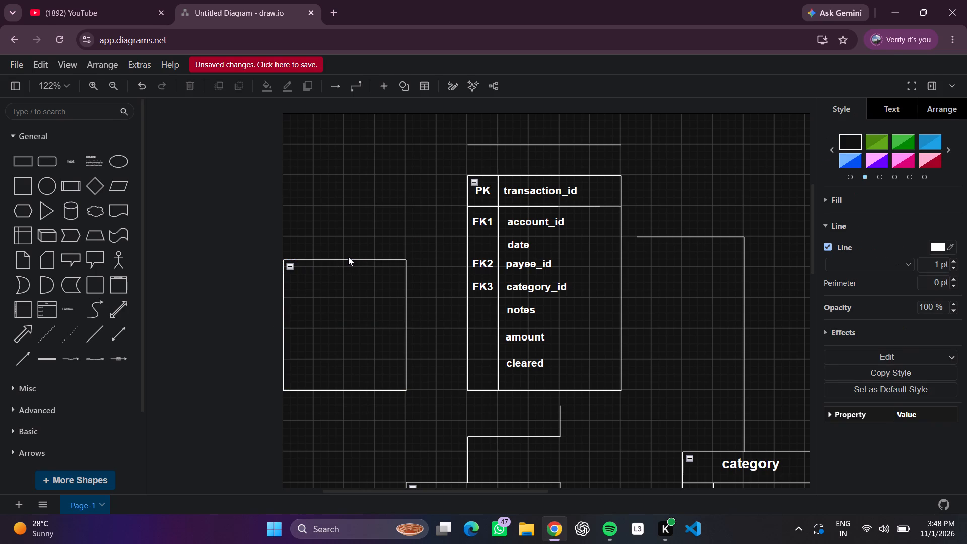
pyautogui.click(344, 258)
pyautogui.click(344, 258)
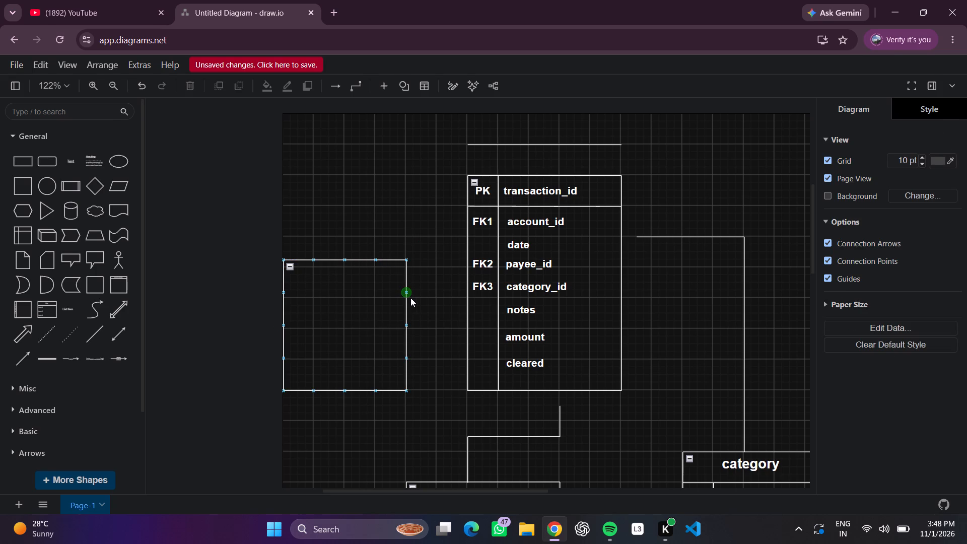
pyautogui.click(408, 297)
pyautogui.click(343, 254)
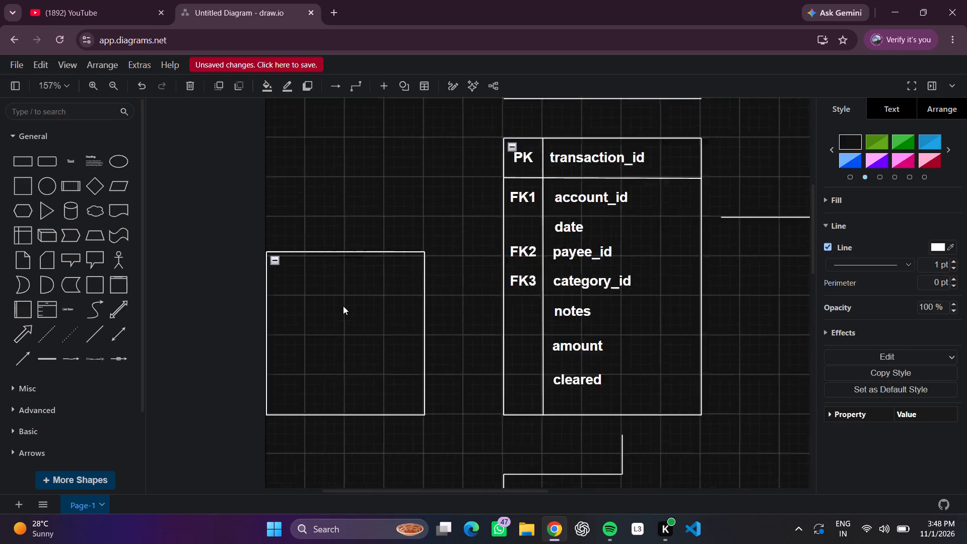
pyautogui.scroll(2, 343, 306)
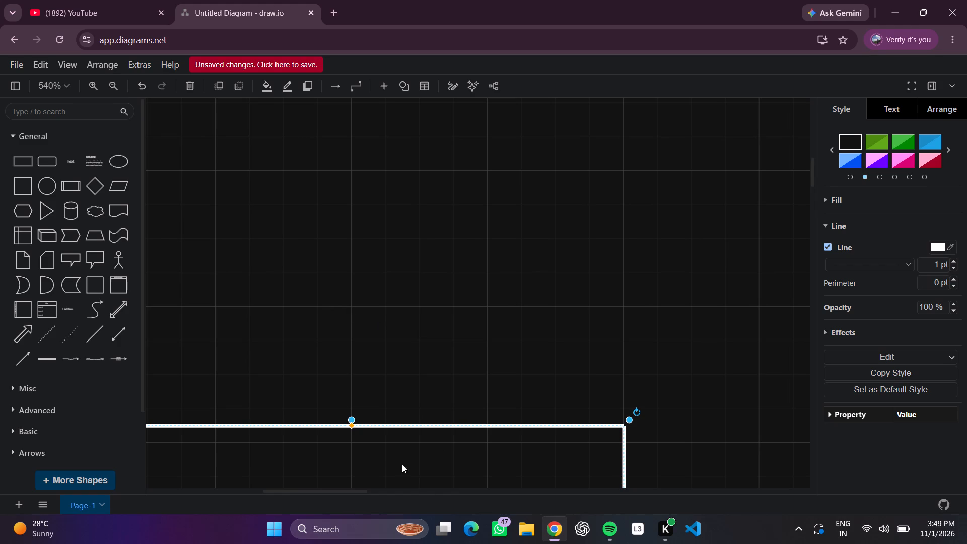
pyautogui.click(353, 422)
pyautogui.moveTo(352, 419); pyautogui.dragTo(350, 434)
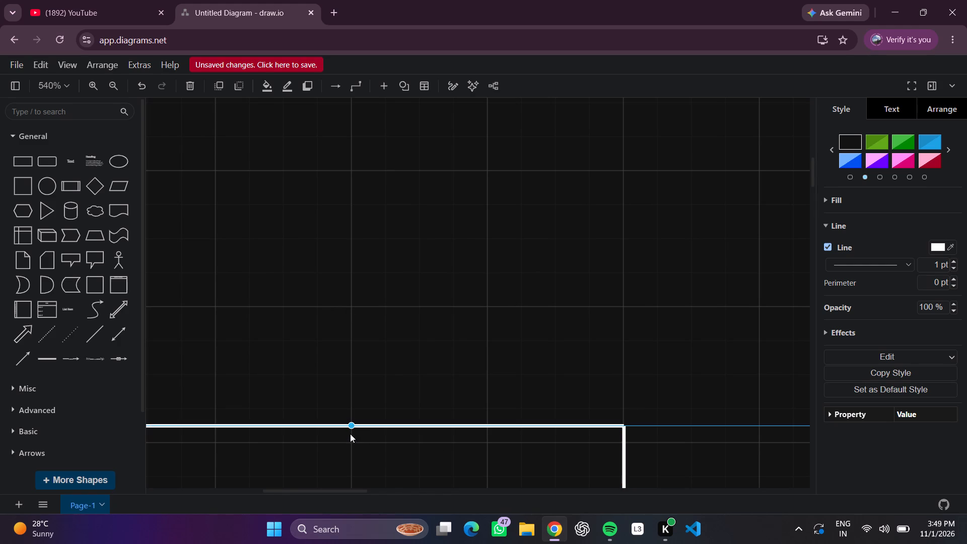
pyautogui.moveTo(350, 434); pyautogui.dragTo(361, 447)
pyautogui.moveTo(361, 447); pyautogui.dragTo(361, 447)
pyautogui.click(402, 355)
pyautogui.scroll(-4, 404, 362)
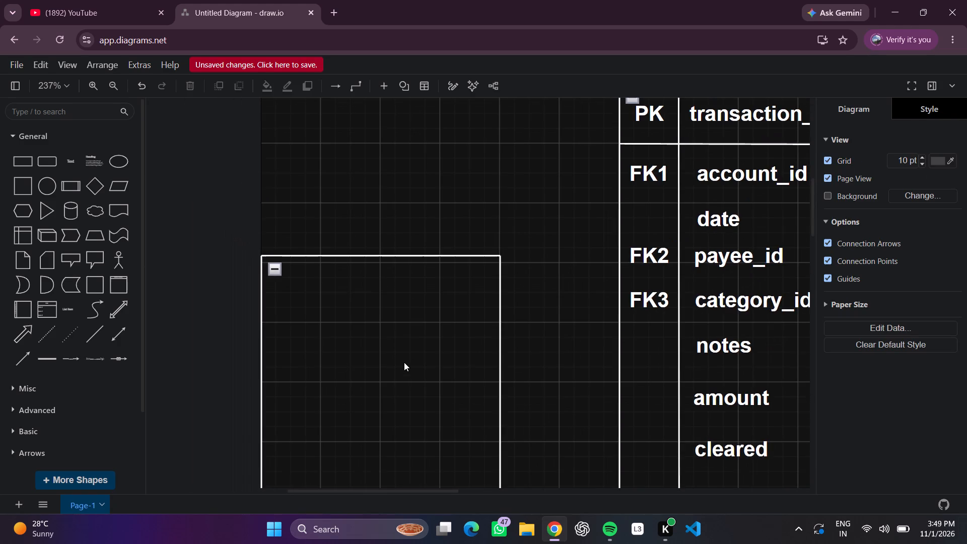
pyautogui.click(437, 260)
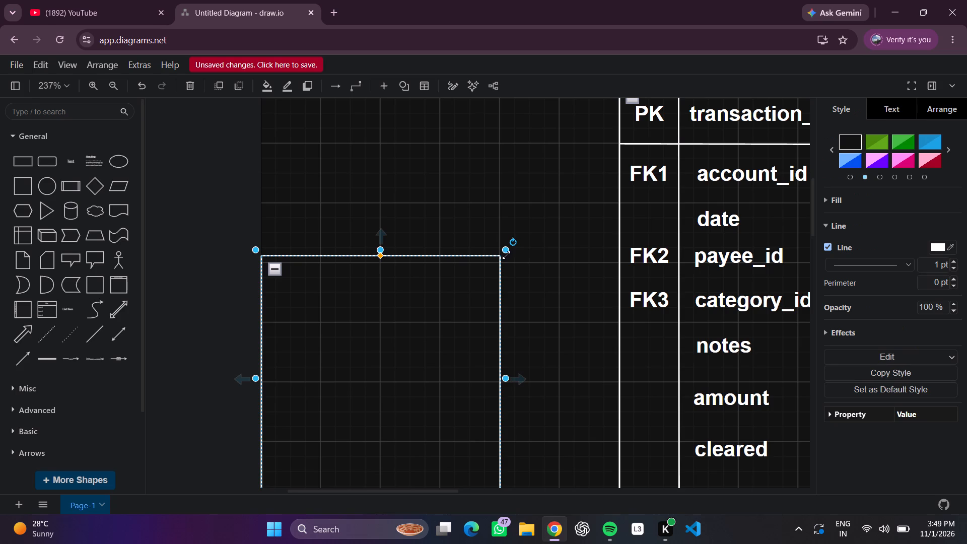
pyautogui.moveTo(506, 251); pyautogui.dragTo(503, 256)
pyautogui.click(496, 231)
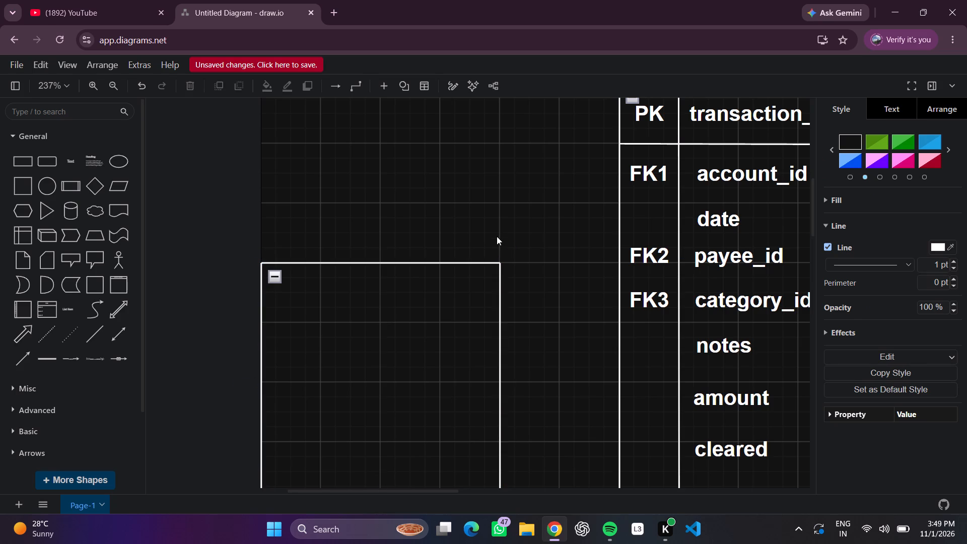
# Add a straight horizontal divider line across the middle of the empty container, attached to both side edges.
pyautogui.scroll(1, 497, 236)
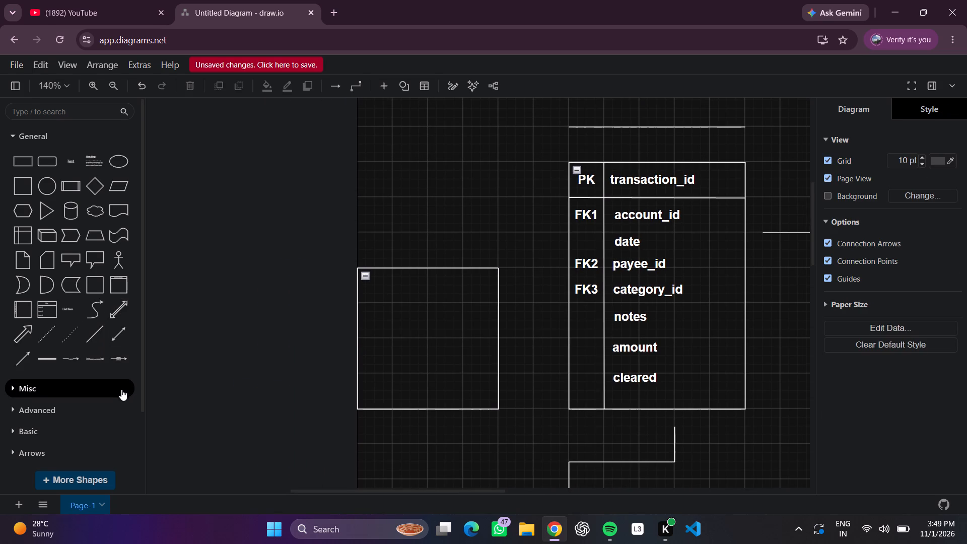
pyautogui.click(92, 336)
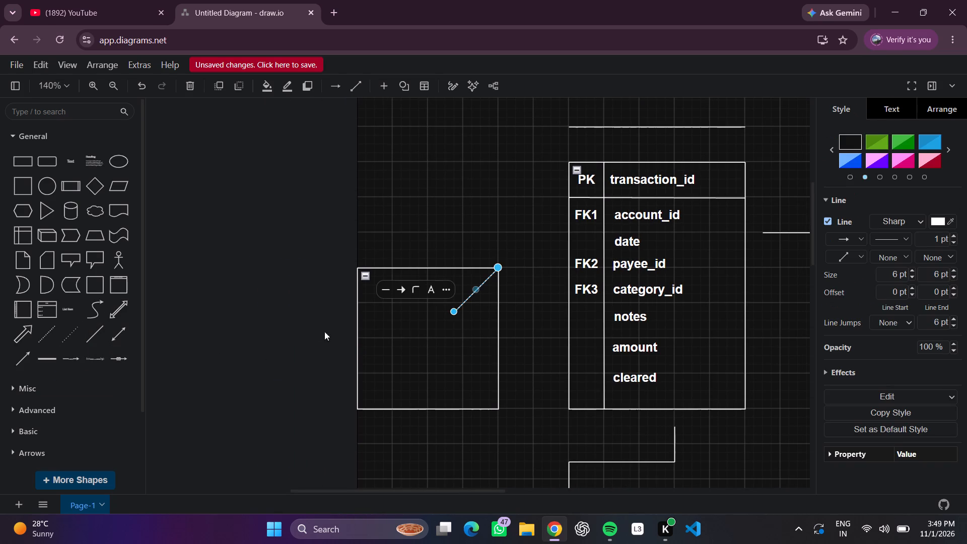
pyautogui.moveTo(453, 313); pyautogui.dragTo(355, 336)
pyautogui.moveTo(499, 268); pyautogui.dragTo(499, 338)
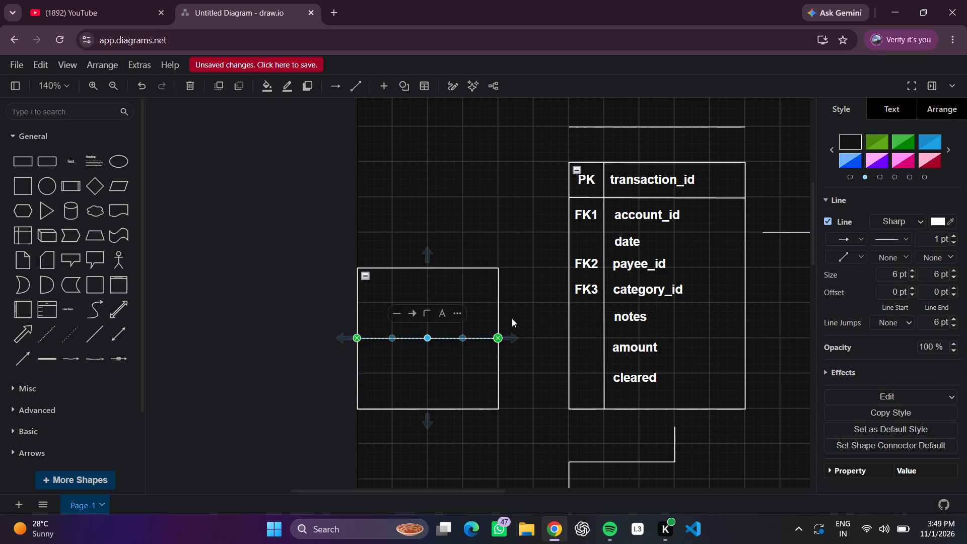
pyautogui.click(514, 317)
# Add a second horizontal divider line a quarter of the way down the container, attached to both side edges.
pyautogui.click(94, 331)
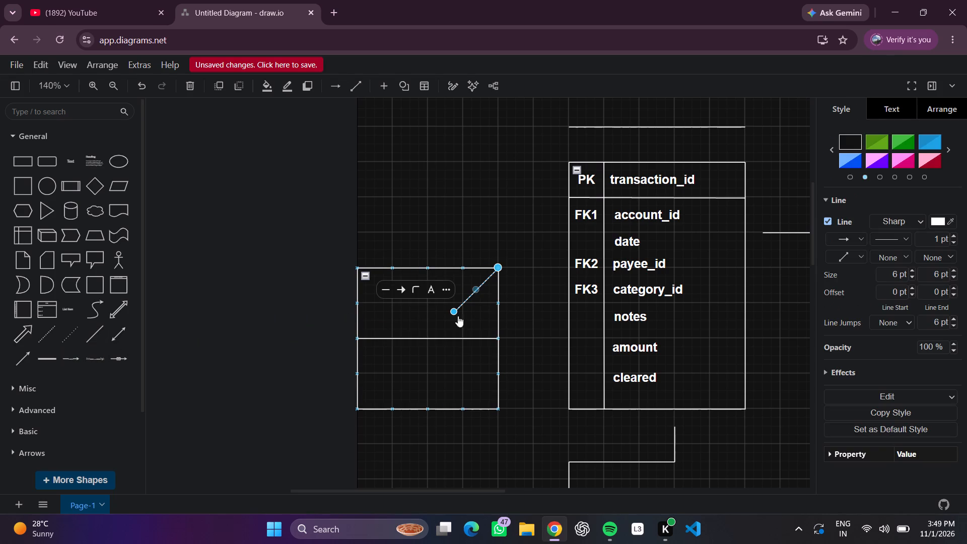
pyautogui.moveTo(455, 312); pyautogui.dragTo(354, 300)
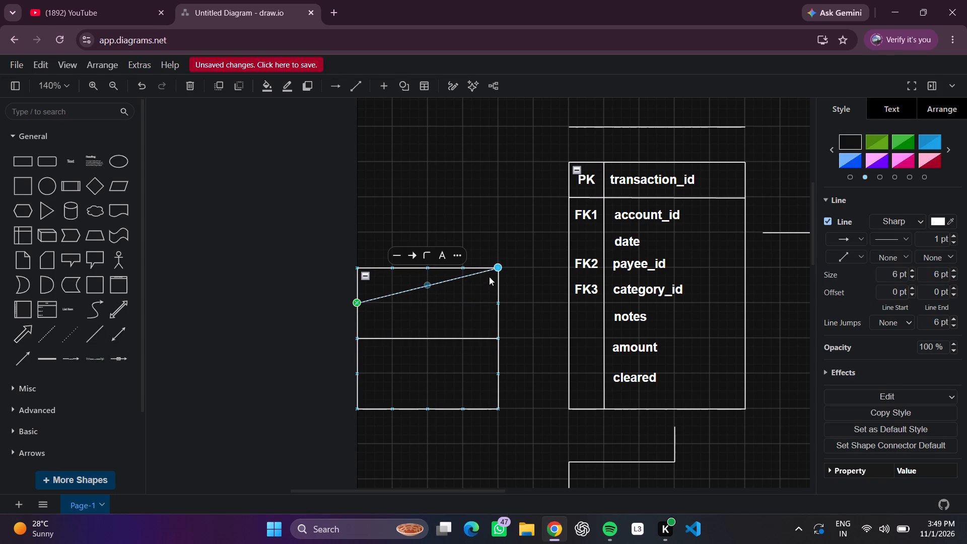
pyautogui.moveTo(496, 269); pyautogui.dragTo(498, 305)
pyautogui.click(543, 299)
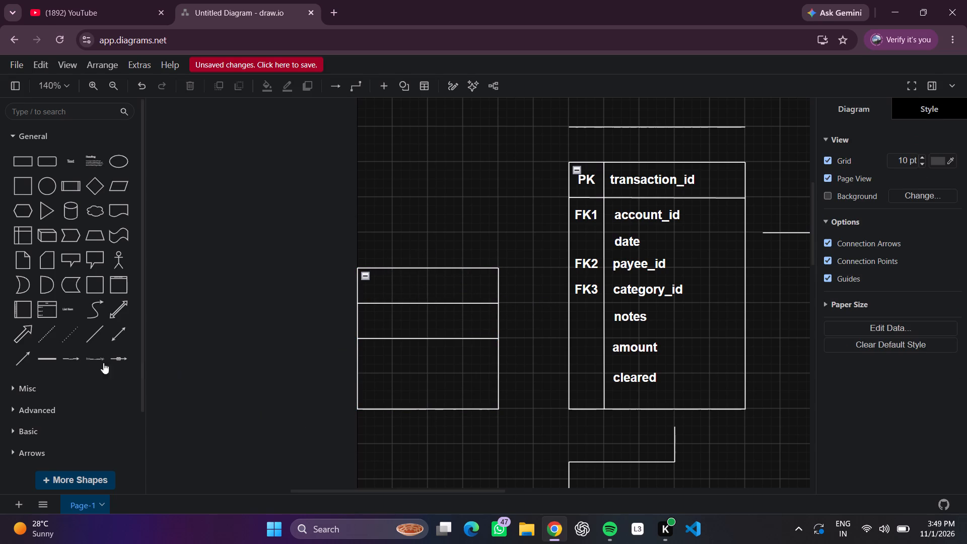
# Add a straight vertical divider 40 units from the container's left edge, running from its bottom edge up to the upper horizontal divider.
pyautogui.click(91, 339)
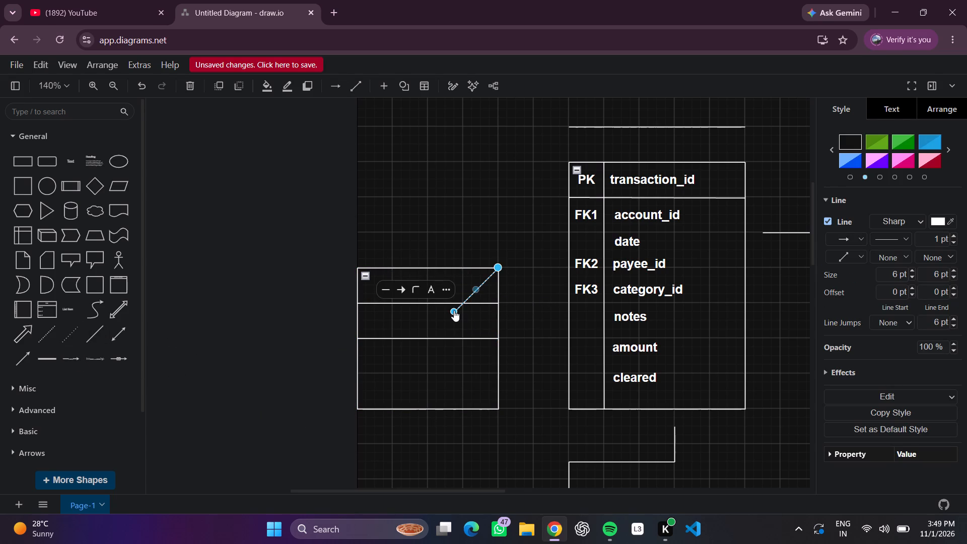
pyautogui.moveTo(454, 310); pyautogui.dragTo(388, 408)
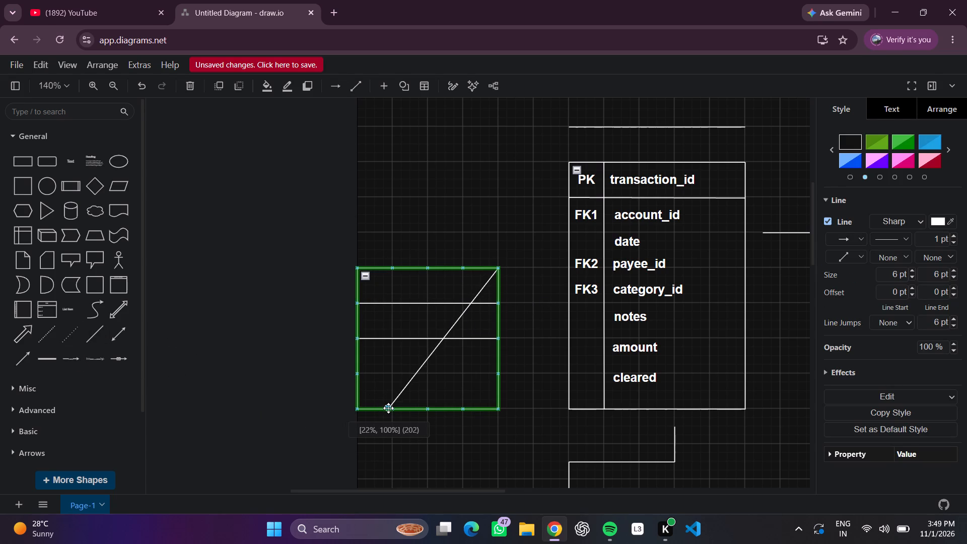
pyautogui.moveTo(388, 408); pyautogui.dragTo(389, 408)
pyautogui.moveTo(499, 266); pyautogui.dragTo(413, 294)
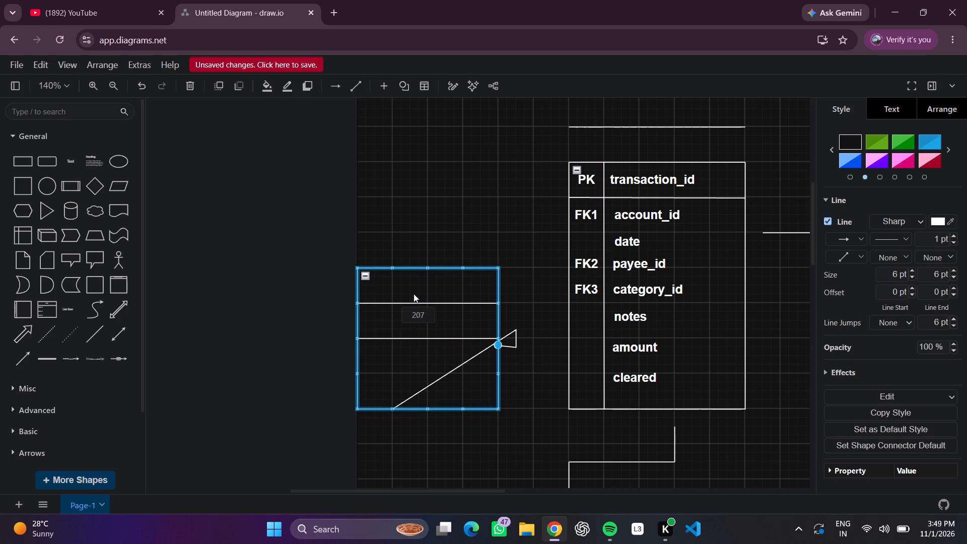
pyautogui.moveTo(413, 294); pyautogui.dragTo(389, 303)
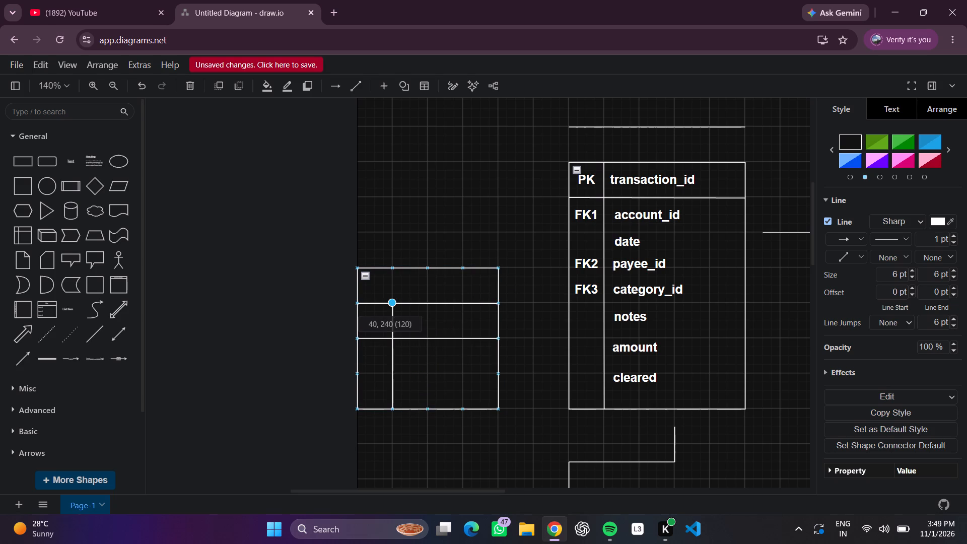
pyautogui.moveTo(389, 303); pyautogui.dragTo(389, 302)
pyautogui.click(546, 364)
# Stretch the new container's bottom edge downward by two major grid squares.
pyautogui.click(428, 404)
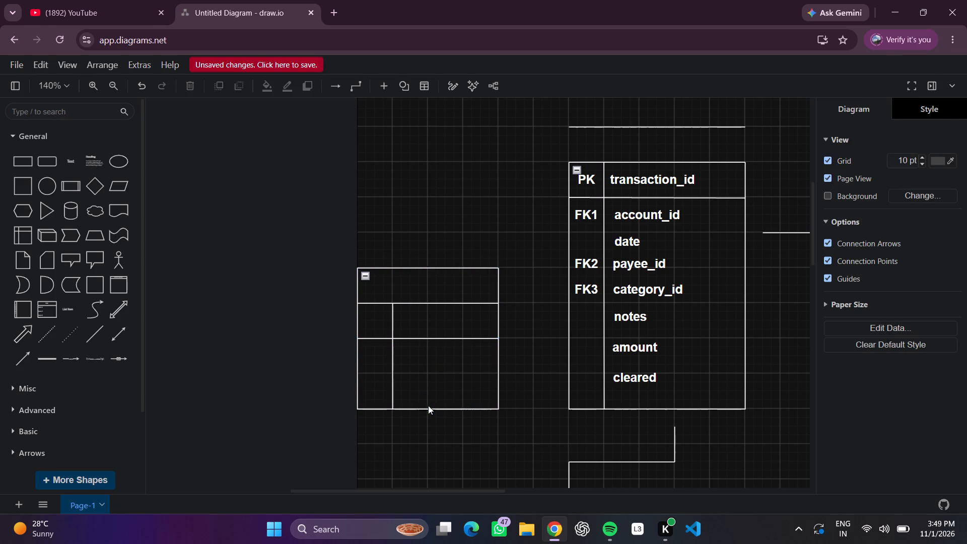
pyautogui.moveTo(427, 414); pyautogui.dragTo(427, 445)
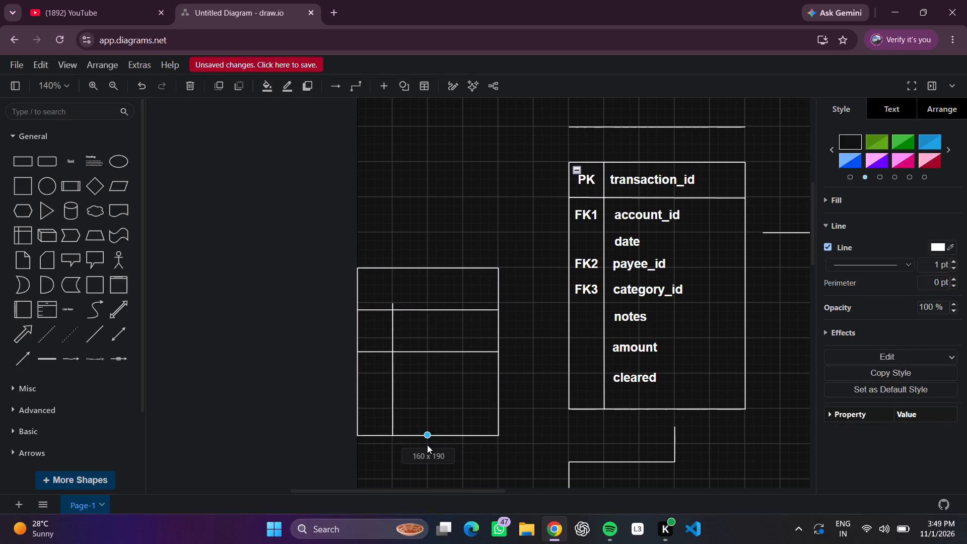
pyautogui.moveTo(427, 445); pyautogui.dragTo(428, 478)
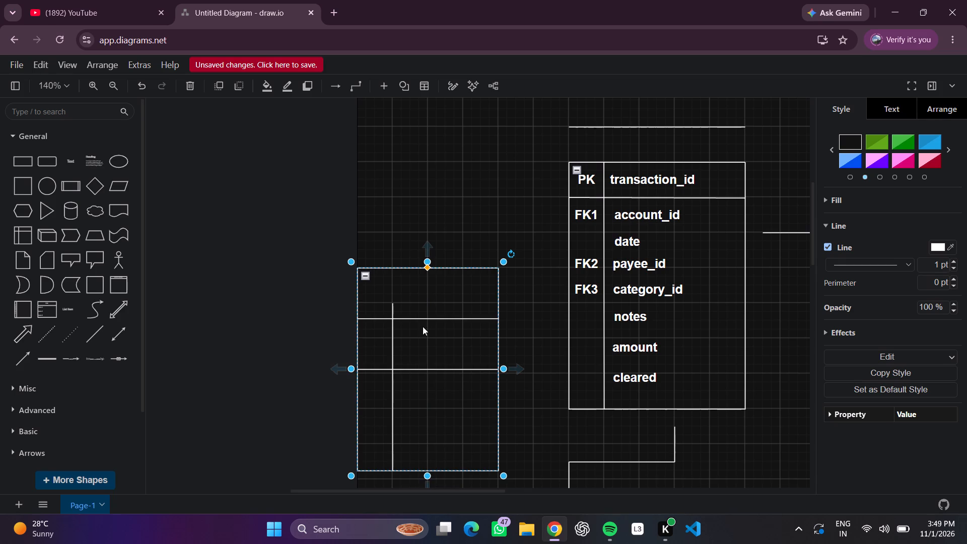
pyautogui.moveTo(430, 474); pyautogui.dragTo(431, 481)
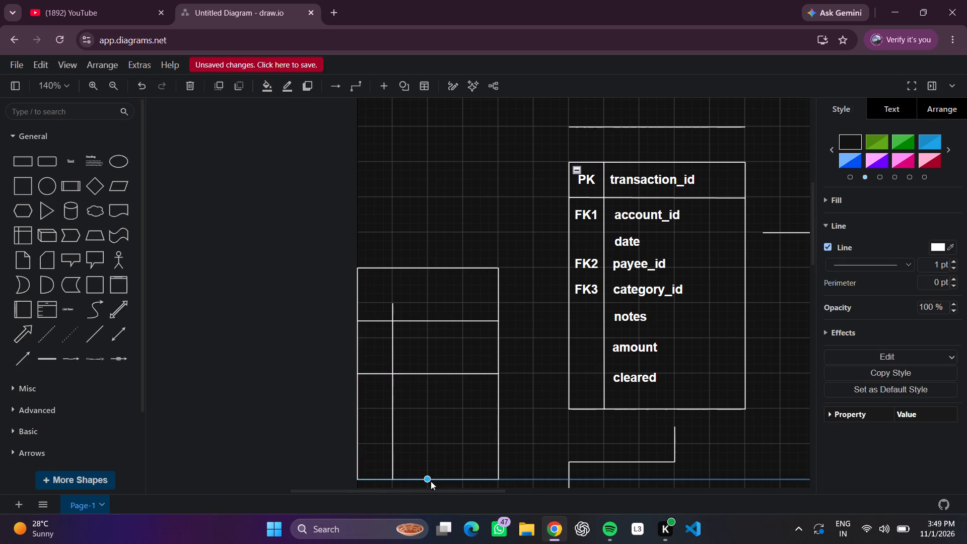
pyautogui.moveTo(431, 481); pyautogui.dragTo(431, 480)
pyautogui.click(542, 356)
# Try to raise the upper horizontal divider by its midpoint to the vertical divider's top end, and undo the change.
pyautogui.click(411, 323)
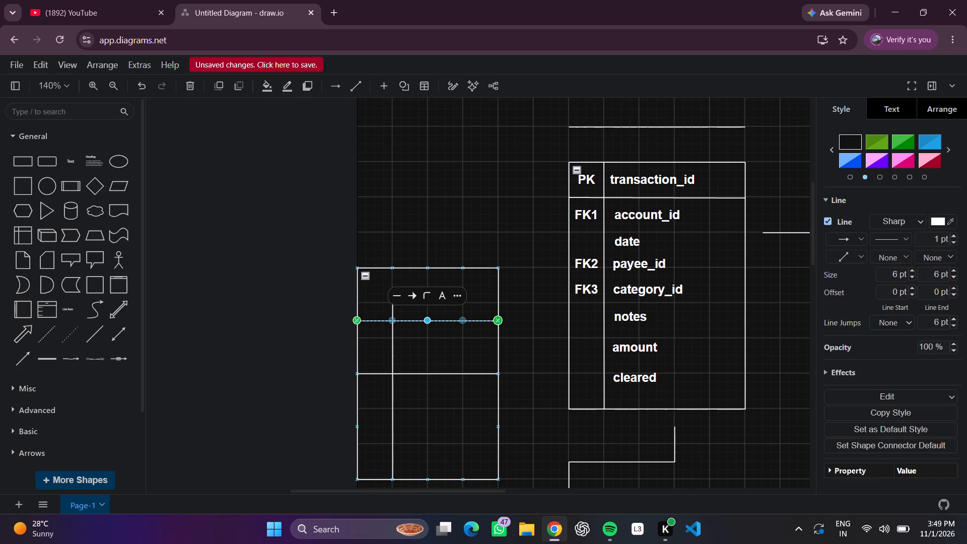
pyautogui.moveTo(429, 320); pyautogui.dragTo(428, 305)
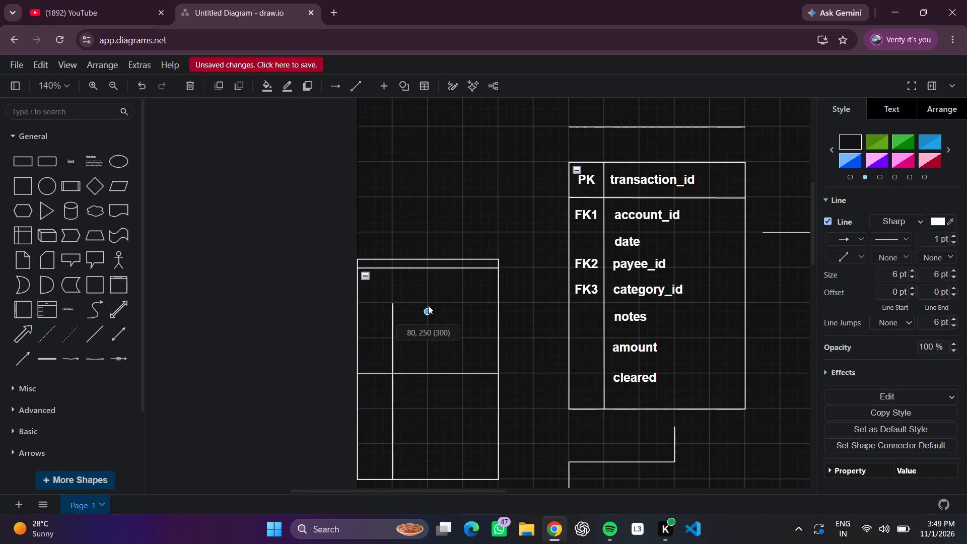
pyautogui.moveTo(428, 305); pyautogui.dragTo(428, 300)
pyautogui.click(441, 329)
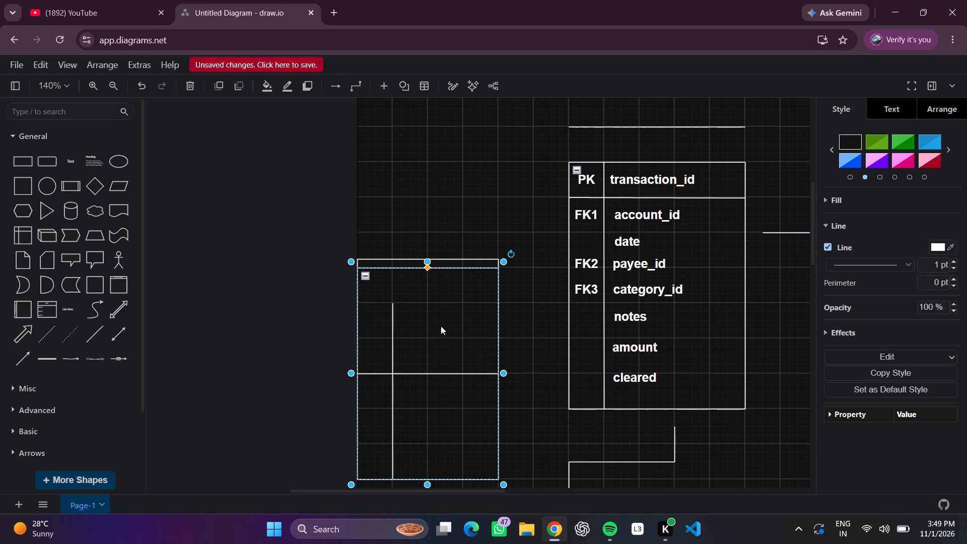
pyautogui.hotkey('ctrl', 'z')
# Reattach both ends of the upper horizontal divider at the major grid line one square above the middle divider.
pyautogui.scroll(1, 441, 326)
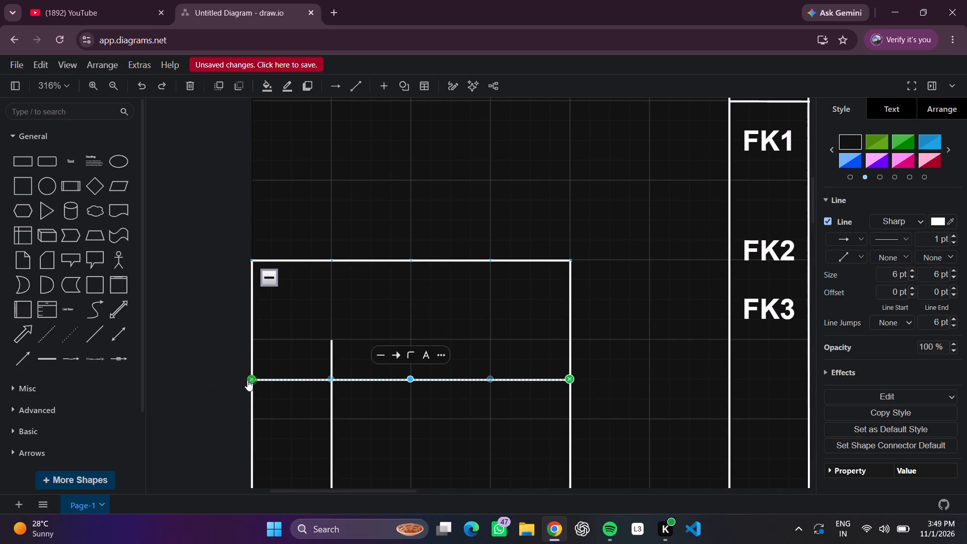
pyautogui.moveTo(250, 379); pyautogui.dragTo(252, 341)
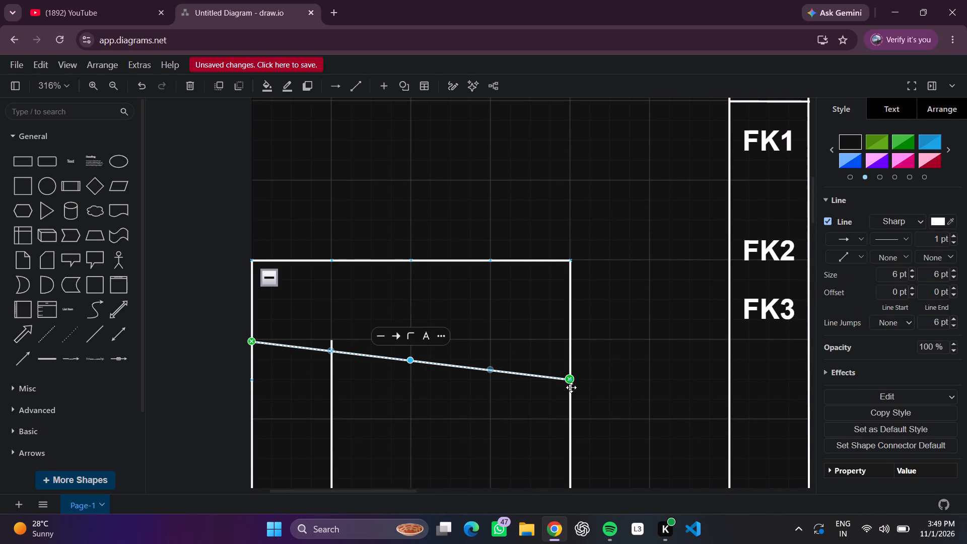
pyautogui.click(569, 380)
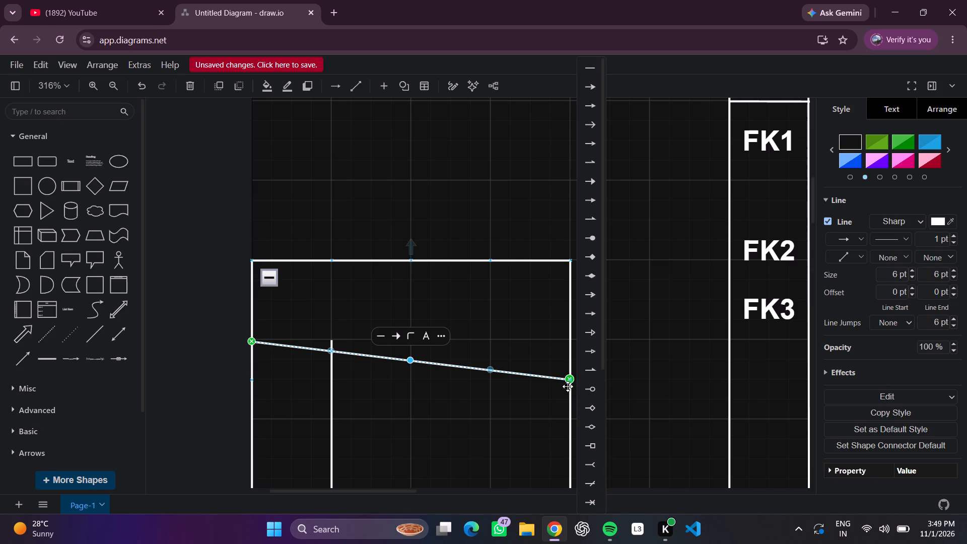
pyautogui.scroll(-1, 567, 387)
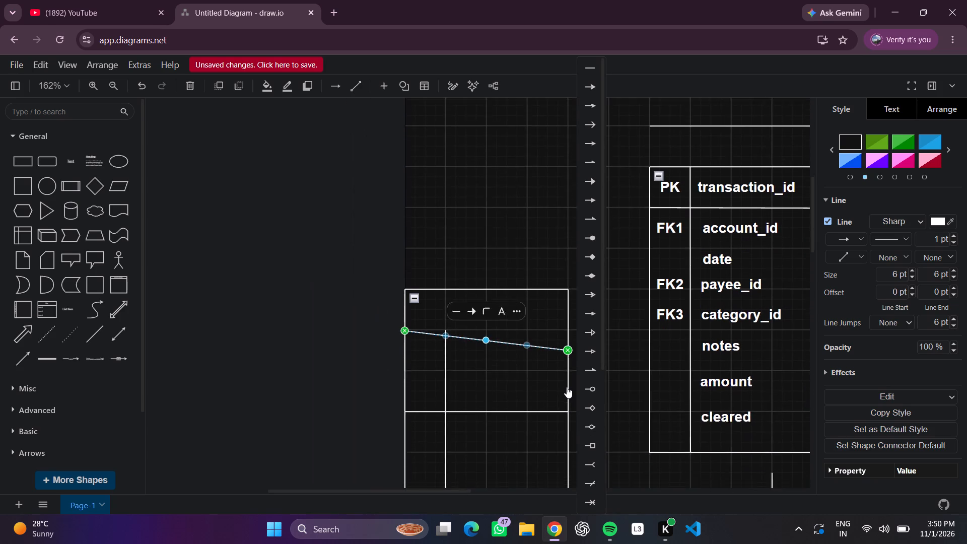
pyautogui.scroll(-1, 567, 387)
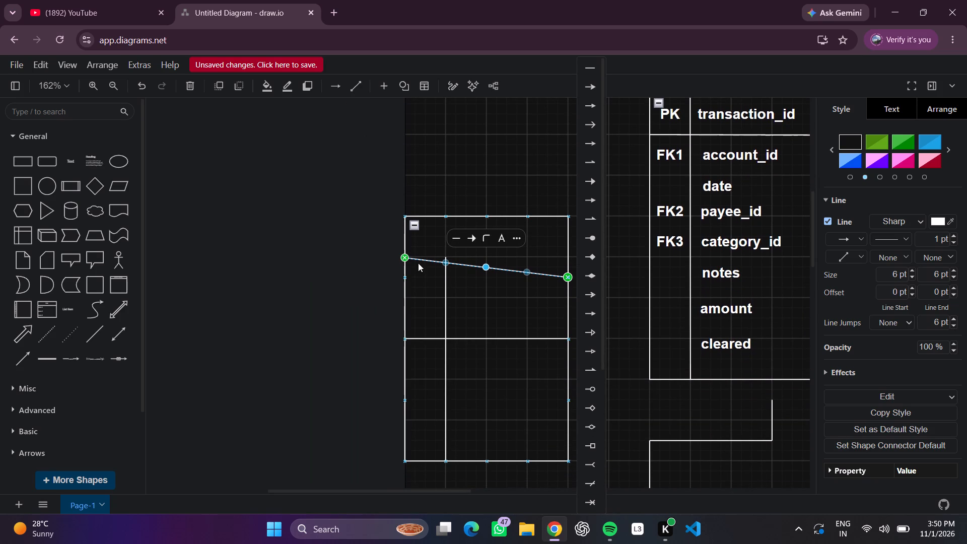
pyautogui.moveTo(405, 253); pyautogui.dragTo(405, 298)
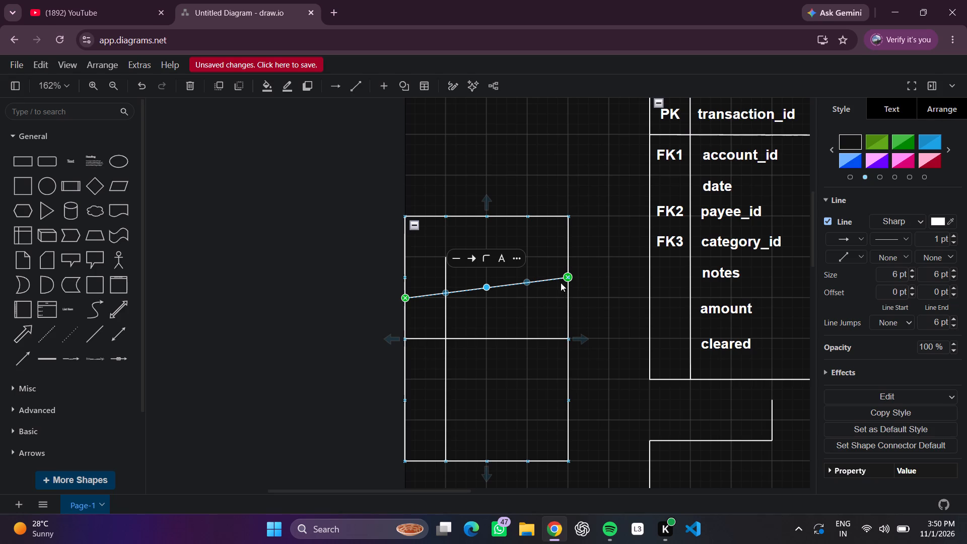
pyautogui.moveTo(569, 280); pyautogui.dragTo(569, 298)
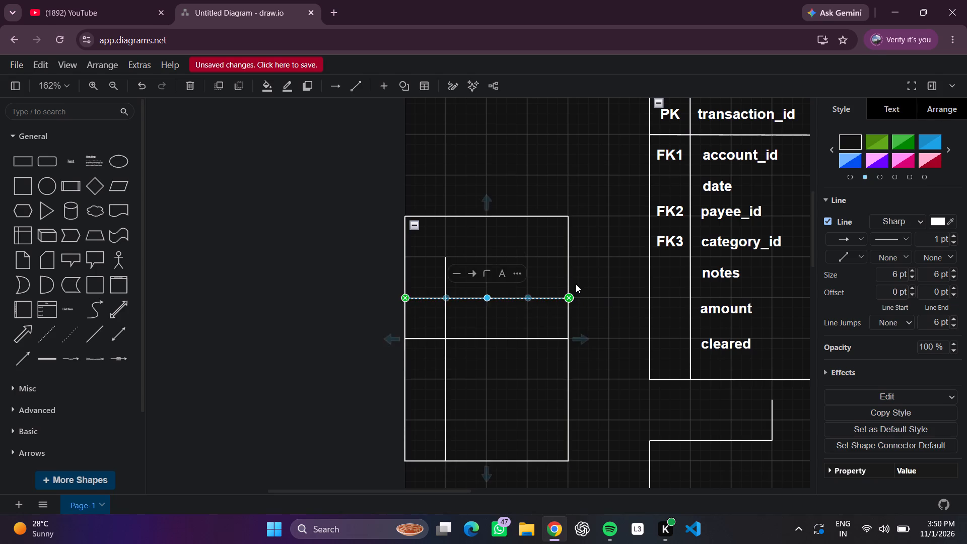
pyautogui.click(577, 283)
# Lower the container's top edge one major grid square to meet the top end of the vertical divider.
pyautogui.click(485, 212)
pyautogui.click(487, 217)
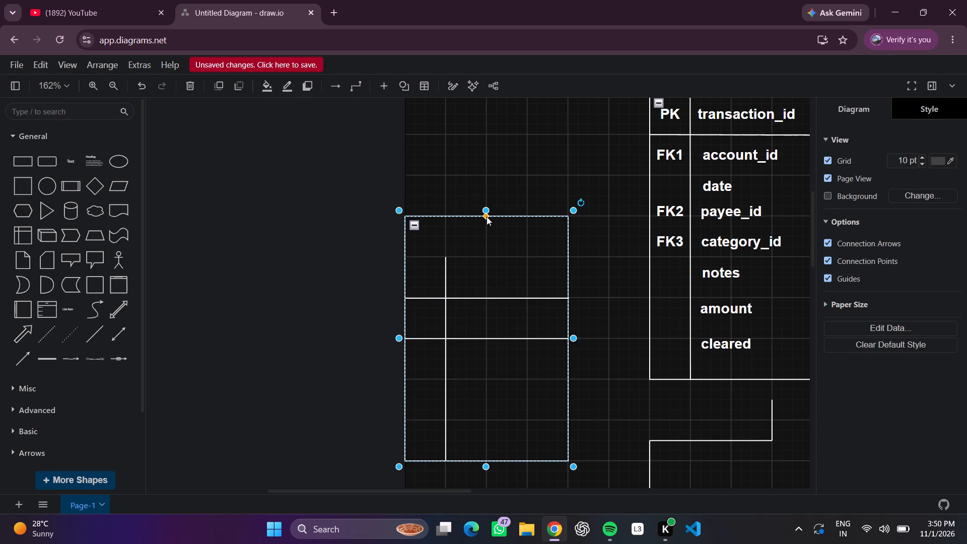
pyautogui.moveTo(486, 208); pyautogui.dragTo(482, 250)
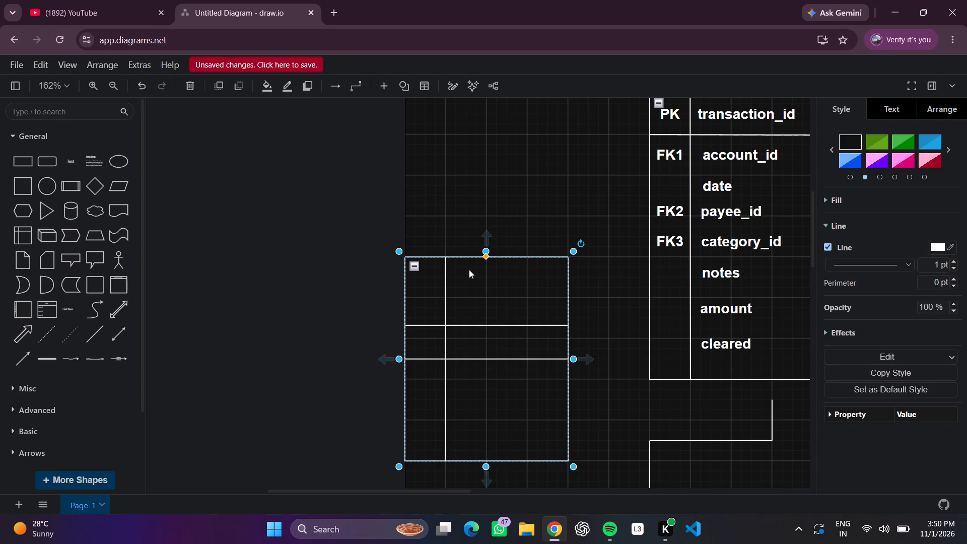
# Raise both ends of the upper horizontal divider to the major grid line one square below the container's top edge.
pyautogui.click(490, 324)
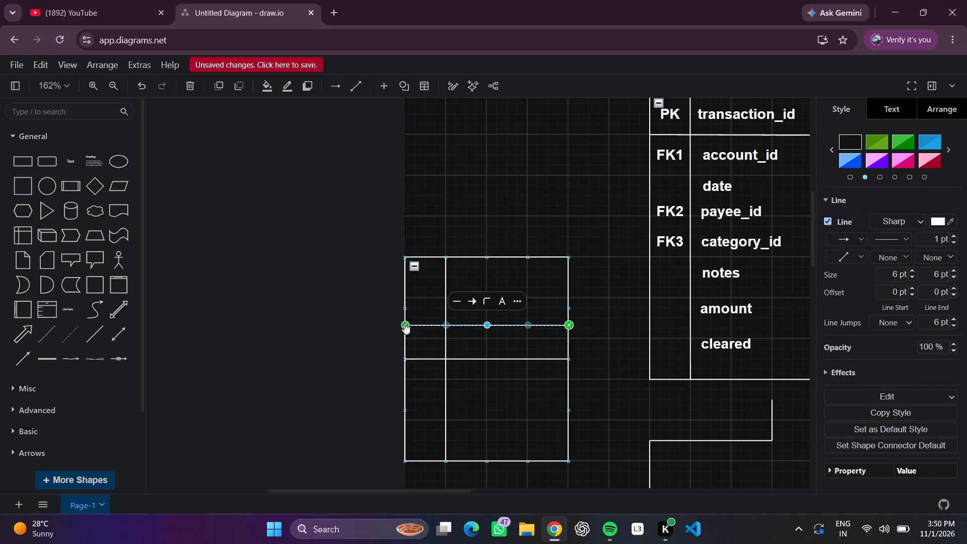
pyautogui.moveTo(404, 323); pyautogui.dragTo(405, 297)
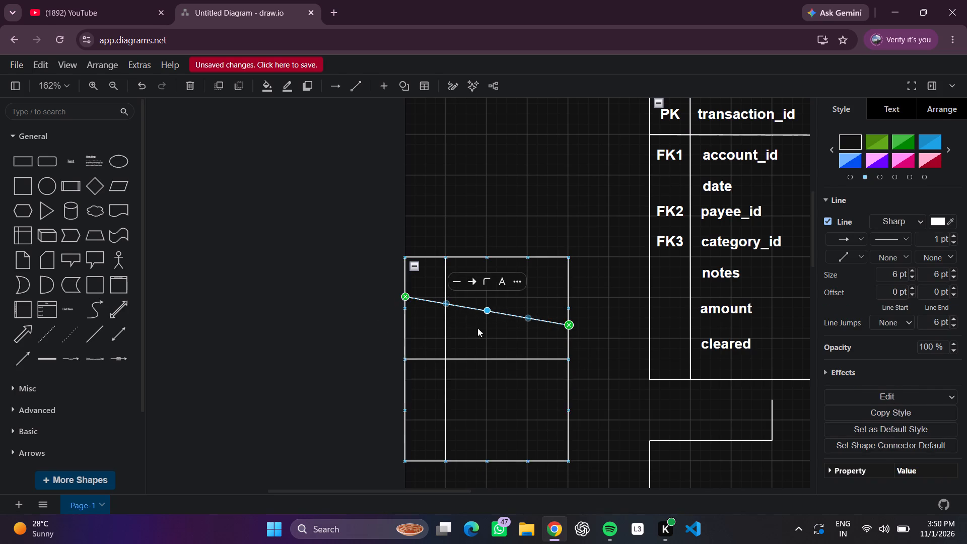
pyautogui.click(497, 342)
pyautogui.click(567, 323)
pyautogui.moveTo(567, 323); pyautogui.dragTo(568, 296)
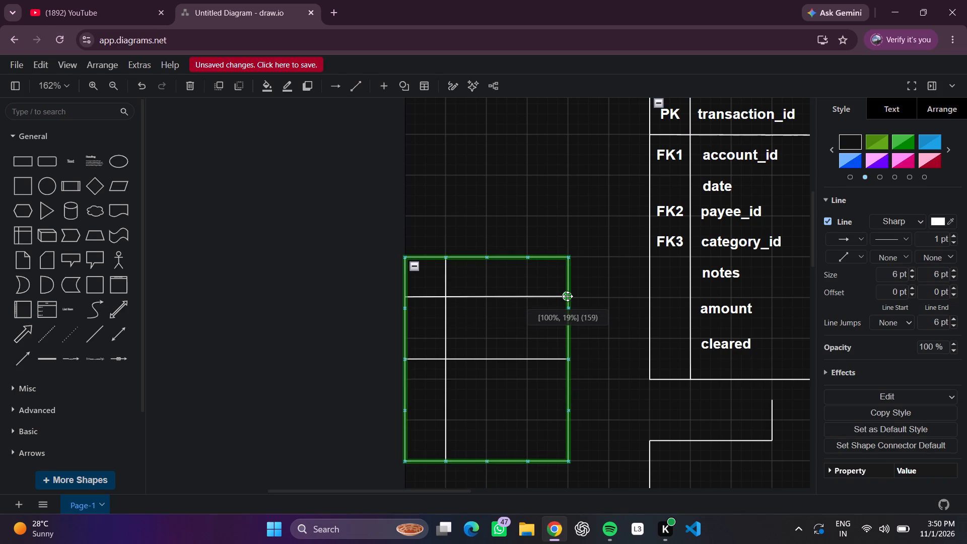
pyautogui.moveTo(568, 296); pyautogui.dragTo(568, 297)
pyautogui.click(620, 310)
# Raise both ends of the lower horizontal divider to about two major grid squares below the container's top edge.
pyautogui.click(406, 365)
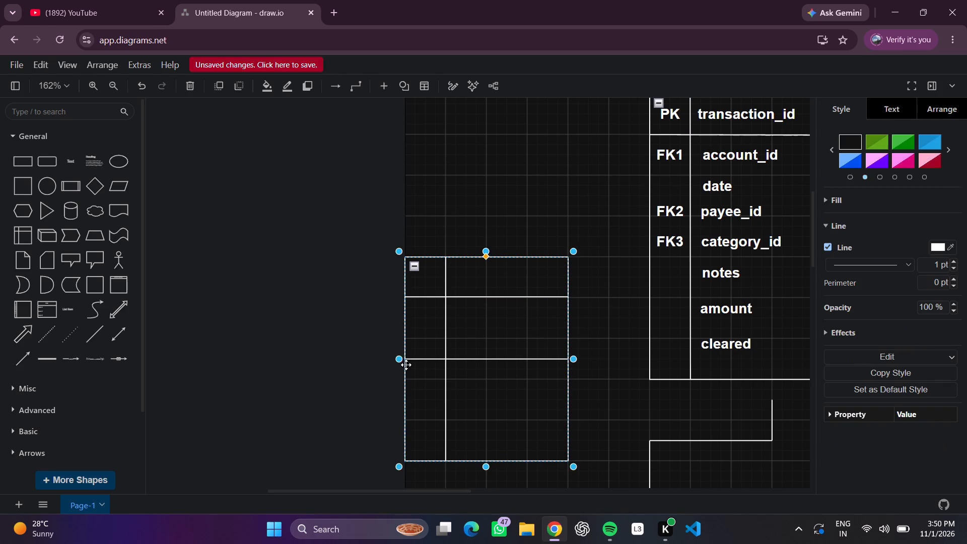
pyautogui.moveTo(406, 359); pyautogui.dragTo(403, 338)
pyautogui.moveTo(569, 361); pyautogui.dragTo(569, 341)
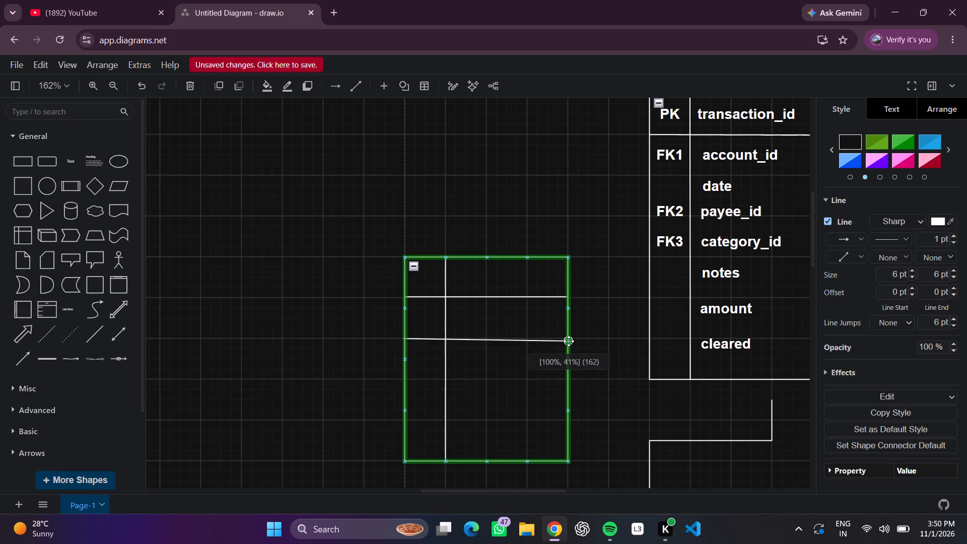
pyautogui.moveTo(569, 341); pyautogui.dragTo(569, 336)
pyautogui.click(600, 333)
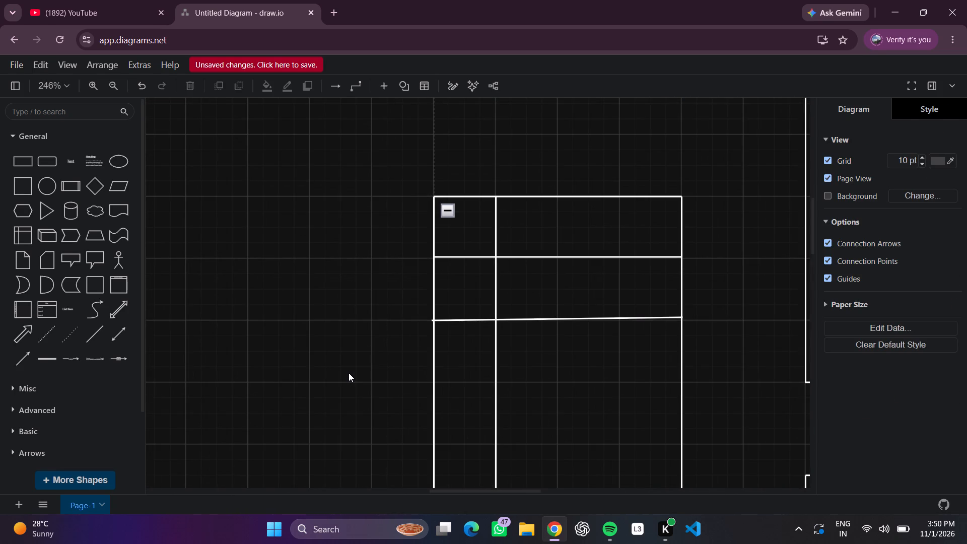
# Straighten the lower horizontal divider by moving its right end down onto the major grid line at the container's right edge.
pyautogui.hscroll(-4, 642, 401)
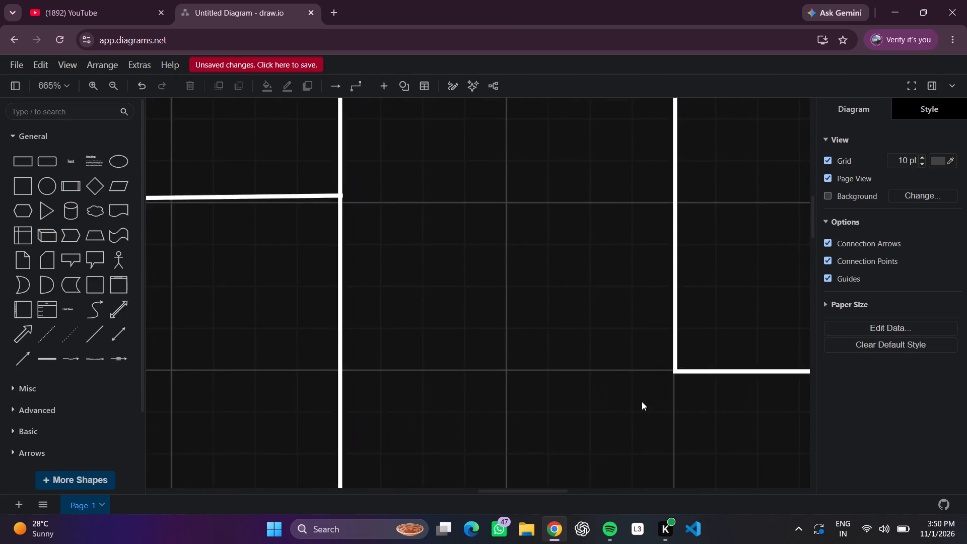
pyautogui.scroll(1, 642, 401)
pyautogui.hscroll(3, 642, 401)
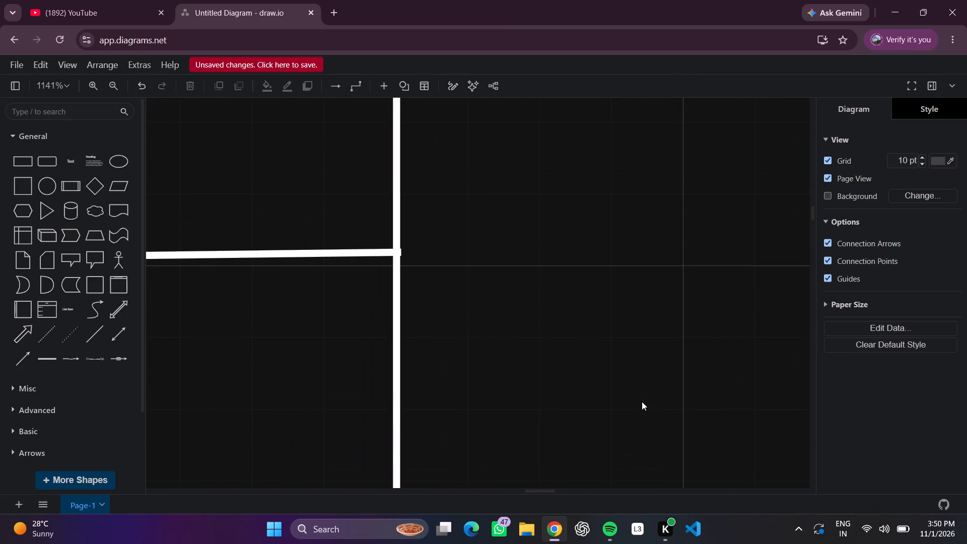
pyautogui.moveTo(398, 252); pyautogui.dragTo(398, 252)
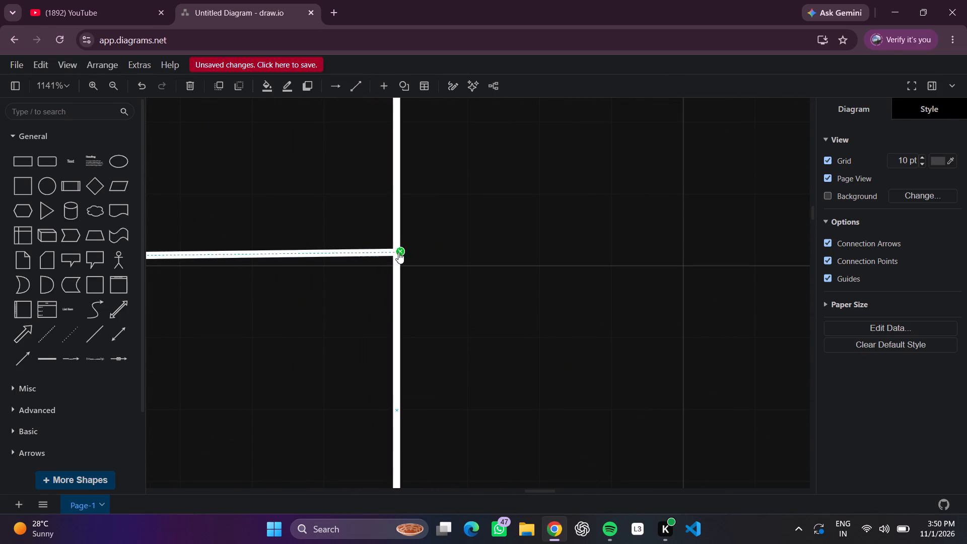
pyautogui.moveTo(398, 252); pyautogui.dragTo(397, 265)
pyautogui.click(504, 253)
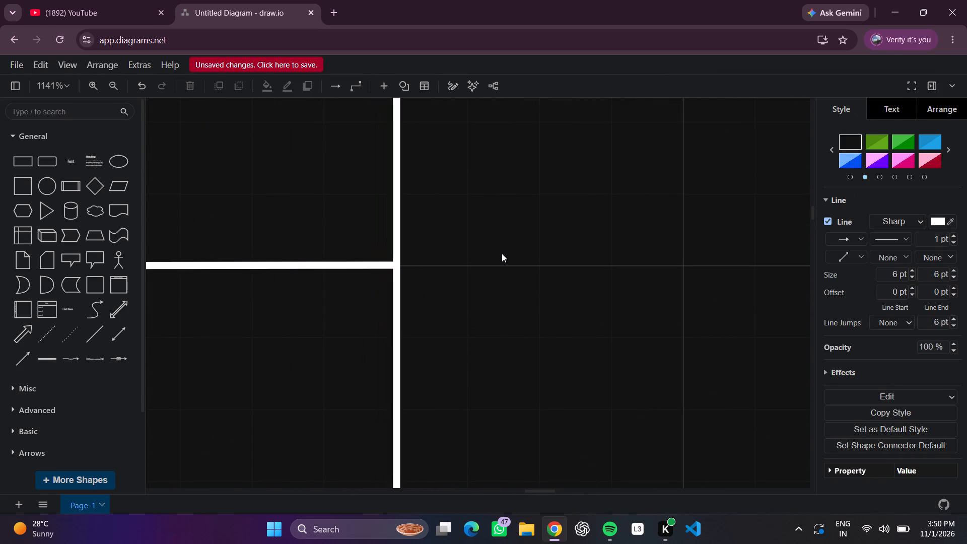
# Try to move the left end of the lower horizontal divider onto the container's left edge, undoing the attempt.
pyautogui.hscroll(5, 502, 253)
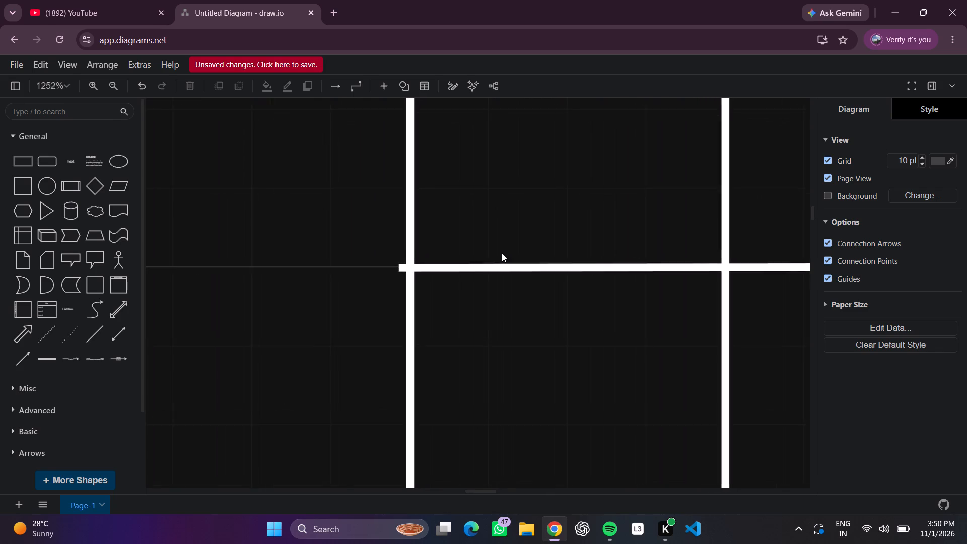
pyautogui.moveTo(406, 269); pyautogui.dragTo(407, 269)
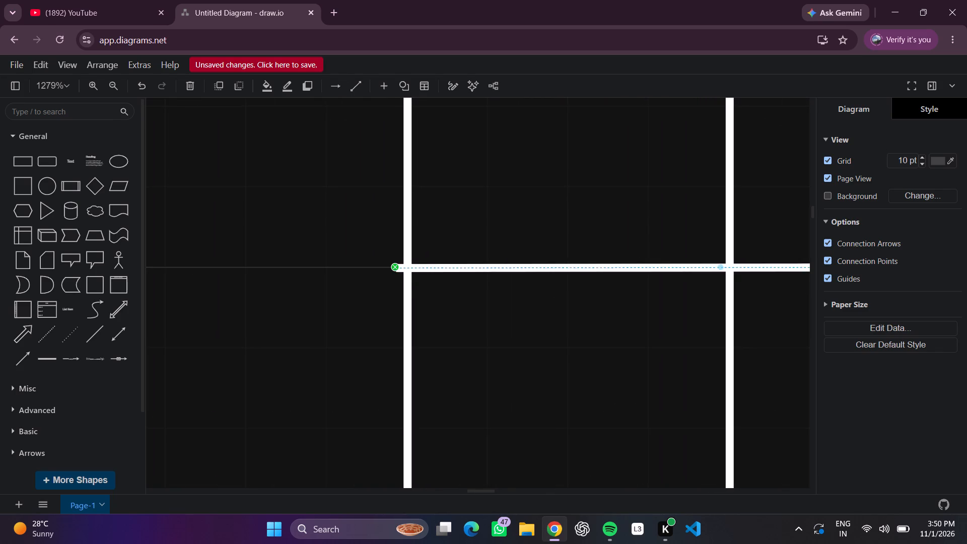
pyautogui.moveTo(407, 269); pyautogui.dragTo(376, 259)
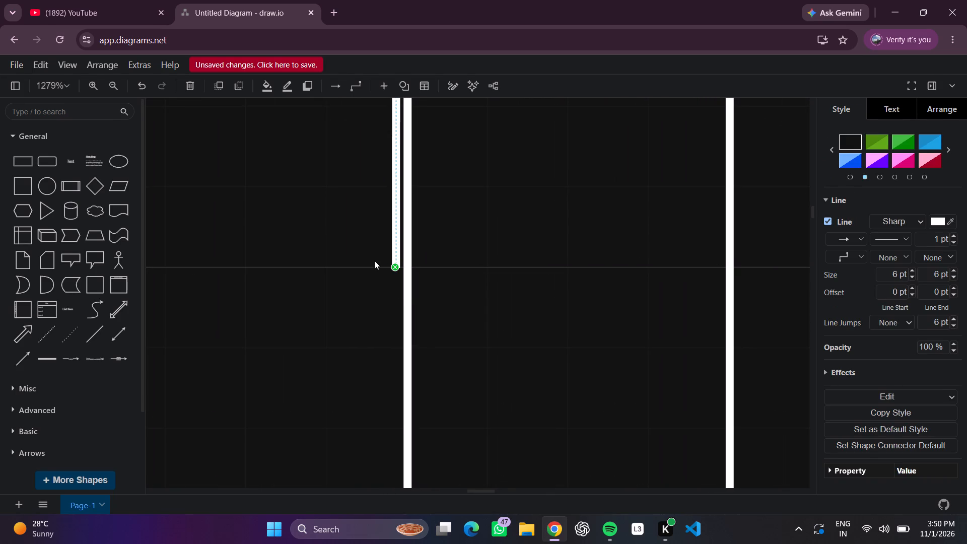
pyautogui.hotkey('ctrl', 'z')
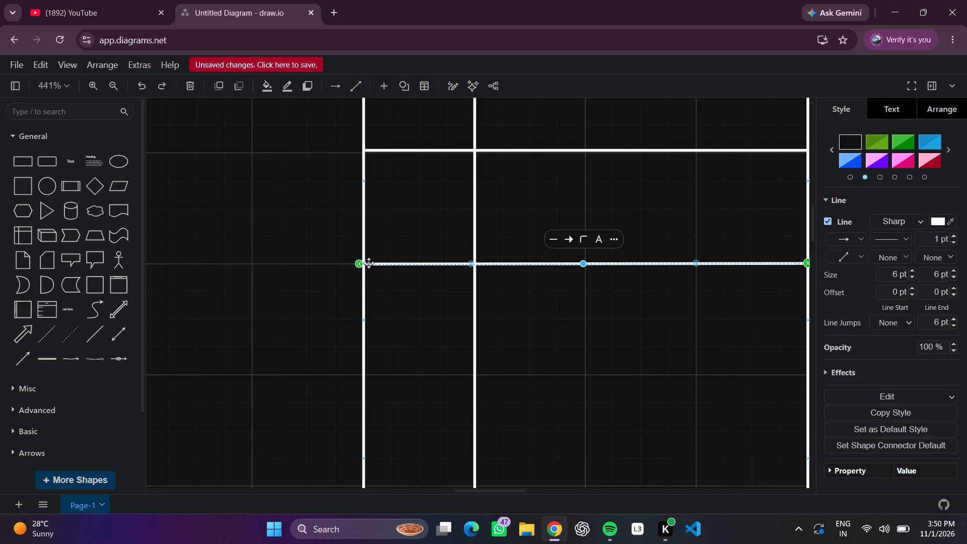
# Bring the overhanging left end of the lower horizontal divider onto the container's left edge.
pyautogui.click(313, 238)
pyautogui.click(364, 262)
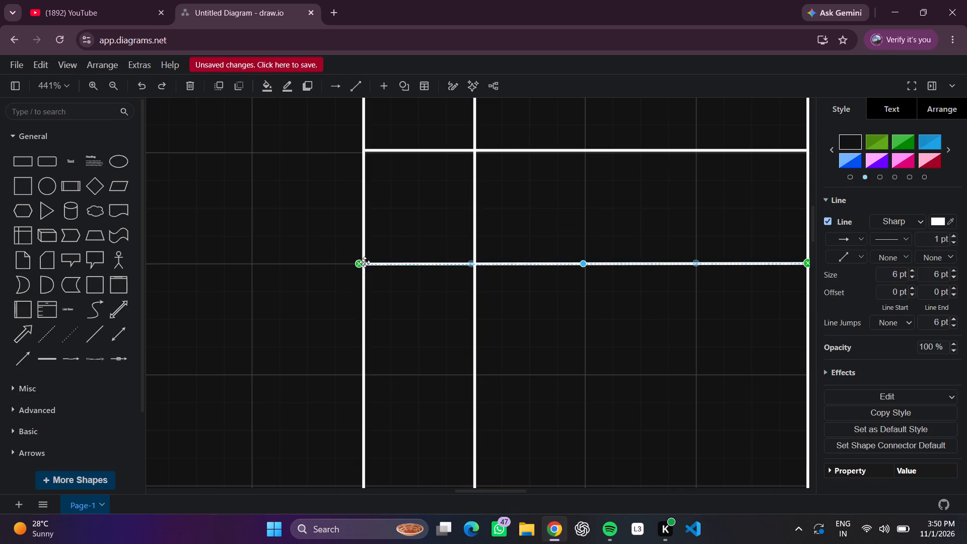
pyautogui.click(280, 276)
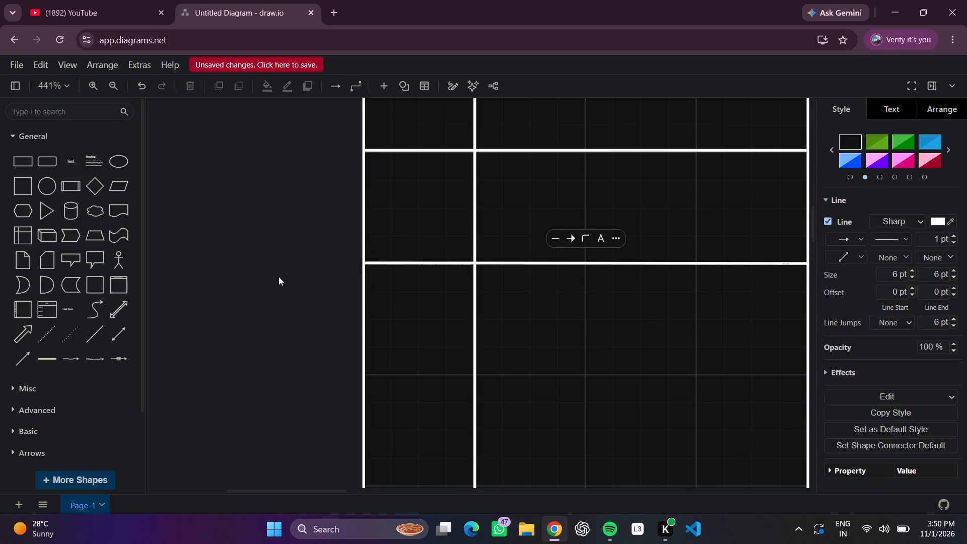
# Lower the top end of the vertical divider to the upper horizontal divider, leaving an undivided header row.
pyautogui.scroll(2, 276, 279)
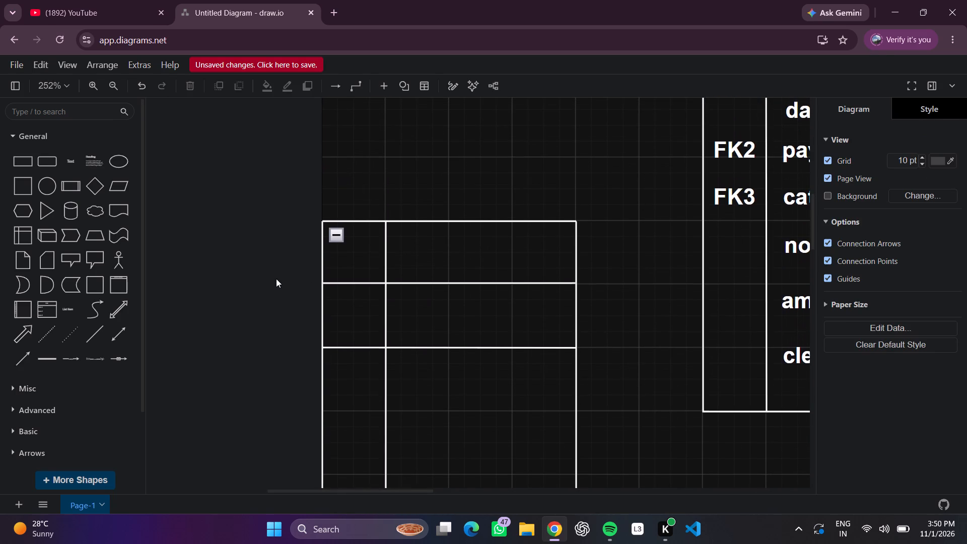
pyautogui.scroll(1, 276, 279)
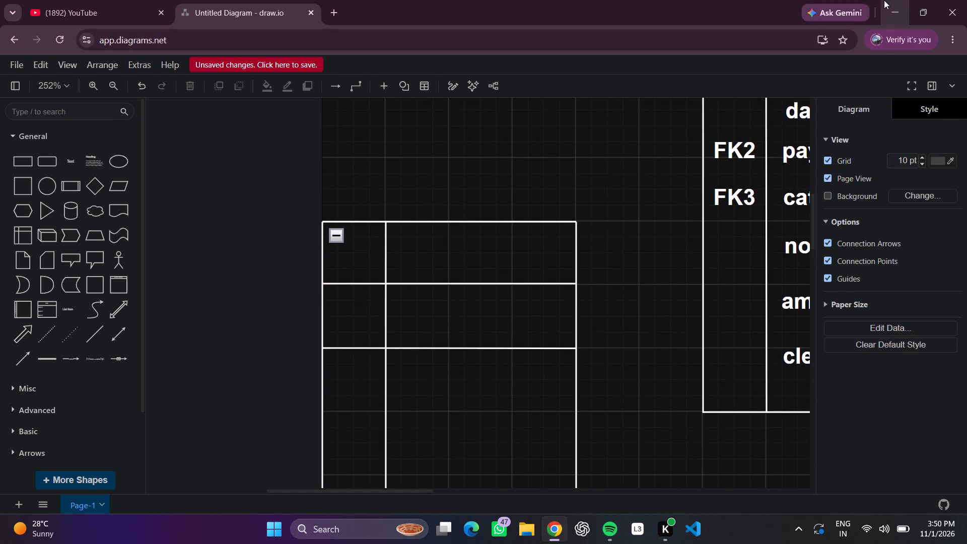
pyautogui.click(386, 224)
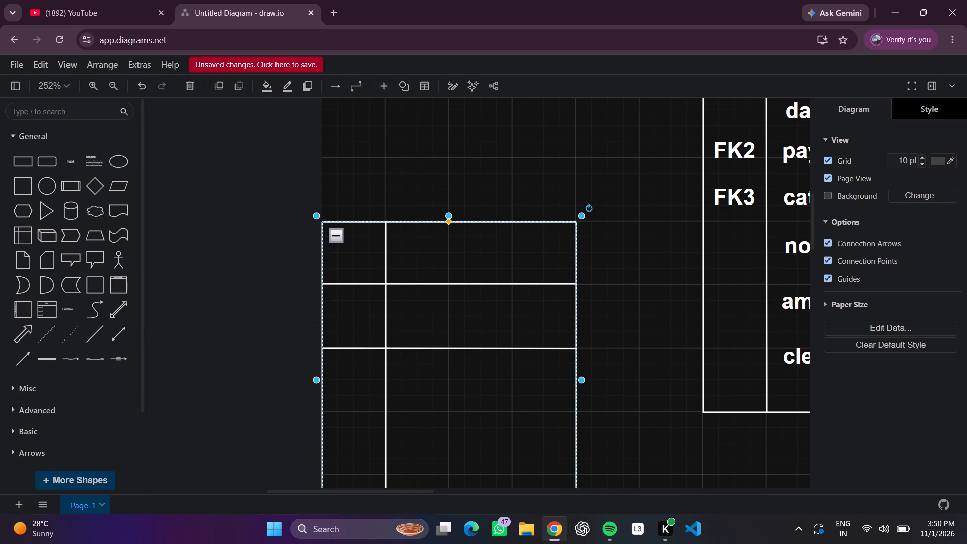
pyautogui.moveTo(384, 224); pyautogui.dragTo(386, 278)
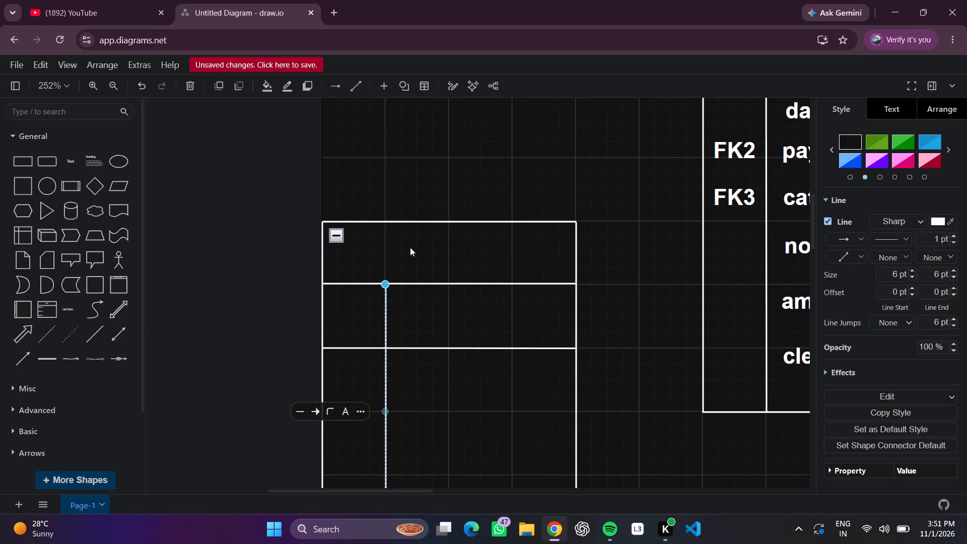
# Add a text label reading "user" in the middle of the new table's header row.
pyautogui.click(411, 247)
pyautogui.tripleClick(442, 252)
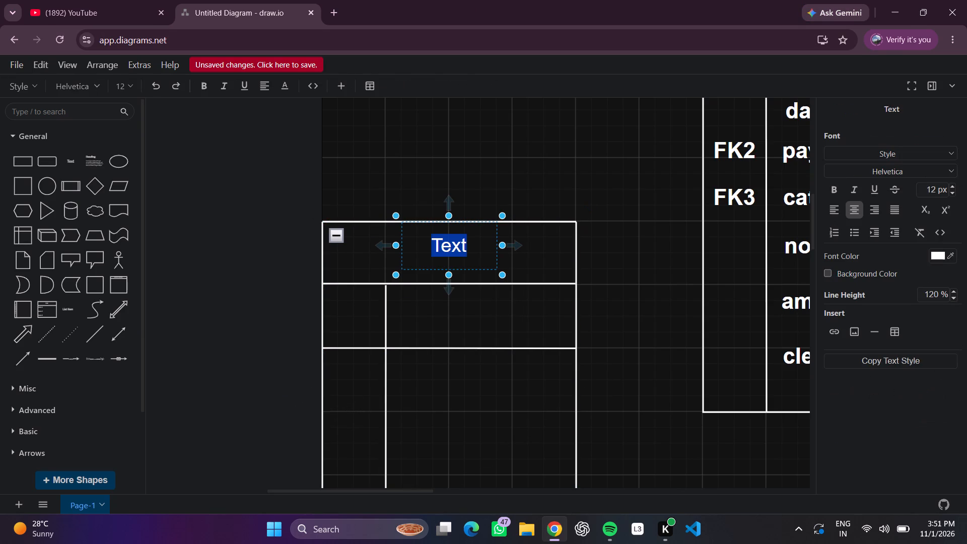
pyautogui.press('BackSpace')
pyautogui.write('user')
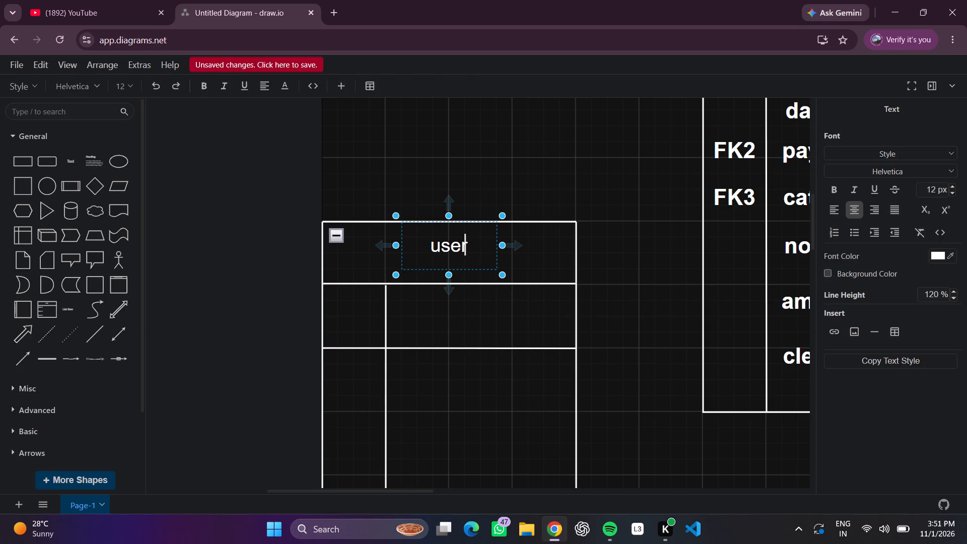
pyautogui.click(441, 150)
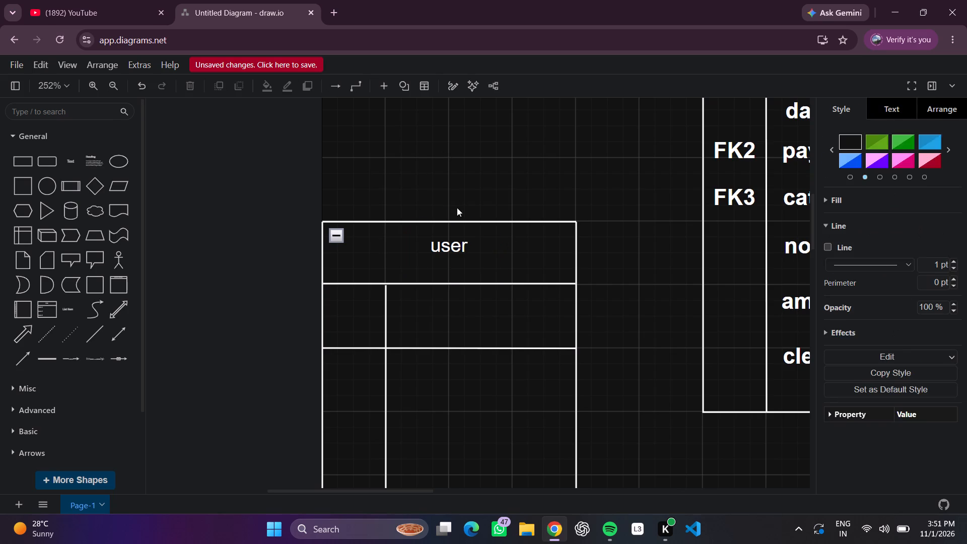
# Apply a heading style to the user label, making it bold at 18 px.
pyautogui.doubleClick(456, 253)
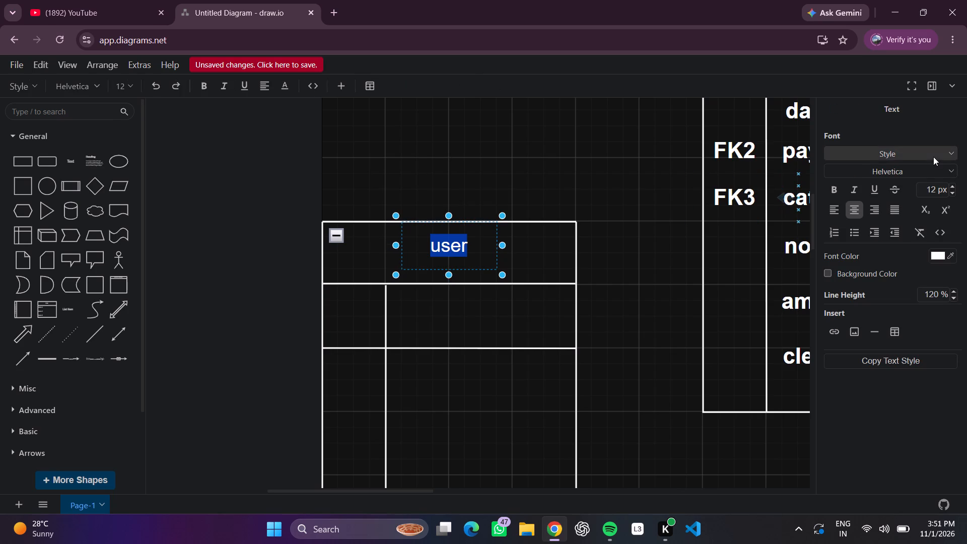
pyautogui.click(933, 157)
pyautogui.click(880, 217)
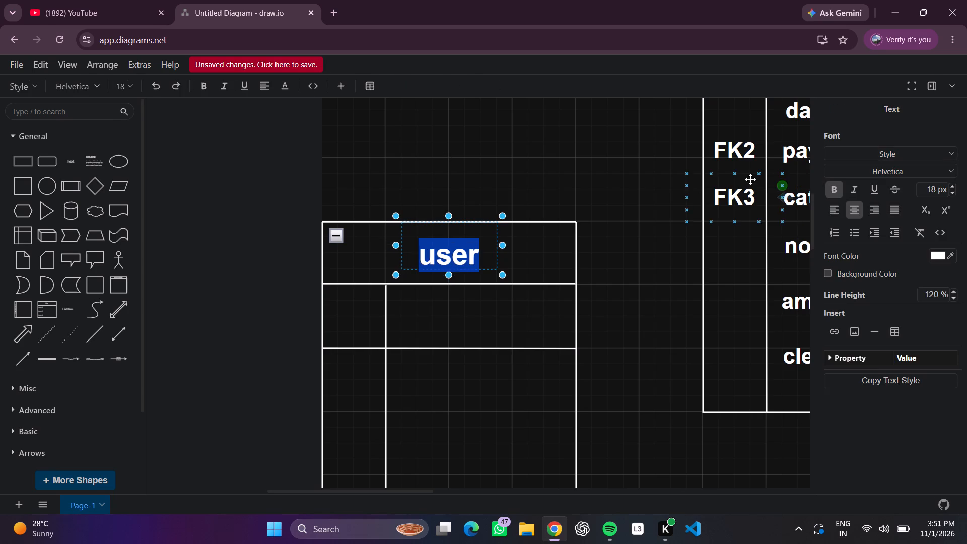
pyautogui.click(706, 168)
# Move the user title down until the bottom of its box meets the upper horizontal divider.
pyautogui.moveTo(450, 245); pyautogui.dragTo(447, 250)
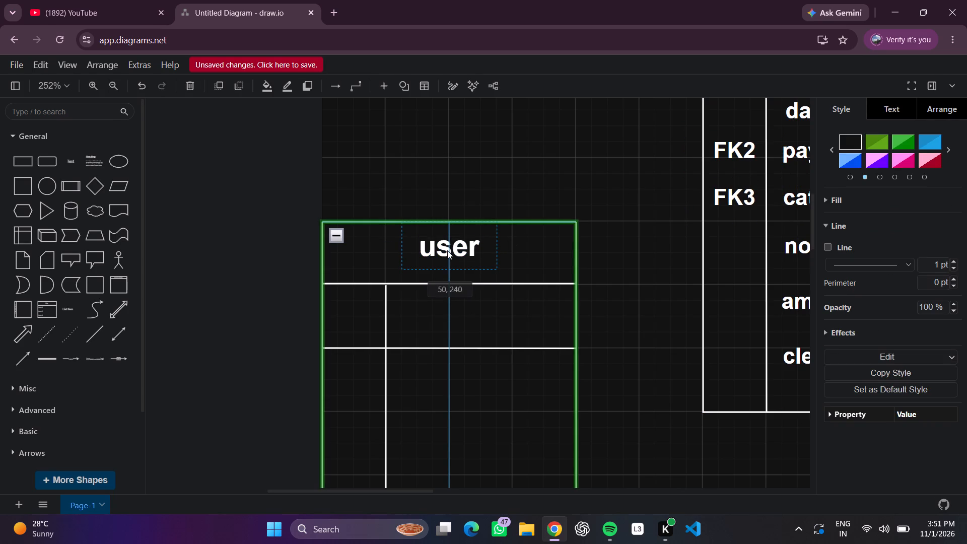
pyautogui.moveTo(447, 250); pyautogui.dragTo(448, 253)
pyautogui.click(456, 170)
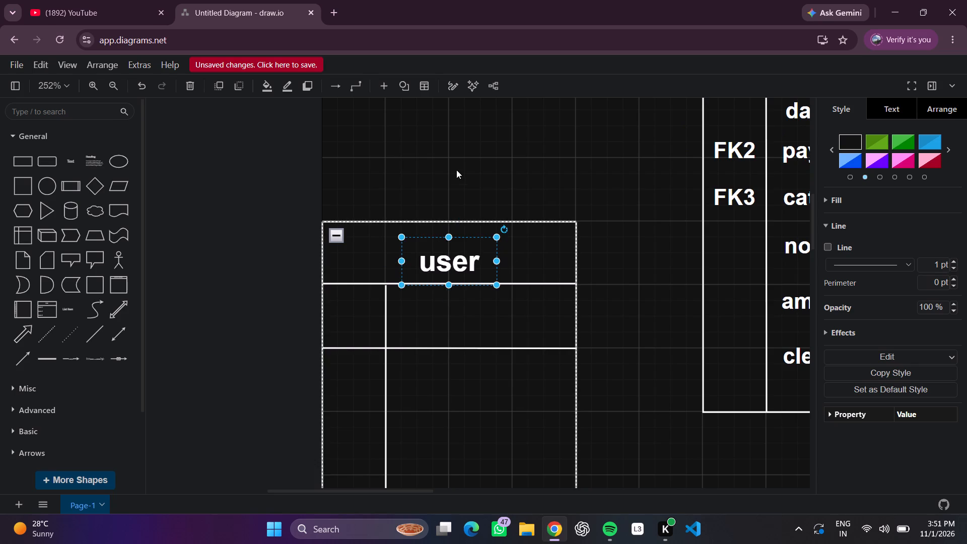
# Stretch the user title's box up to the container's top edge to centre the title in the header row.
pyautogui.scroll(1, 456, 171)
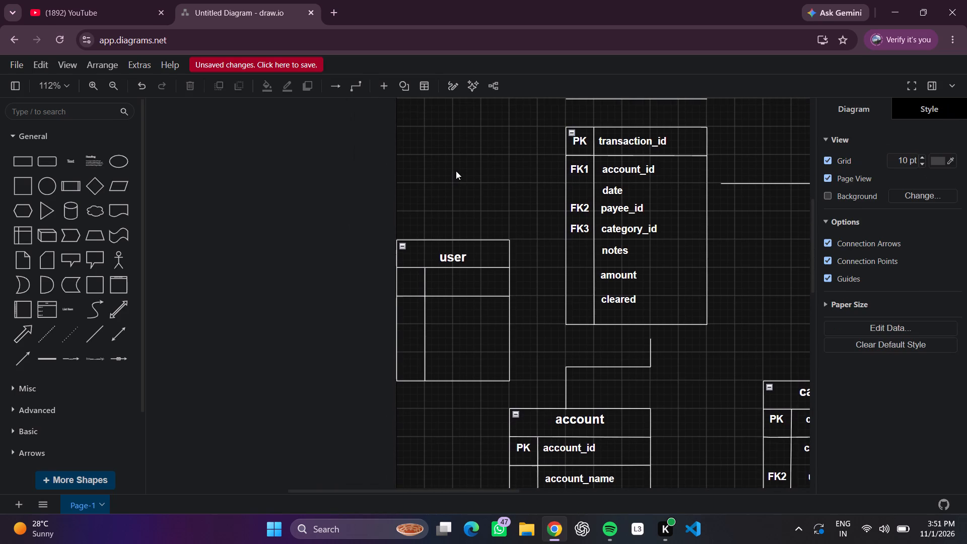
pyautogui.click(460, 258)
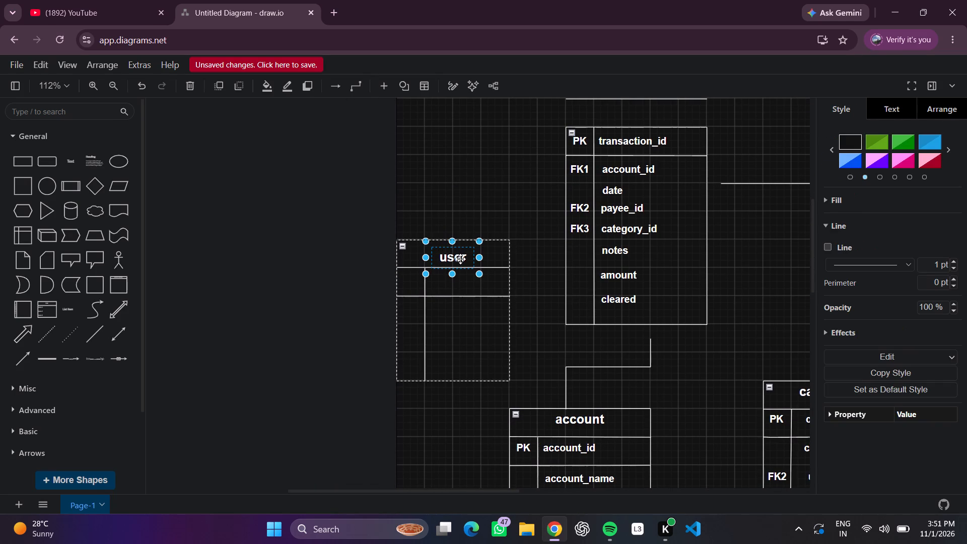
pyautogui.scroll(1, 454, 259)
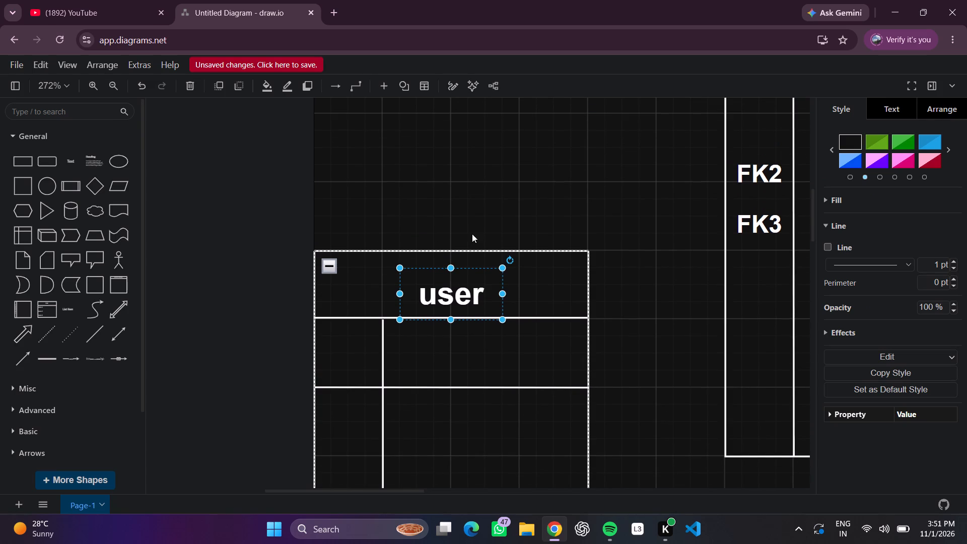
pyautogui.click(457, 271)
pyautogui.moveTo(449, 268); pyautogui.dragTo(449, 257)
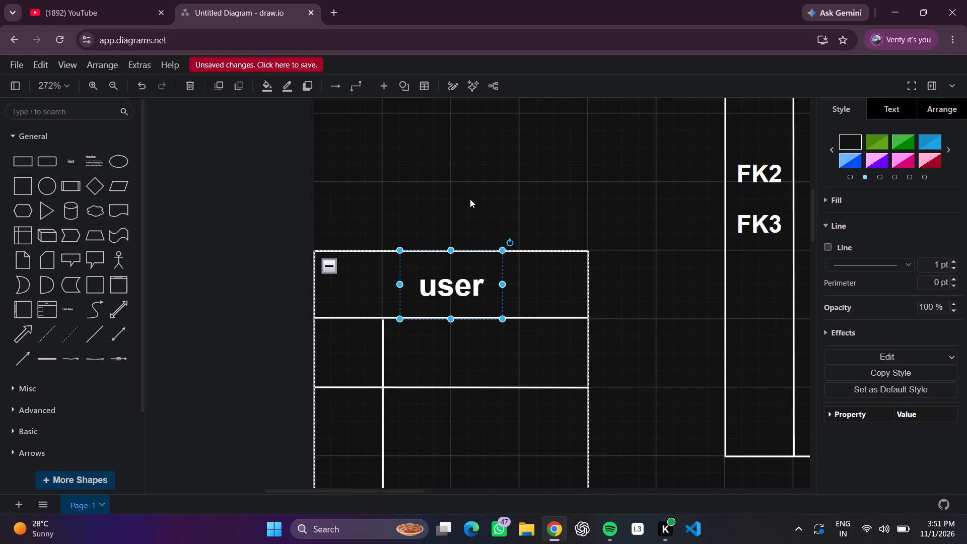
pyautogui.click(470, 198)
# Extend the account title's box down to the divider below it to centre the title in its header row.
pyautogui.hscroll(-1, 468, 200)
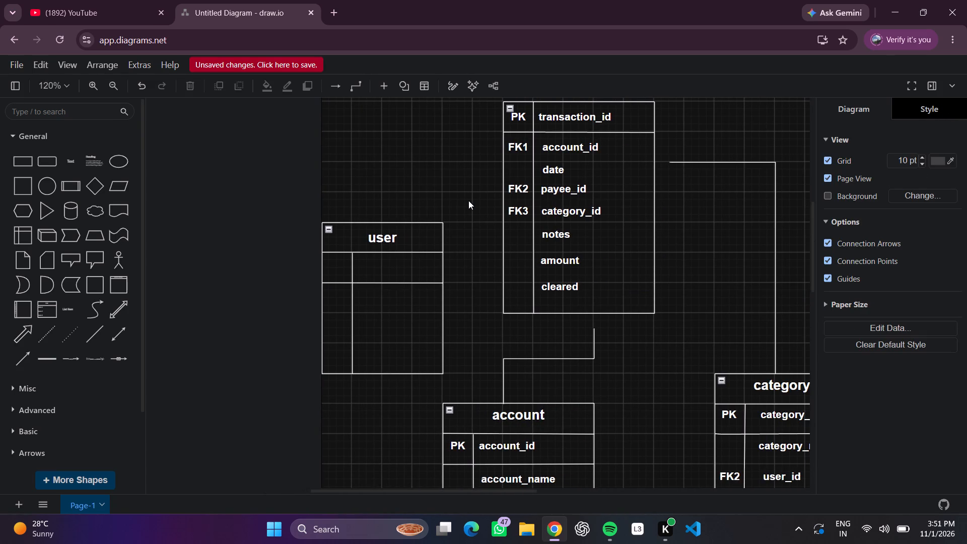
pyautogui.scroll(-3, 575, 292)
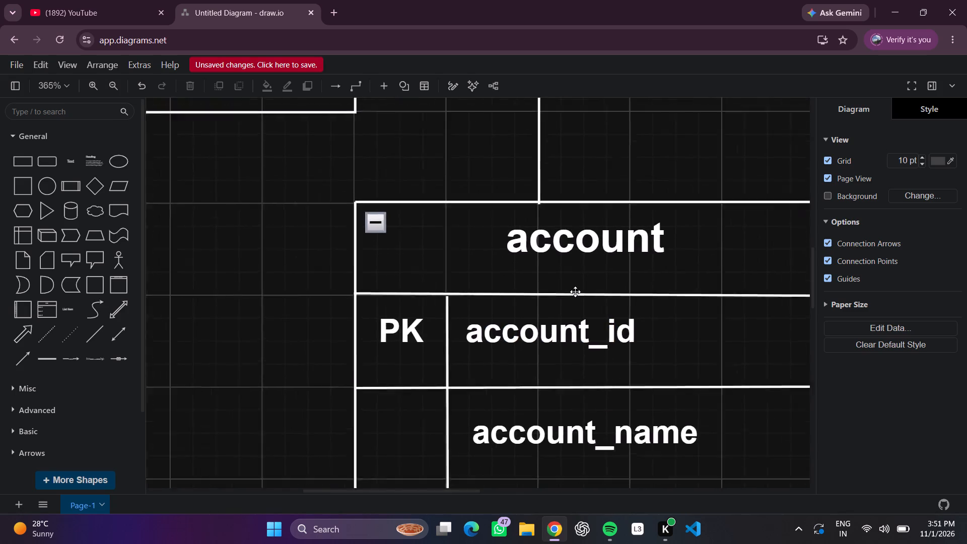
pyautogui.click(591, 239)
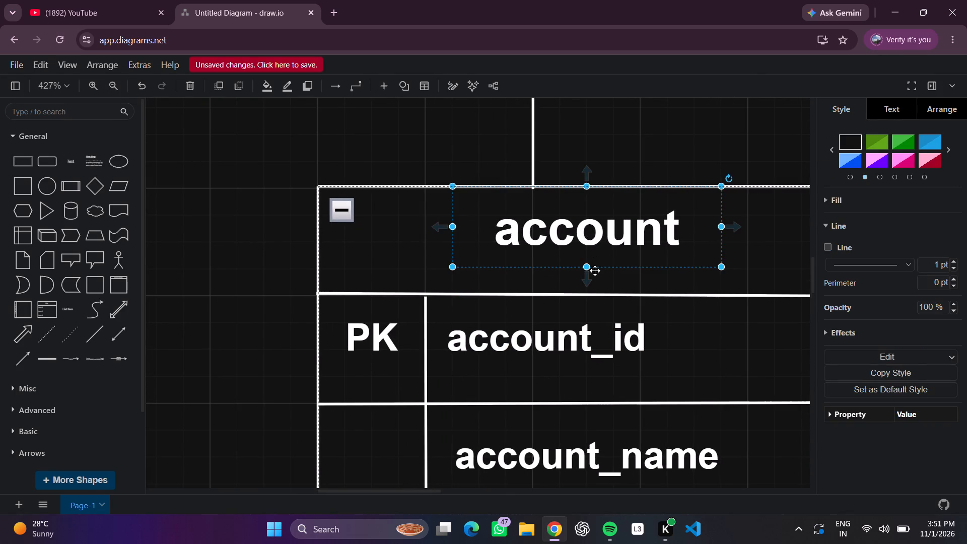
pyautogui.moveTo(585, 268); pyautogui.dragTo(585, 285)
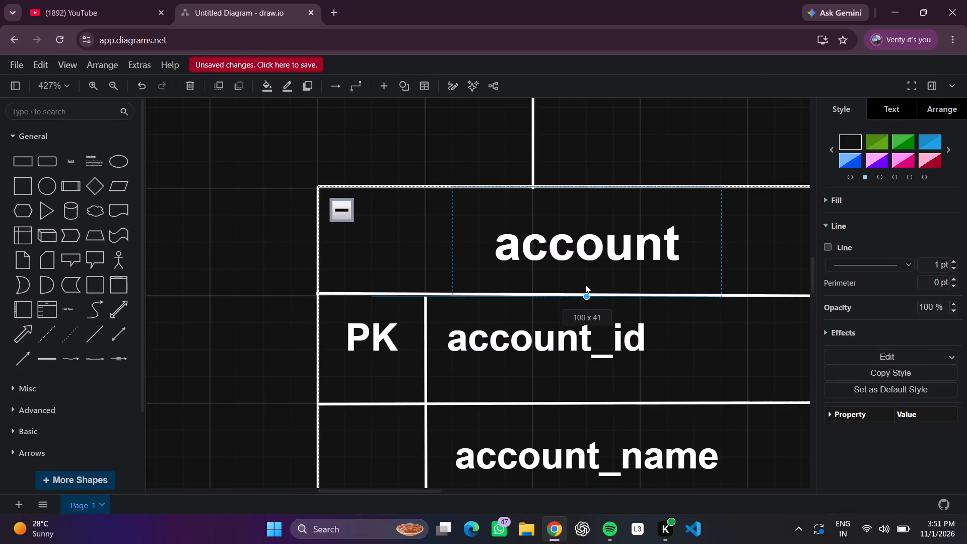
pyautogui.moveTo(585, 285); pyautogui.dragTo(585, 284)
pyautogui.click(178, 238)
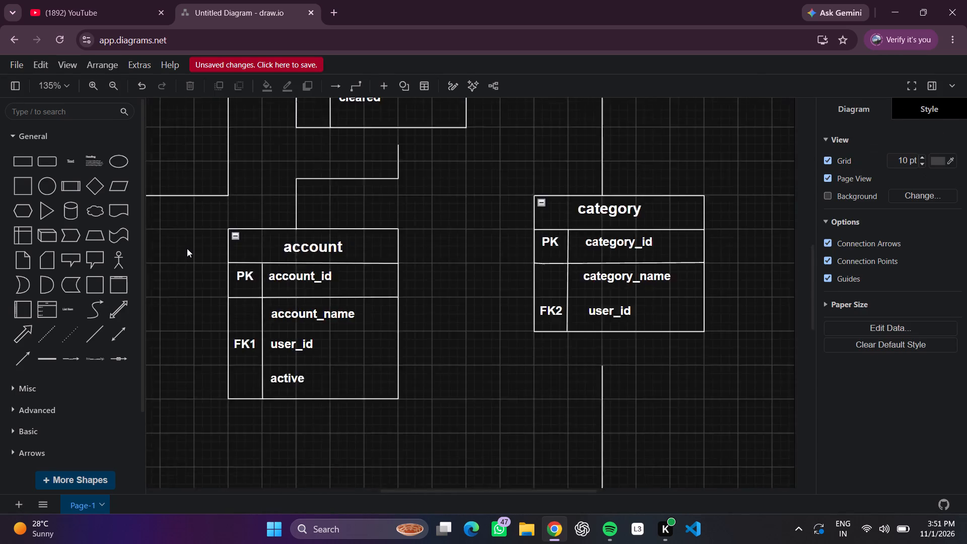
# Extend the category title's box down to the divider below it to centre the title in its header row.
pyautogui.hscroll(-2, 187, 248)
pyautogui.scroll(1, 187, 248)
pyautogui.hscroll(-1, 187, 248)
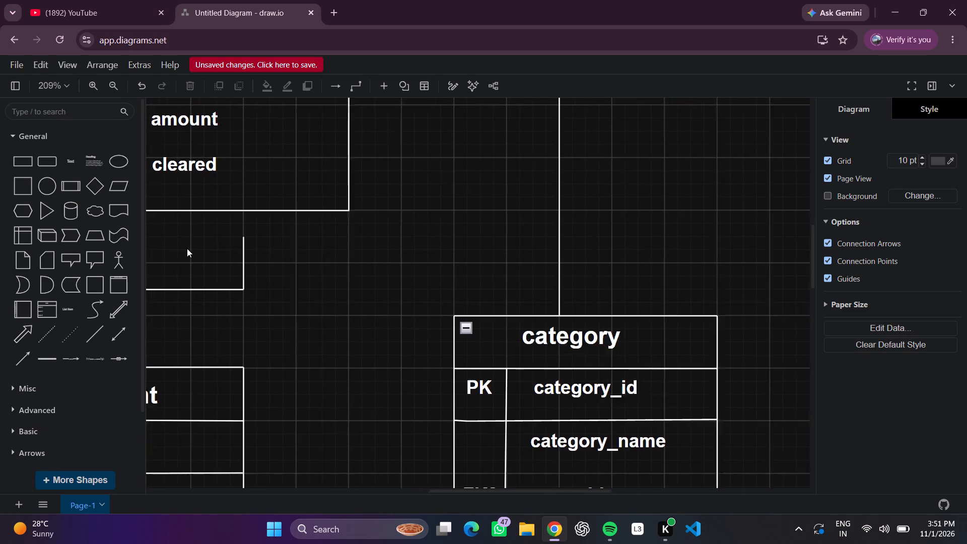
pyautogui.hscroll(-6, 187, 248)
pyautogui.hscroll(3, 187, 248)
pyautogui.hscroll(-4, 187, 248)
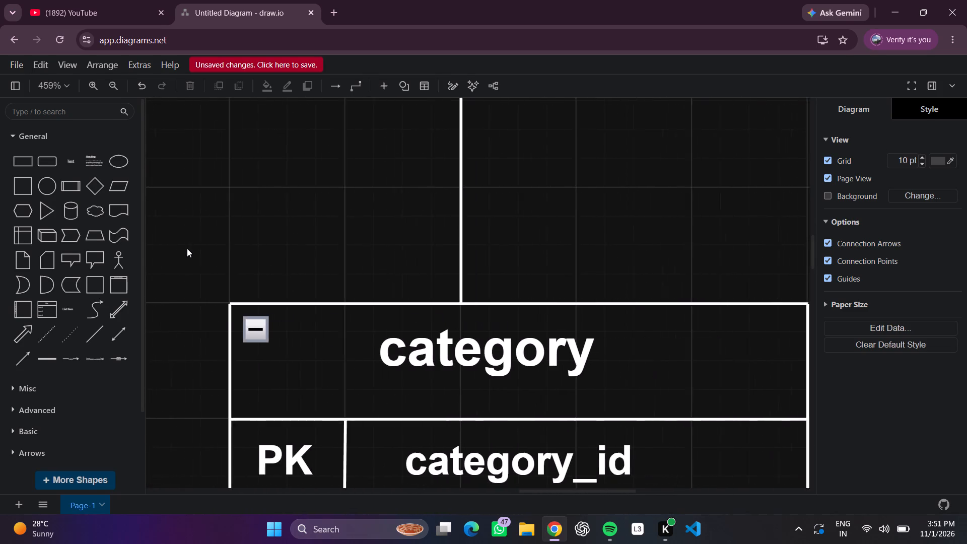
pyautogui.click(439, 333)
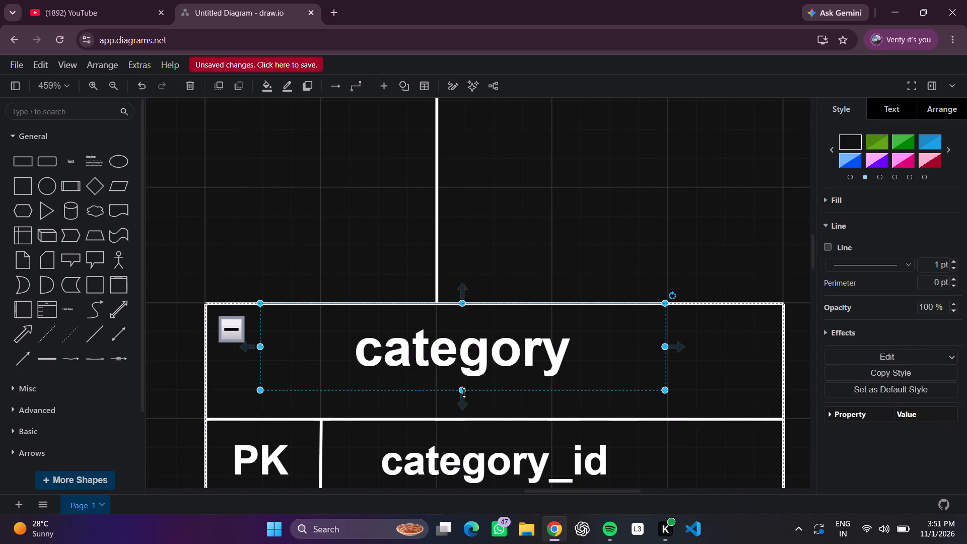
pyautogui.moveTo(464, 392); pyautogui.dragTo(464, 411)
pyautogui.click(547, 146)
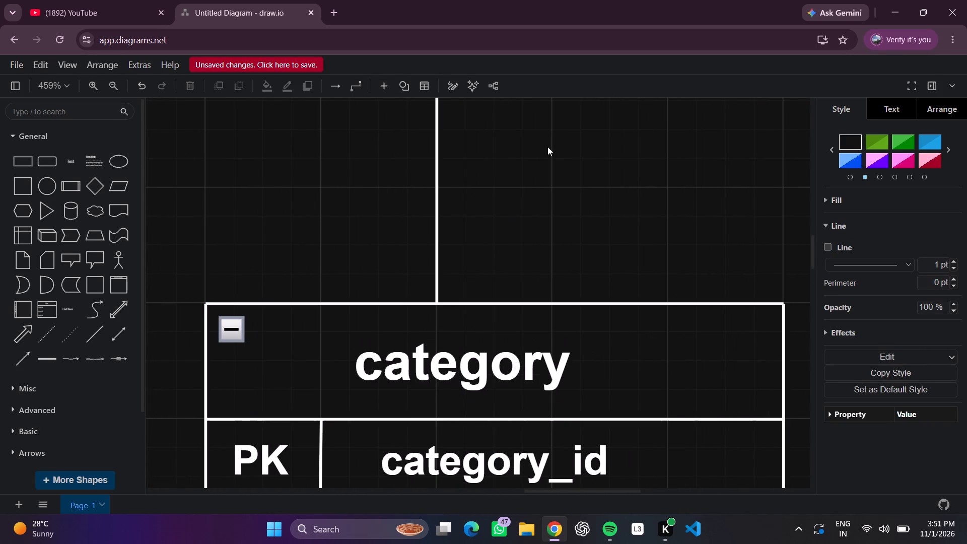
# Extend the budget title's box down to the divider below it to centre the title in its header row.
pyautogui.scroll(3, 547, 147)
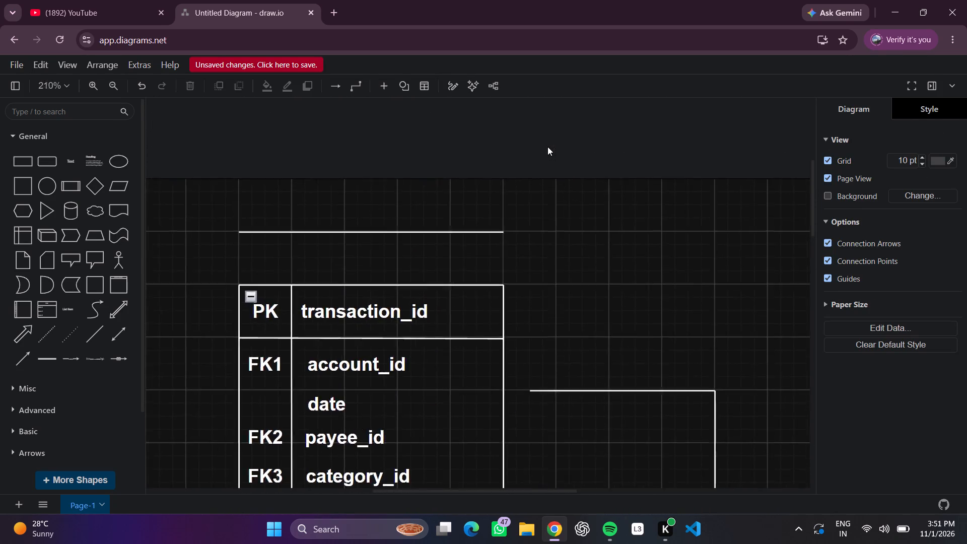
pyautogui.scroll(-4, 547, 147)
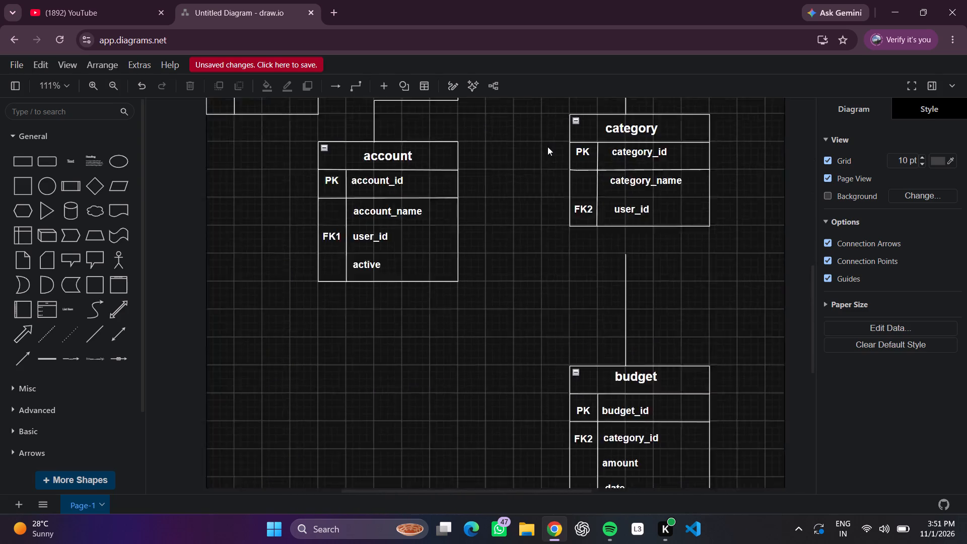
pyautogui.scroll(-2, 547, 147)
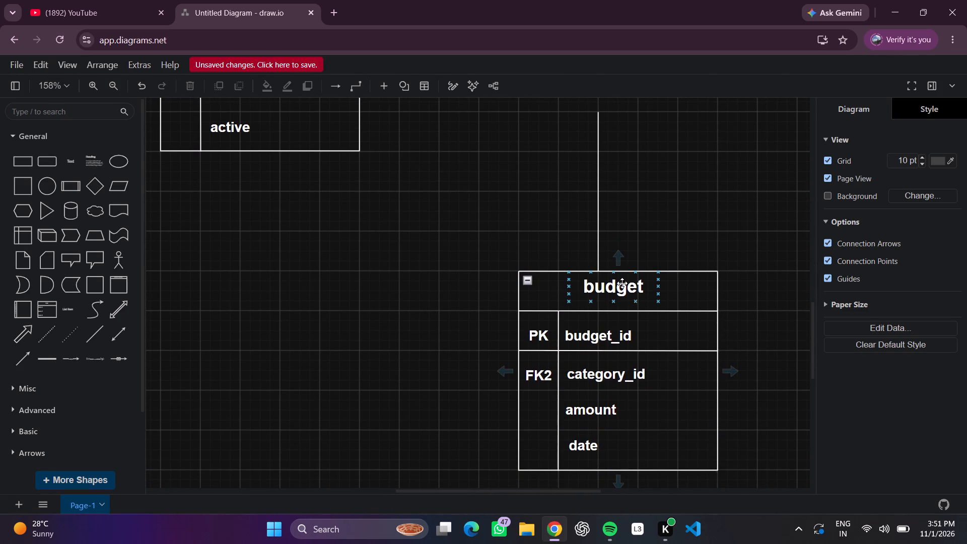
pyautogui.click(619, 294)
pyautogui.moveTo(615, 303); pyautogui.dragTo(613, 308)
pyautogui.click(613, 219)
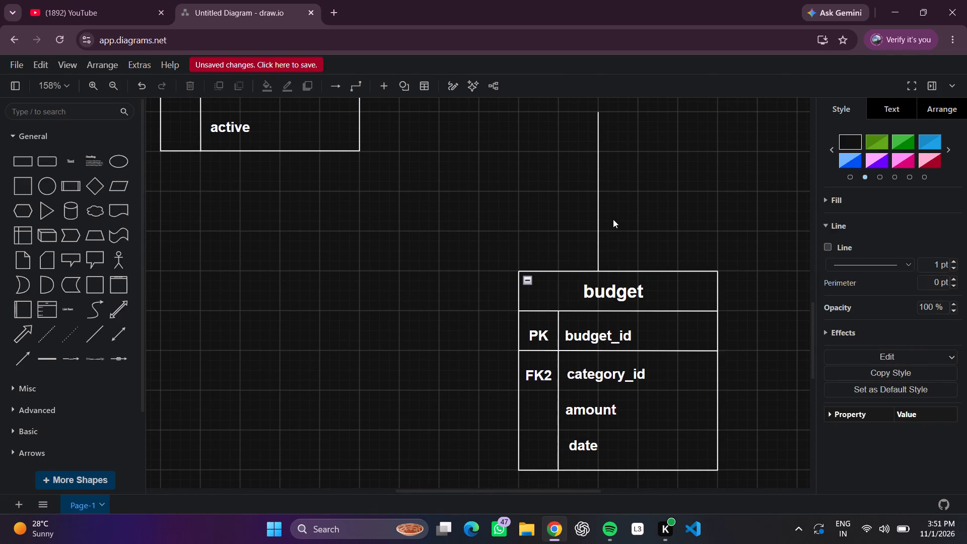
# Add a text label reading PK in the user table's key cell, just below the header row.
pyautogui.scroll(4, 612, 219)
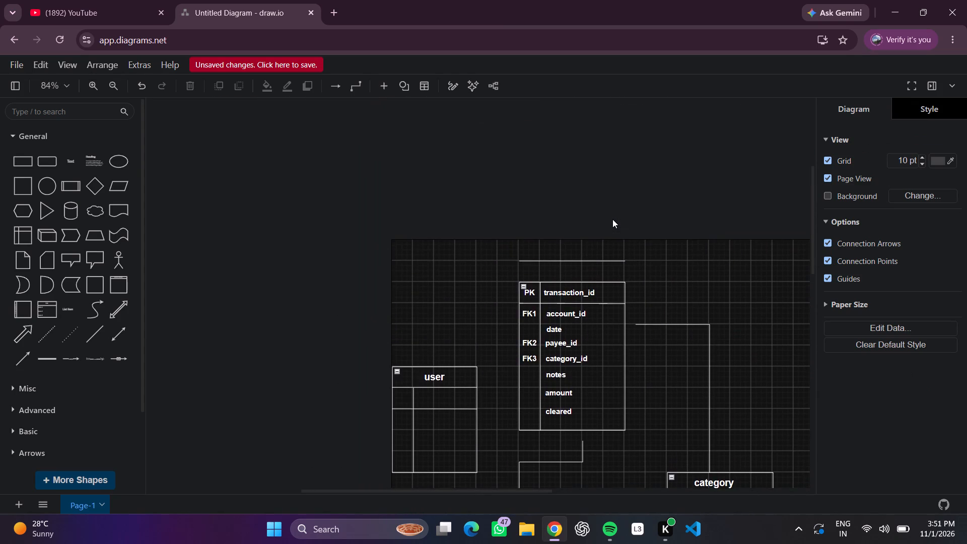
pyautogui.hscroll(5, 612, 219)
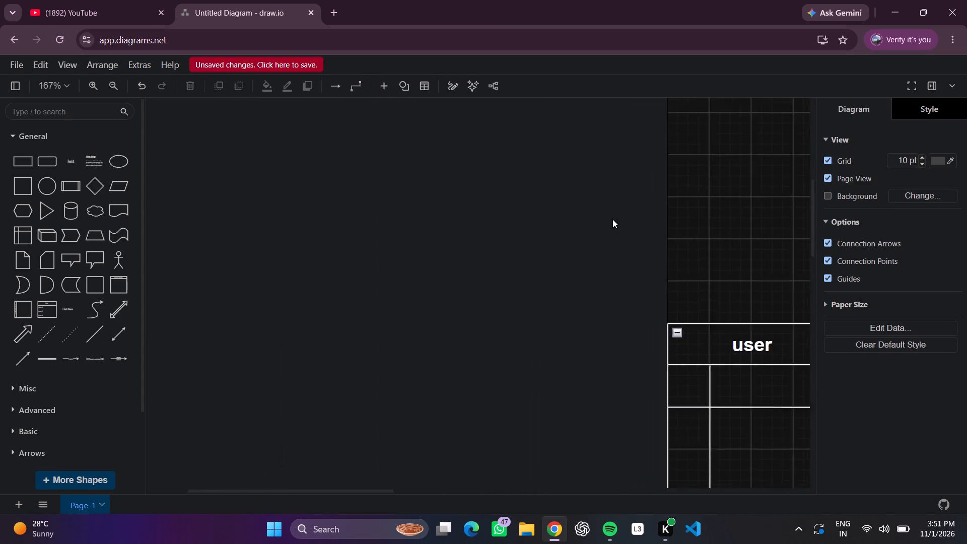
pyautogui.scroll(-4, 612, 219)
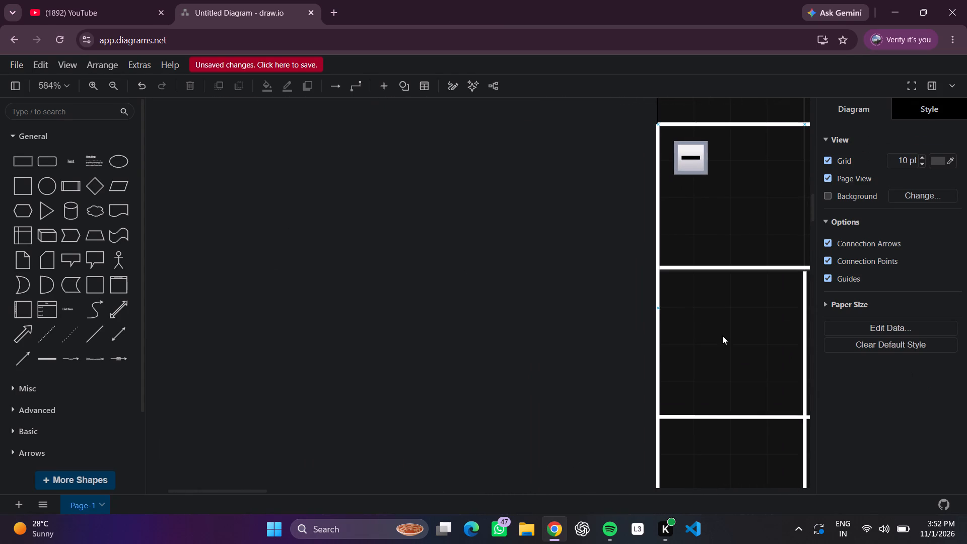
pyautogui.doubleClick(722, 336)
pyautogui.click(722, 336)
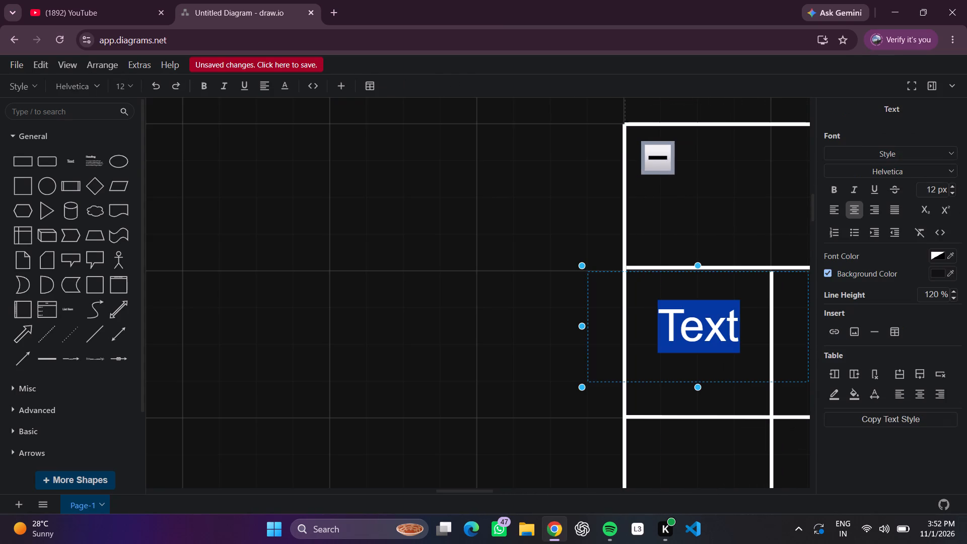
pyautogui.press('BackSpace')
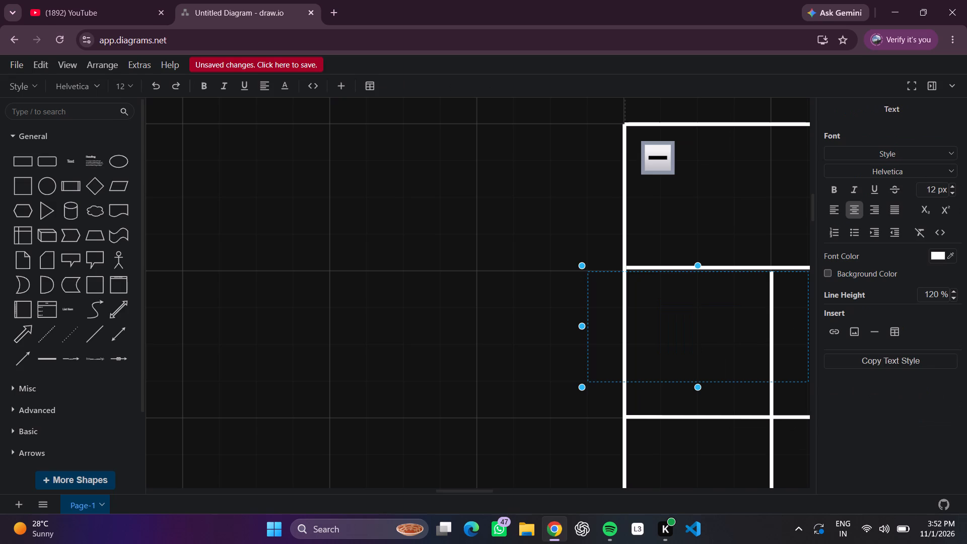
pyautogui.write('pk')
pyautogui.press('BackSpace')
pyautogui.press('BackSpace')
pyautogui.press('o')
pyautogui.press('BackSpace')
pyautogui.write('PK')
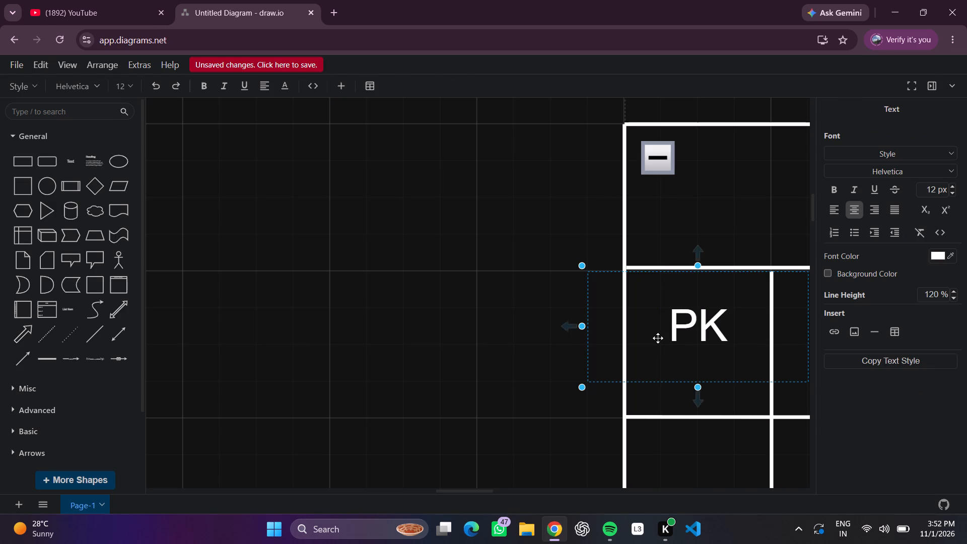
# Apply the Heading 3 style to the user table's PK label.
pyautogui.doubleClick(658, 338)
pyautogui.click(904, 147)
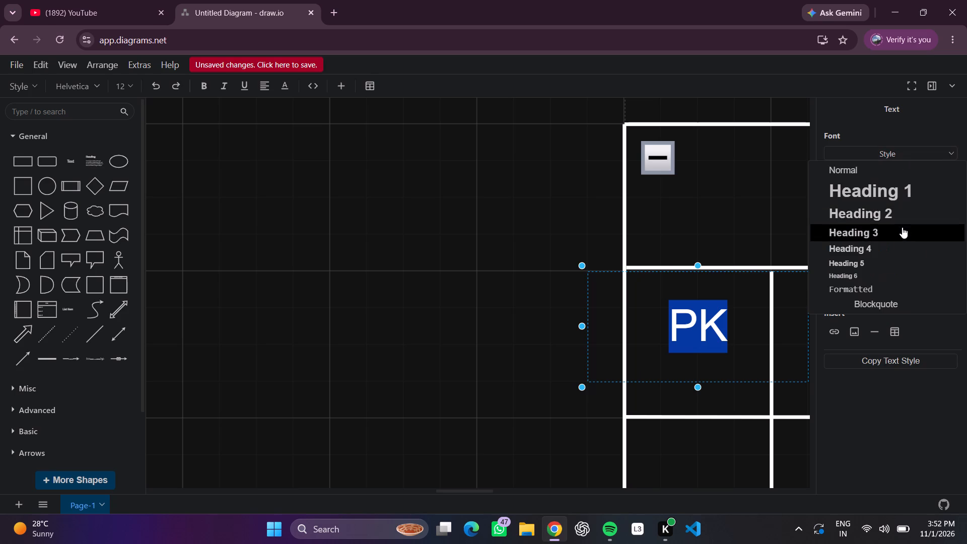
pyautogui.click(902, 227)
pyautogui.click(467, 282)
# Fit the user table's PK label box to its key cell, 40 wide and reaching down to the divider, to centre the label.
pyautogui.click(676, 337)
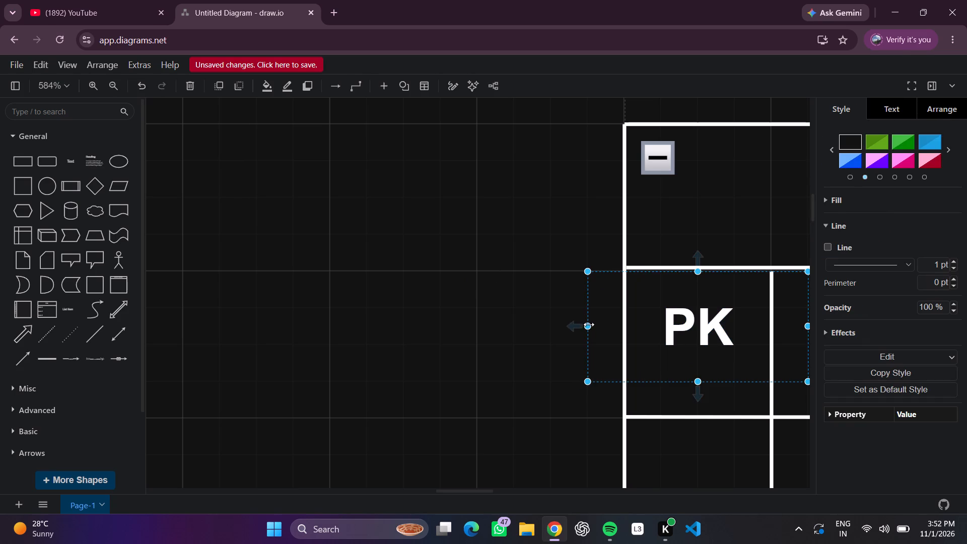
pyautogui.moveTo(589, 324); pyautogui.dragTo(626, 330)
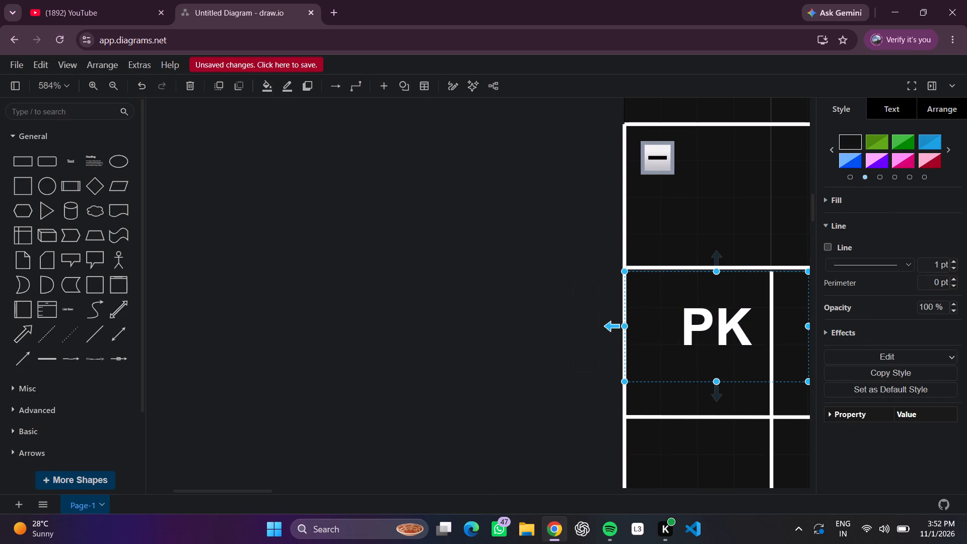
pyautogui.hscroll(-3, 618, 322)
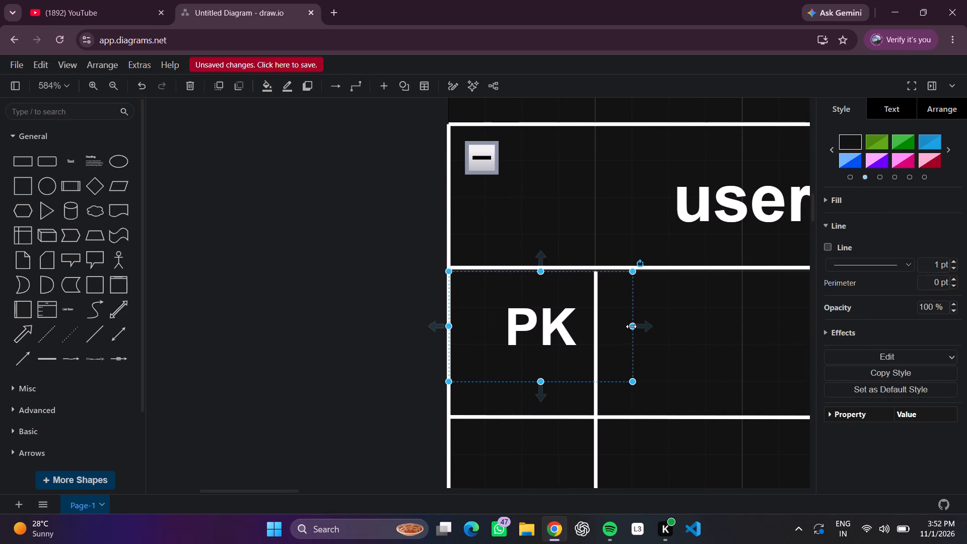
pyautogui.moveTo(634, 328); pyautogui.dragTo(596, 336)
pyautogui.click(625, 339)
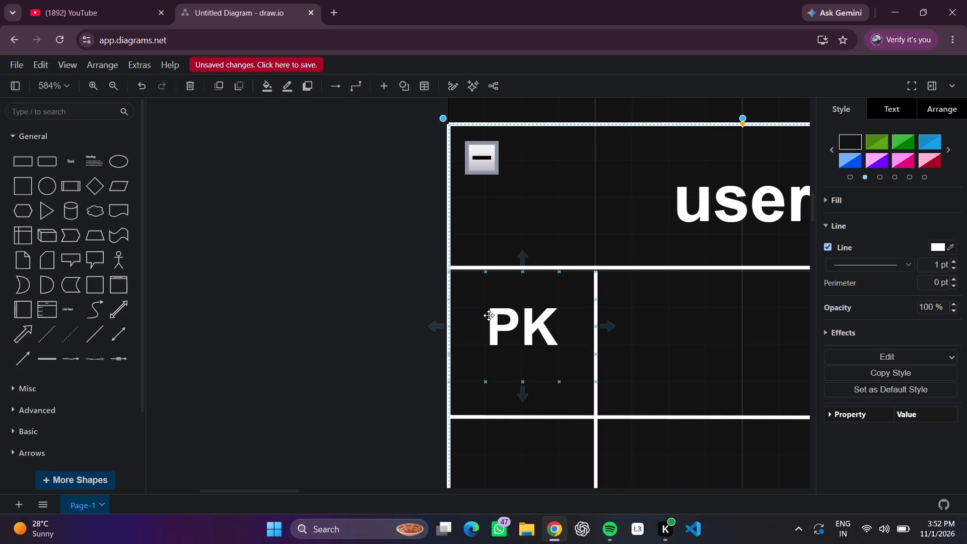
pyautogui.click(497, 316)
pyautogui.moveTo(521, 381); pyautogui.dragTo(522, 392)
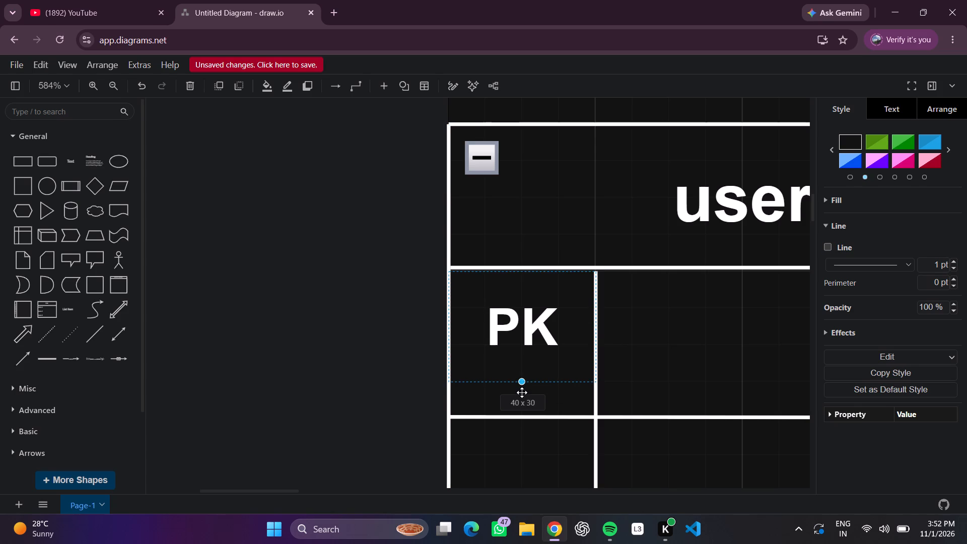
pyautogui.moveTo(522, 392); pyautogui.dragTo(522, 403)
pyautogui.click(652, 393)
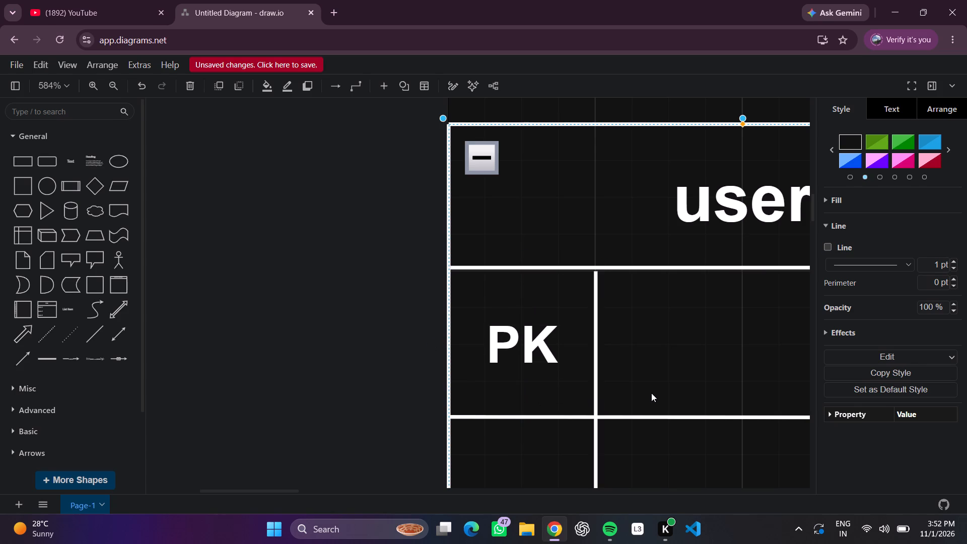
# Fit the category table's PK label box to its key cell, 40 wide and reaching down to the divider, to centre the label.
pyautogui.scroll(1, 651, 393)
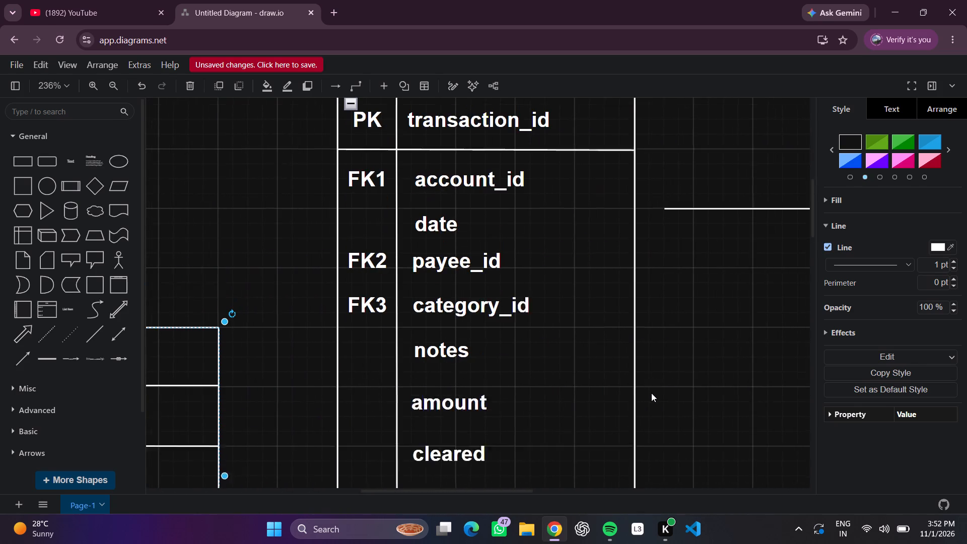
pyautogui.scroll(3, 651, 393)
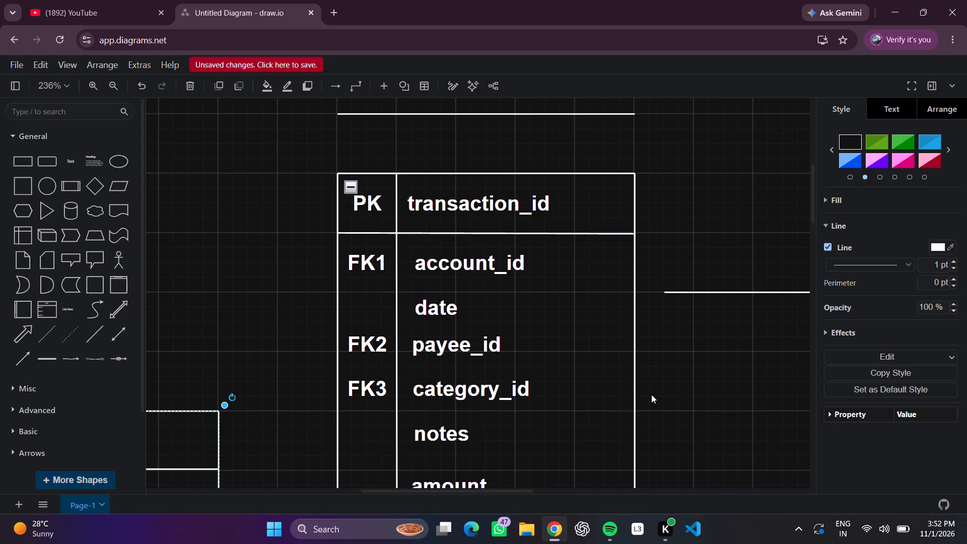
pyautogui.hscroll(-3, 651, 394)
pyautogui.scroll(-2, 651, 394)
pyautogui.hscroll(-1, 651, 394)
pyautogui.scroll(-1, 651, 394)
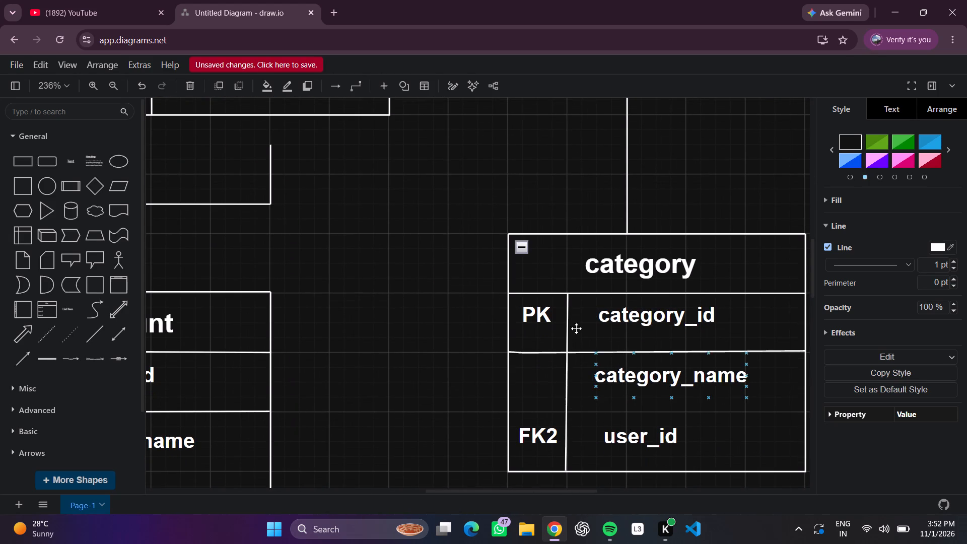
pyautogui.click(545, 317)
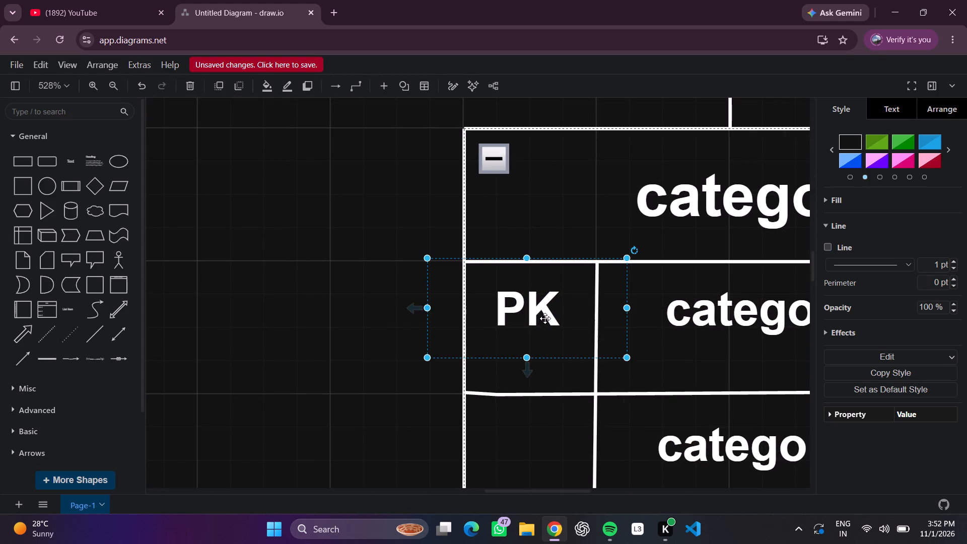
pyautogui.moveTo(429, 310); pyautogui.dragTo(466, 311)
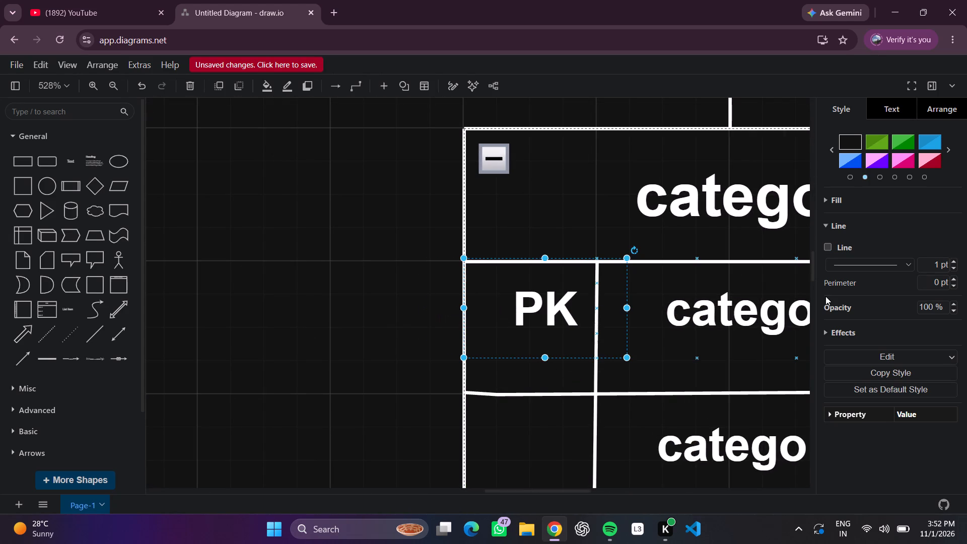
pyautogui.moveTo(629, 307); pyautogui.dragTo(586, 309)
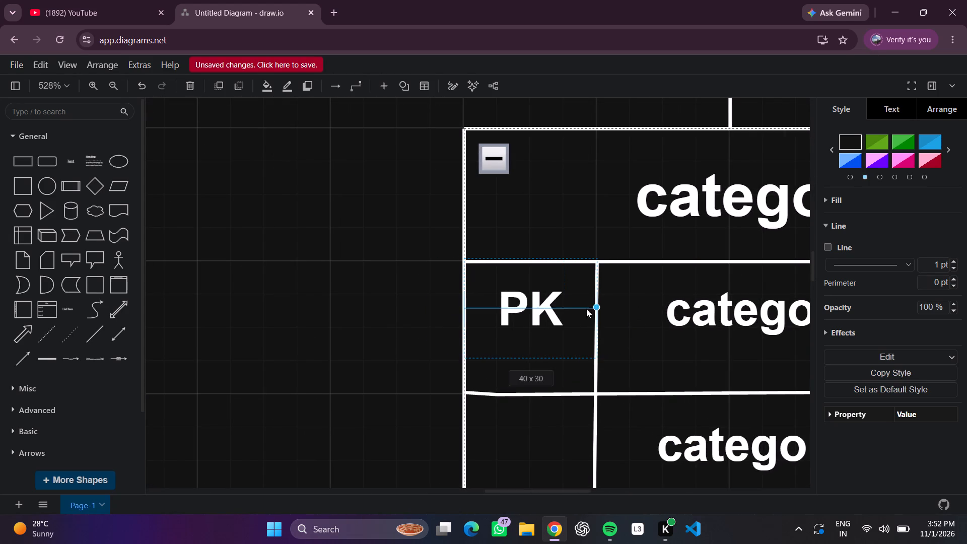
pyautogui.moveTo(586, 309); pyautogui.dragTo(590, 309)
pyautogui.moveTo(529, 357); pyautogui.dragTo(535, 368)
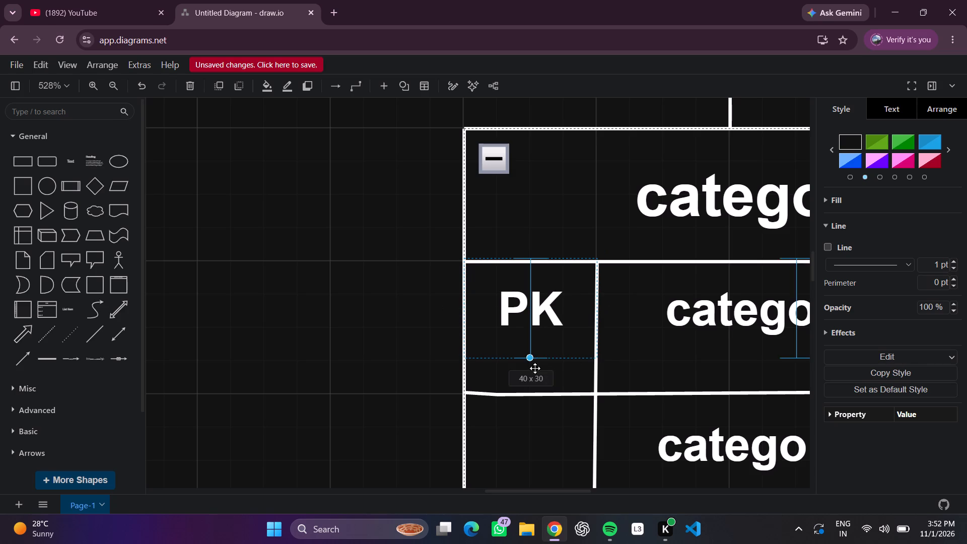
pyautogui.moveTo(535, 368); pyautogui.dragTo(534, 402)
pyautogui.click(473, 341)
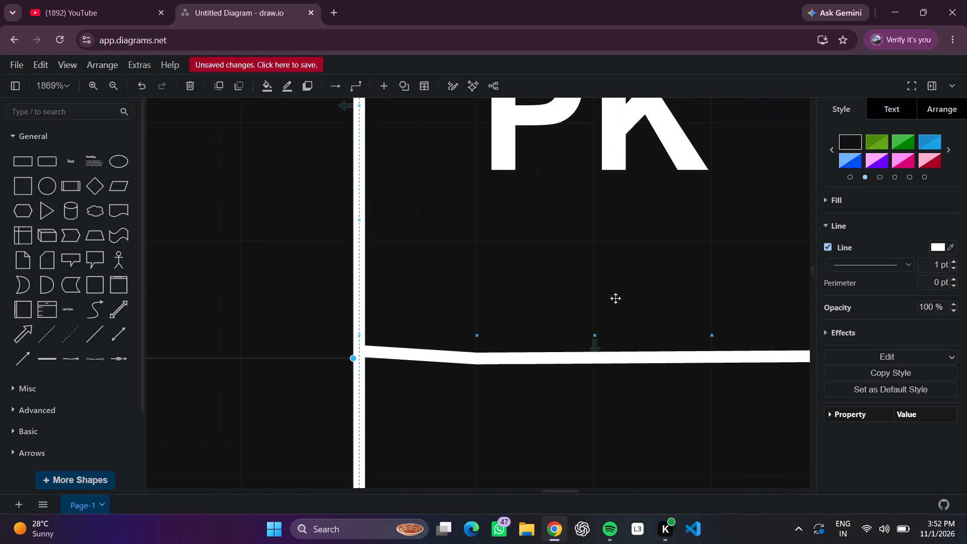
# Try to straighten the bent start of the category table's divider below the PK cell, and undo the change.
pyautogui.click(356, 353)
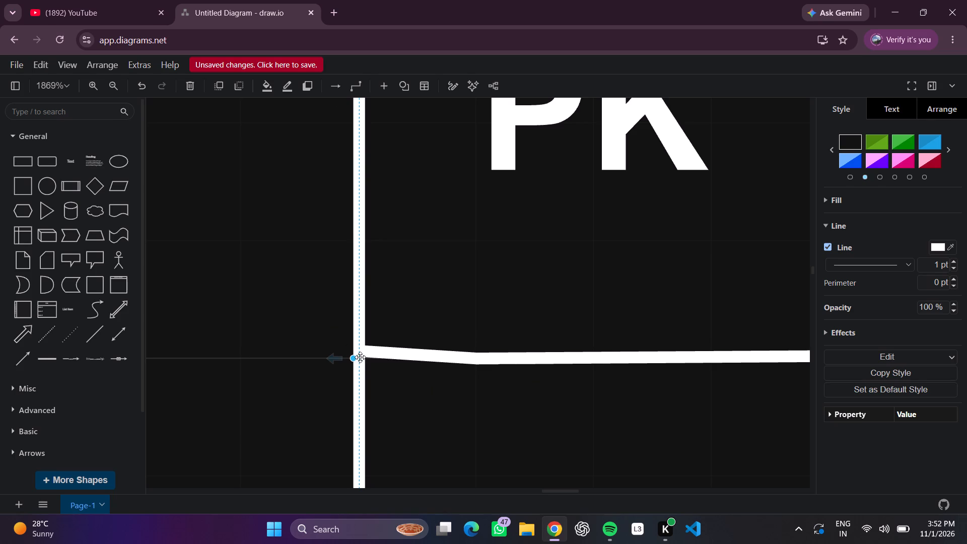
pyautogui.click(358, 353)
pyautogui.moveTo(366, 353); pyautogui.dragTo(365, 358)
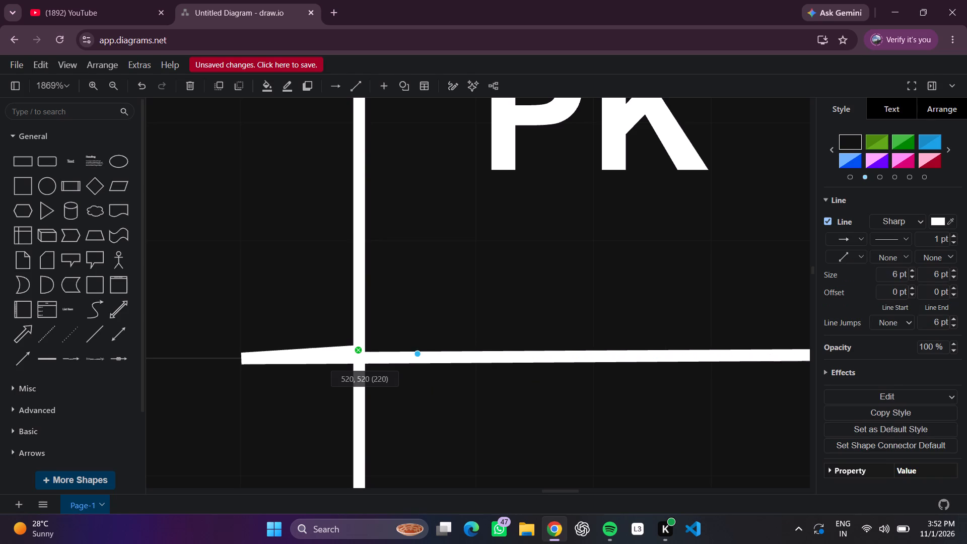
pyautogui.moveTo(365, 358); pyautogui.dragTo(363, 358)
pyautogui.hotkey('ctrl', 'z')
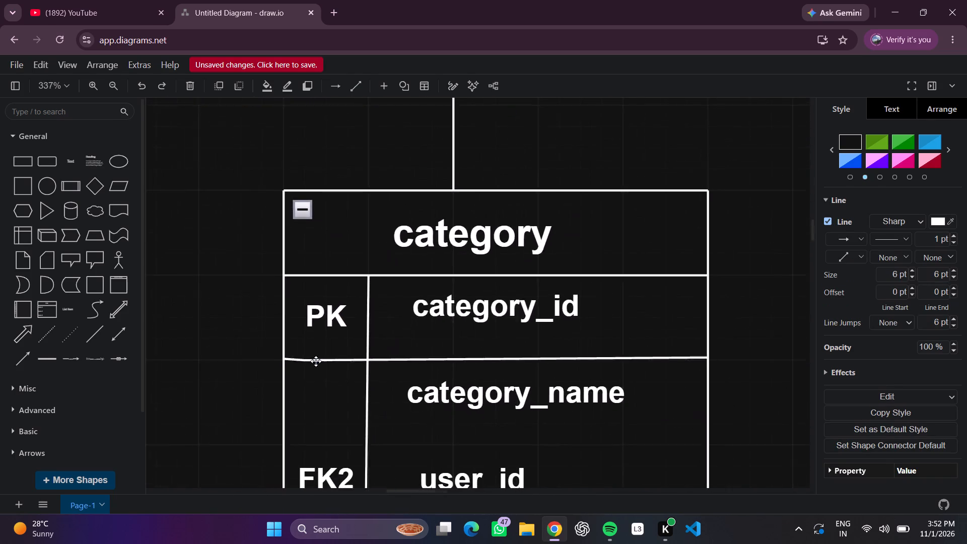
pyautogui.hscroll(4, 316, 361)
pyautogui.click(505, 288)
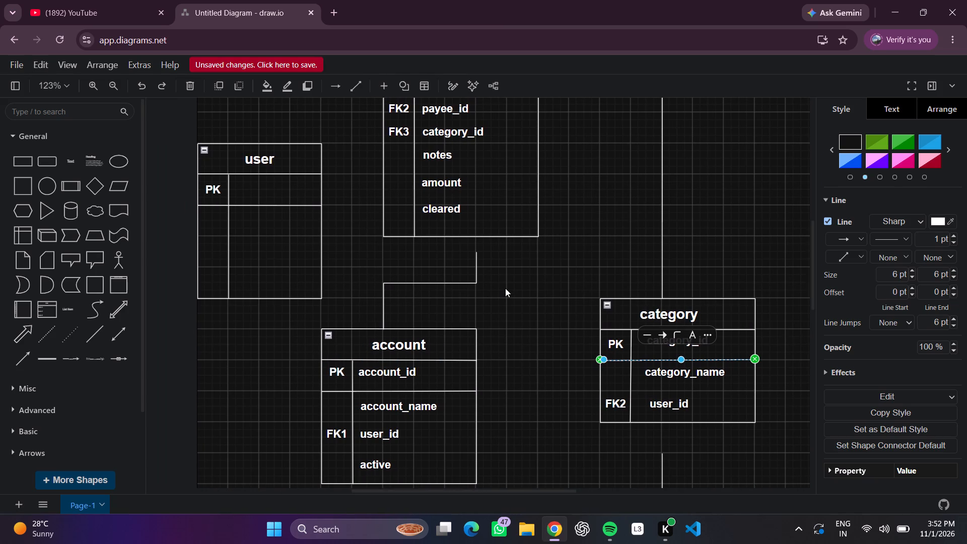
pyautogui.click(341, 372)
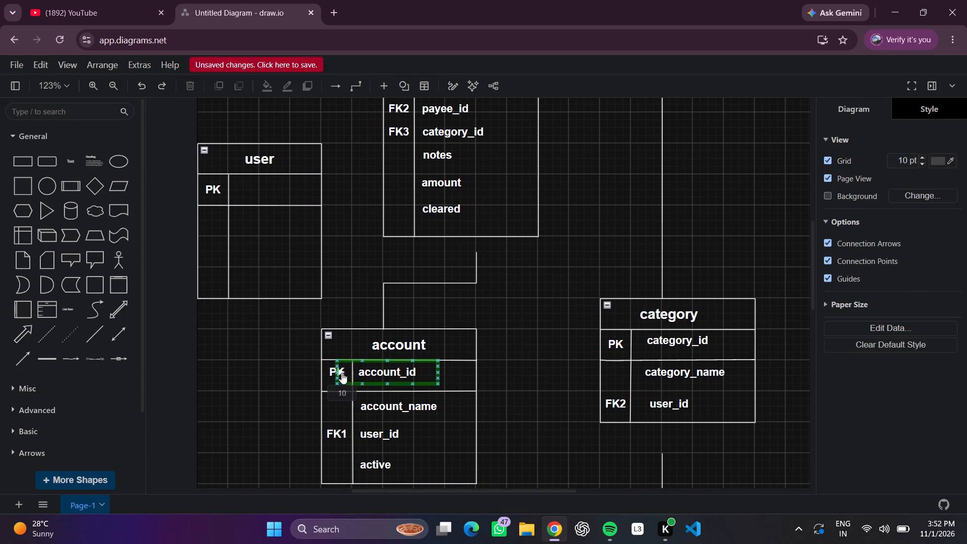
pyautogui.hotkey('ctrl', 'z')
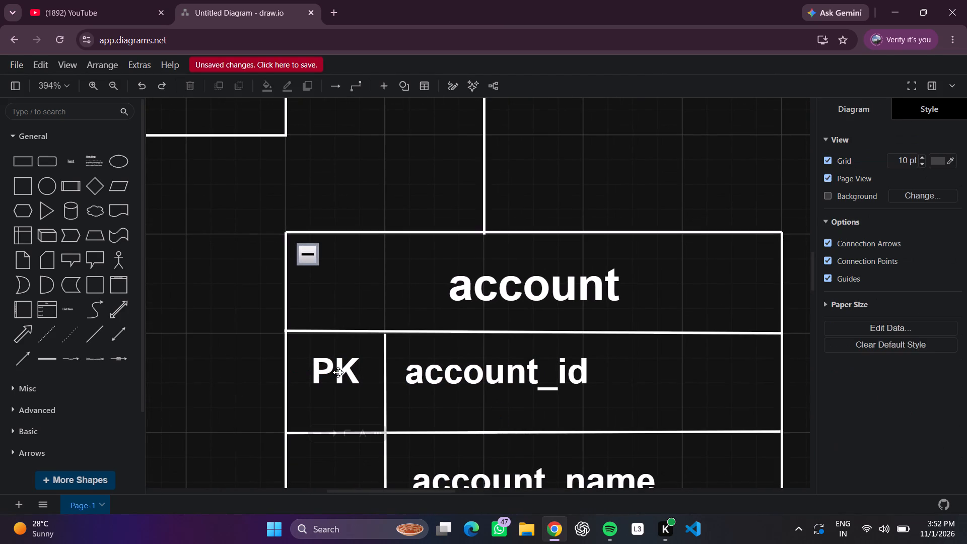
# Fit the account table's PK label box between the container edge and column line, reaching down to the divider, to centre the label.
pyautogui.hscroll(2, 338, 372)
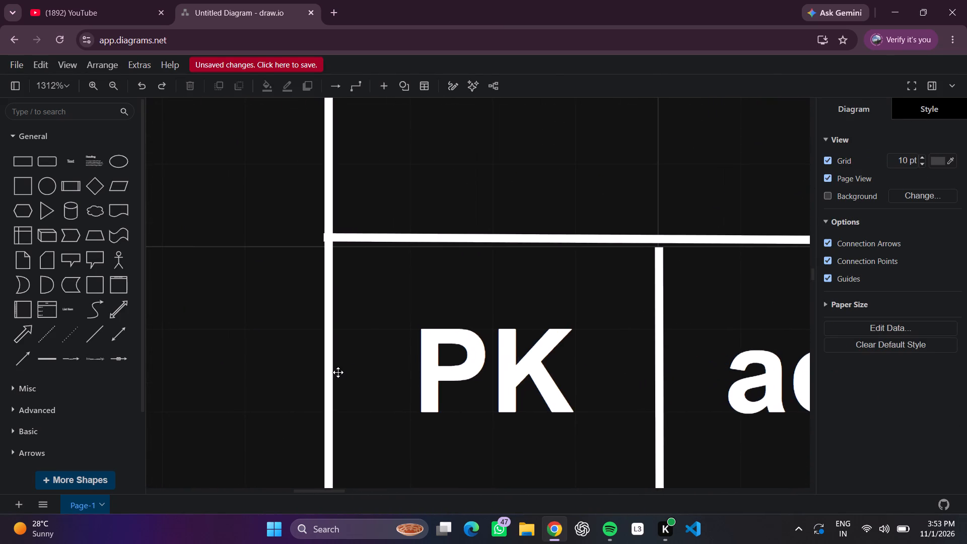
pyautogui.scroll(-2, 338, 372)
pyautogui.click(494, 270)
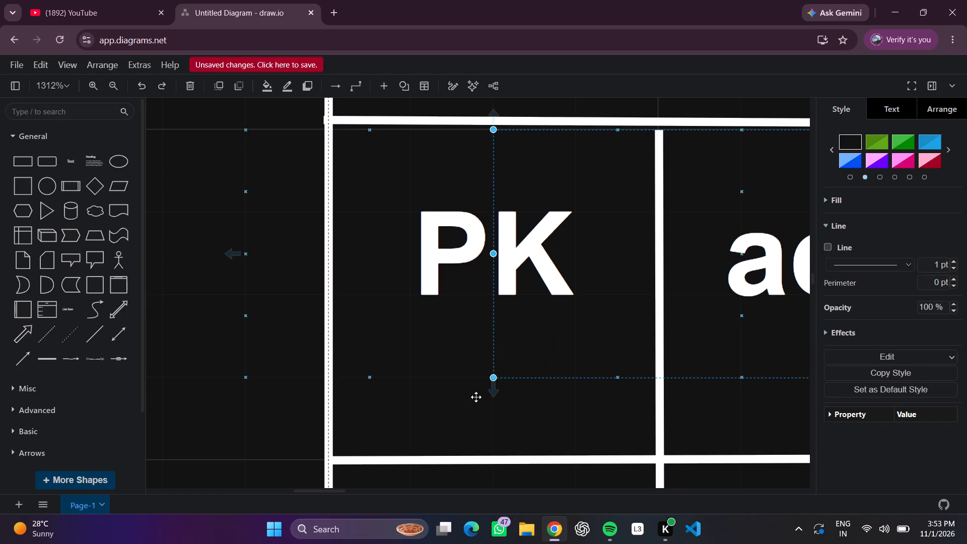
pyautogui.click(447, 319)
pyautogui.moveTo(494, 377); pyautogui.dragTo(494, 440)
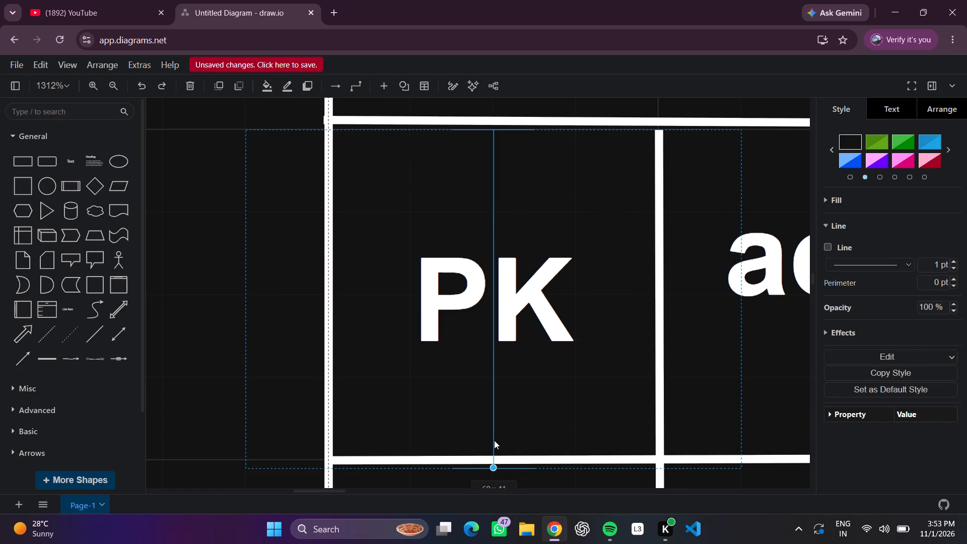
pyautogui.moveTo(494, 440); pyautogui.dragTo(495, 433)
pyautogui.moveTo(247, 300); pyautogui.dragTo(246, 300)
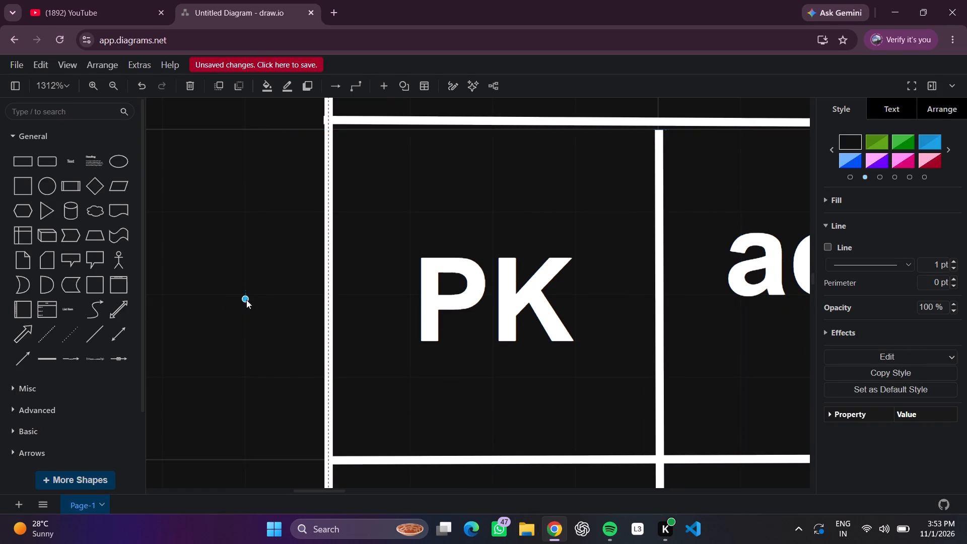
pyautogui.moveTo(246, 300); pyautogui.dragTo(299, 301)
pyautogui.moveTo(743, 302); pyautogui.dragTo(743, 301)
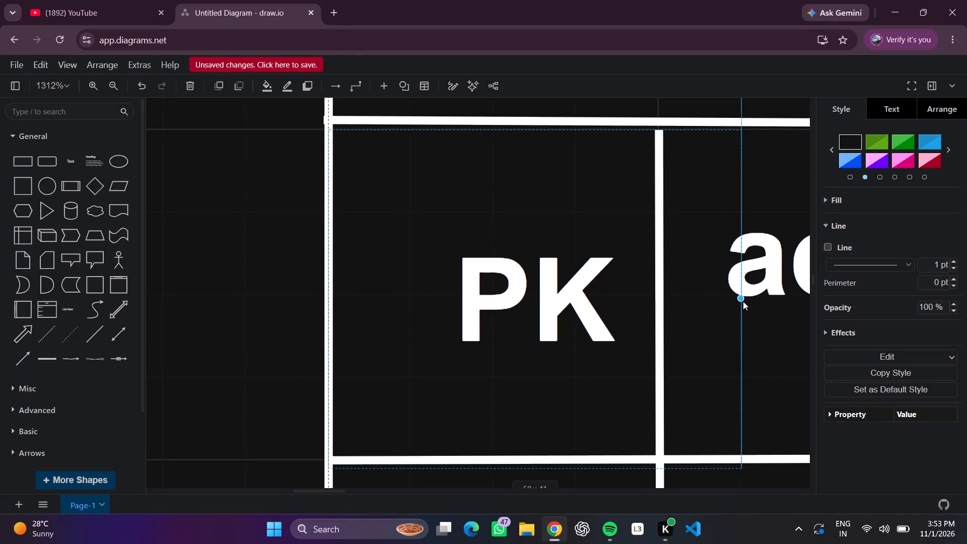
pyautogui.moveTo(743, 301); pyautogui.dragTo(674, 299)
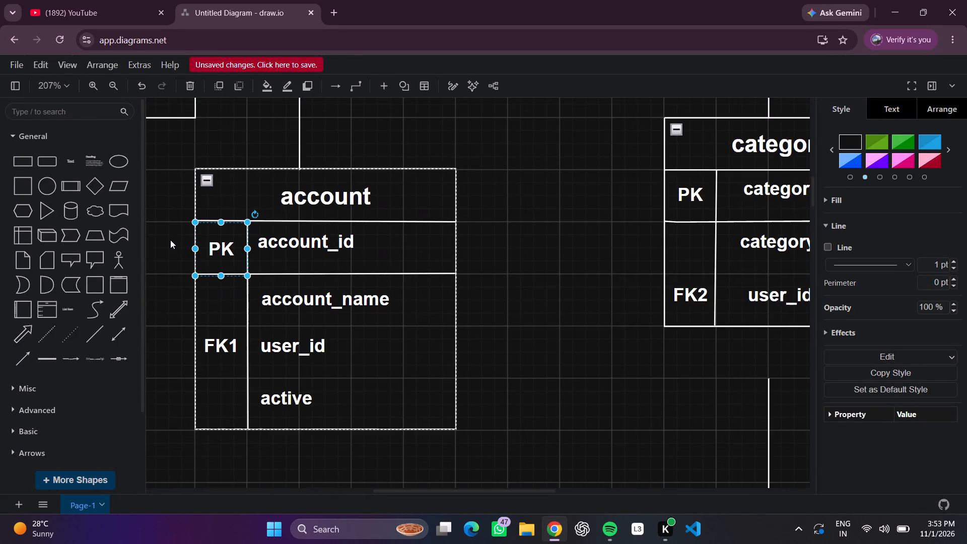
# Add a user_id text label beside the user table's PK cell and format it as Heading 3.
pyautogui.hscroll(4, 170, 240)
pyautogui.scroll(2, 170, 240)
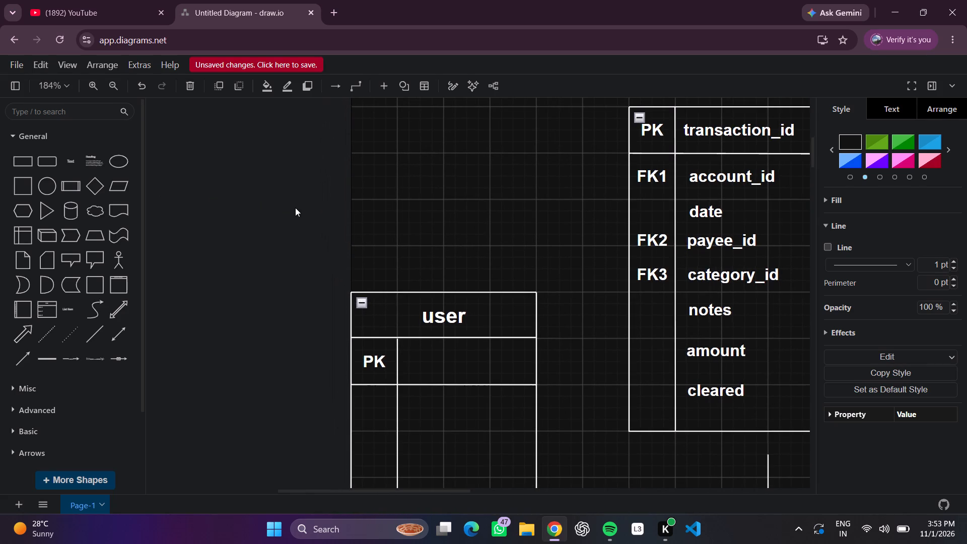
pyautogui.hscroll(1, 295, 208)
pyautogui.scroll(-1, 295, 208)
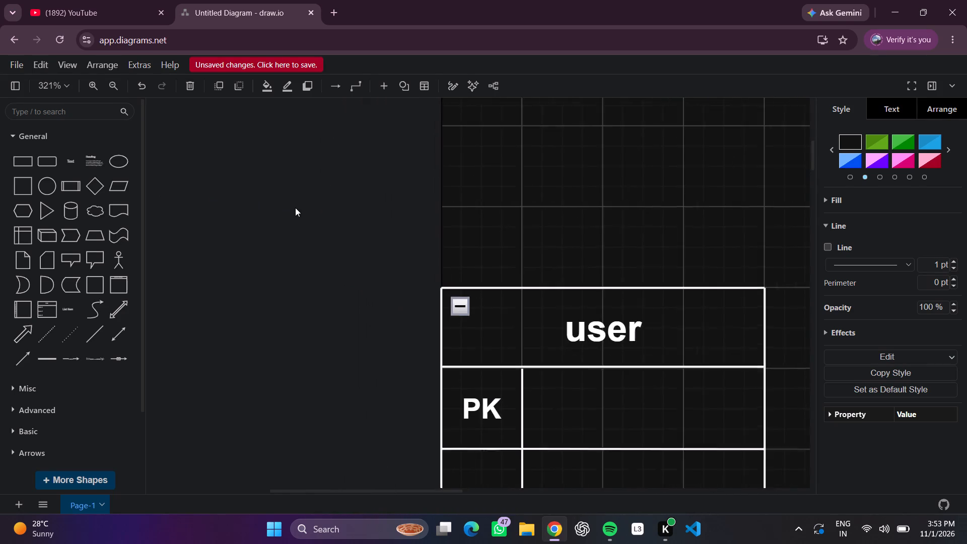
pyautogui.scroll(-1, 295, 208)
pyautogui.hscroll(-2, 295, 208)
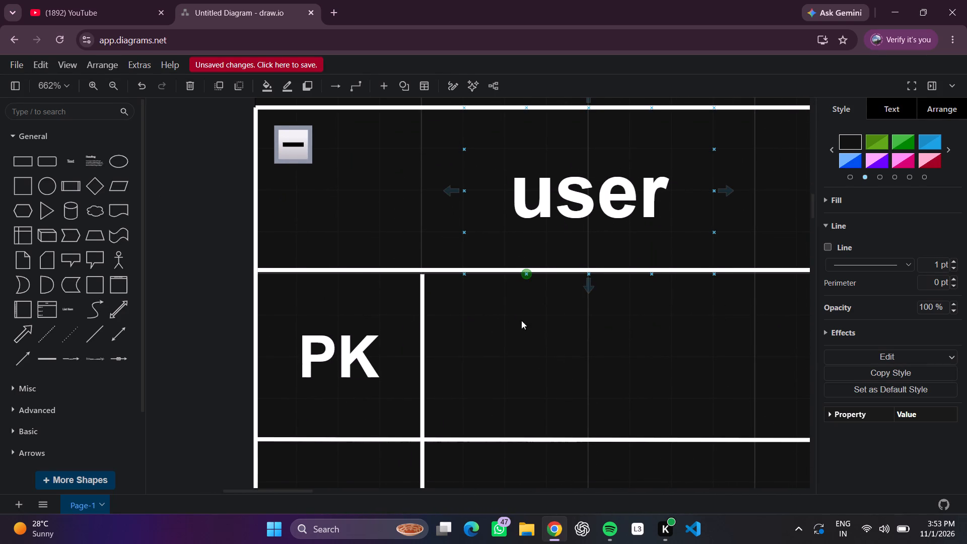
pyautogui.doubleClick(504, 366)
pyautogui.click(504, 366)
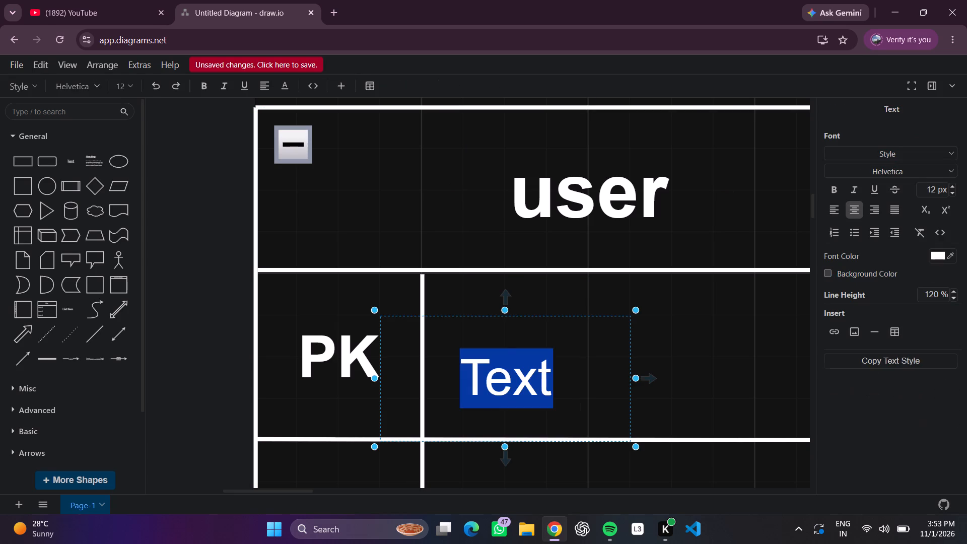
pyautogui.press('BackSpace')
pyautogui.write('user')
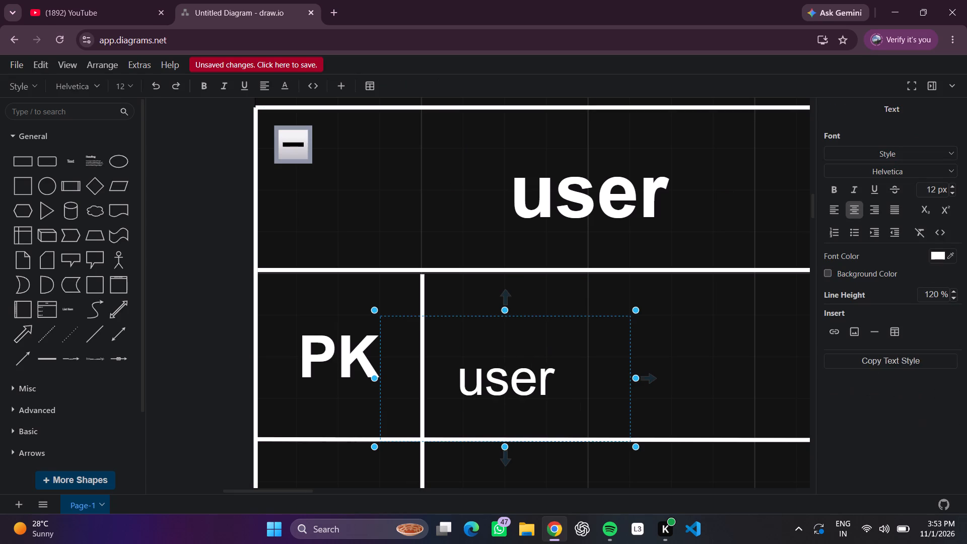
pyautogui.write('_id')
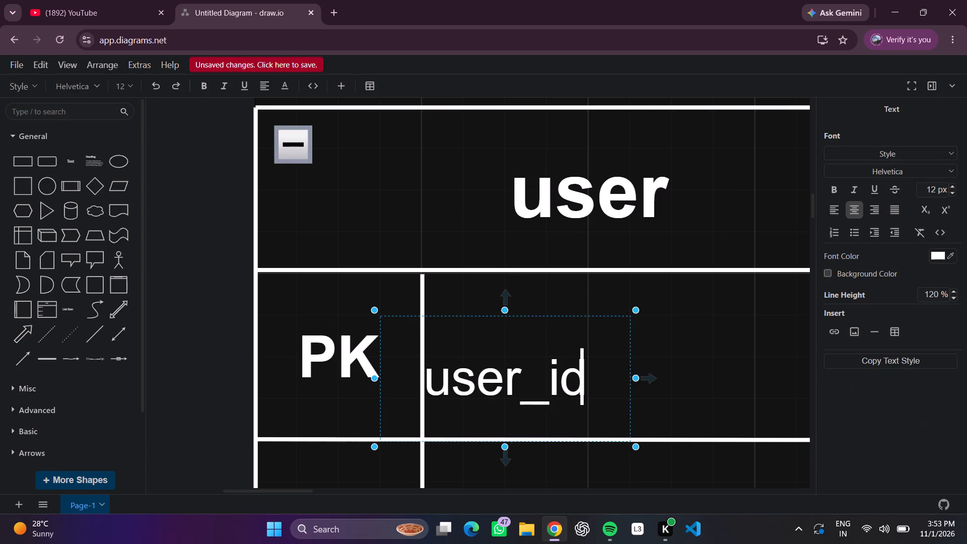
pyautogui.click(220, 359)
pyautogui.doubleClick(445, 391)
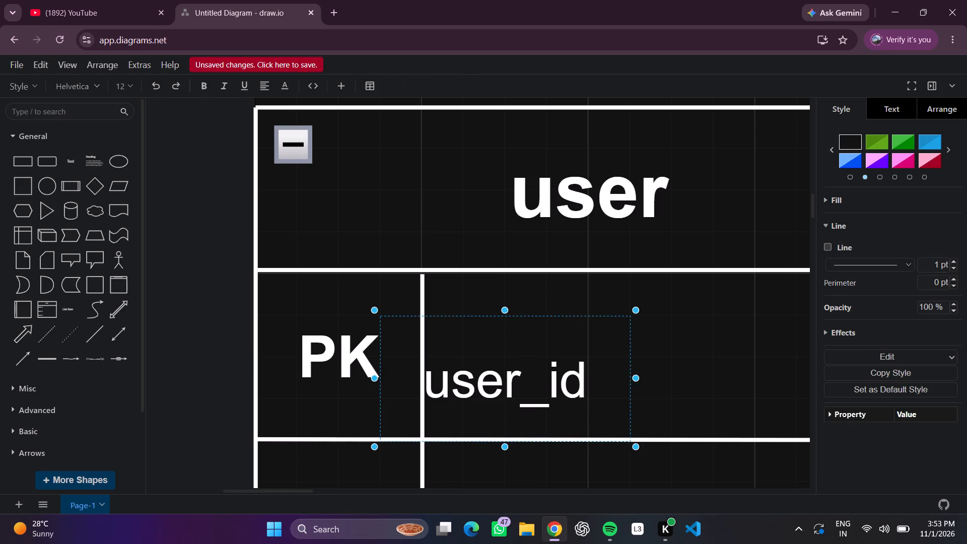
pyautogui.click(872, 148)
pyautogui.click(882, 229)
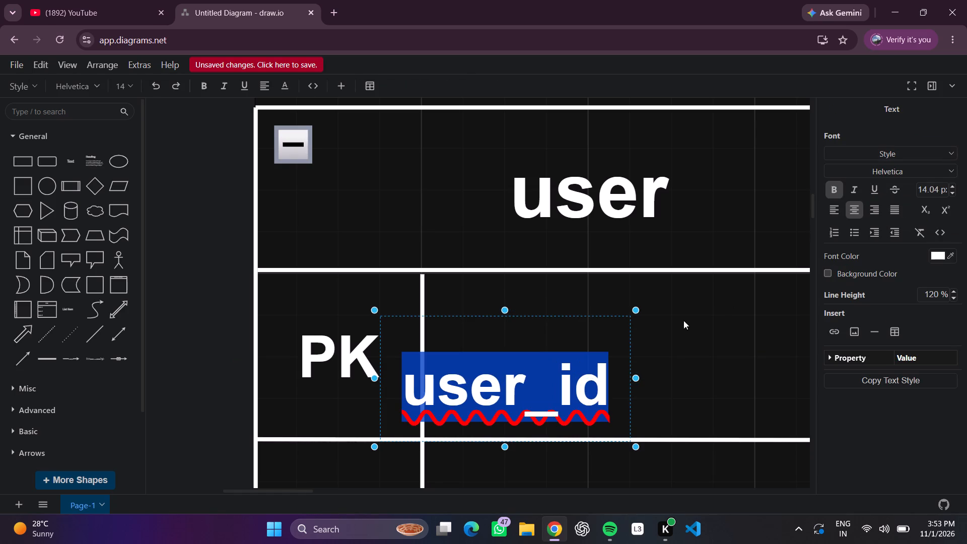
# Resize the user_id label box to 40 by 40, clear of the column line and spanning the PK row, to align it with PK.
pyautogui.moveTo(539, 399); pyautogui.dragTo(586, 376)
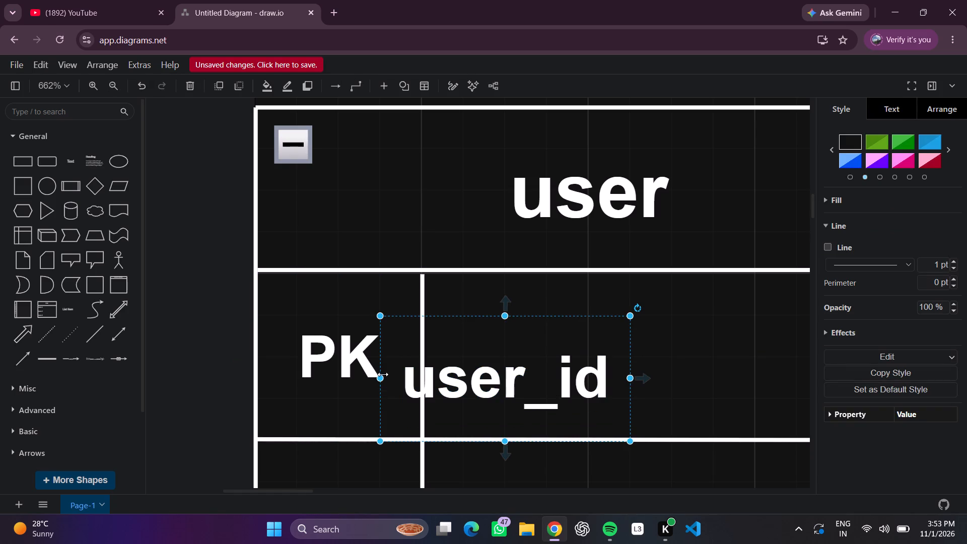
pyautogui.moveTo(380, 376); pyautogui.dragTo(463, 372)
pyautogui.moveTo(538, 377); pyautogui.dragTo(548, 364)
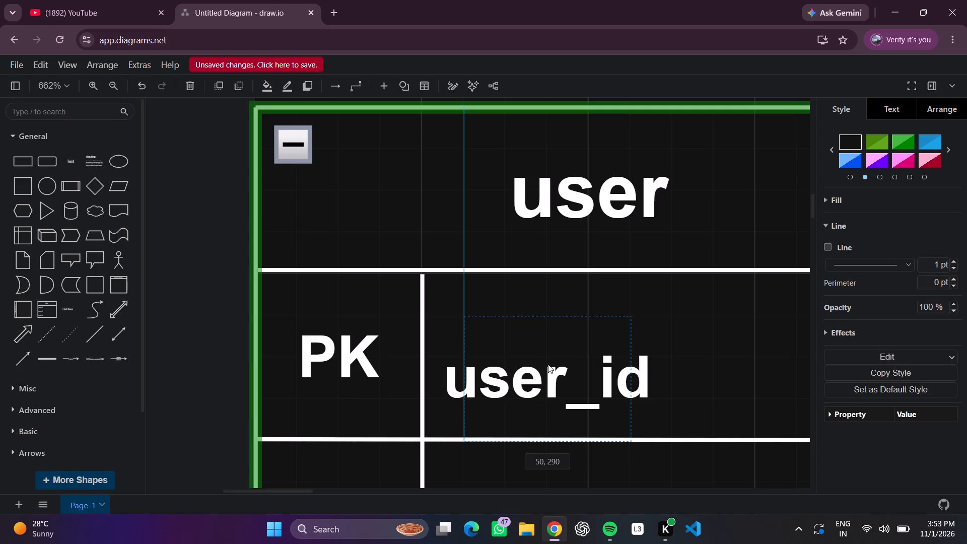
pyautogui.moveTo(548, 364); pyautogui.dragTo(548, 362)
pyautogui.click(548, 373)
pyautogui.moveTo(550, 325); pyautogui.dragTo(548, 336)
pyautogui.click(547, 347)
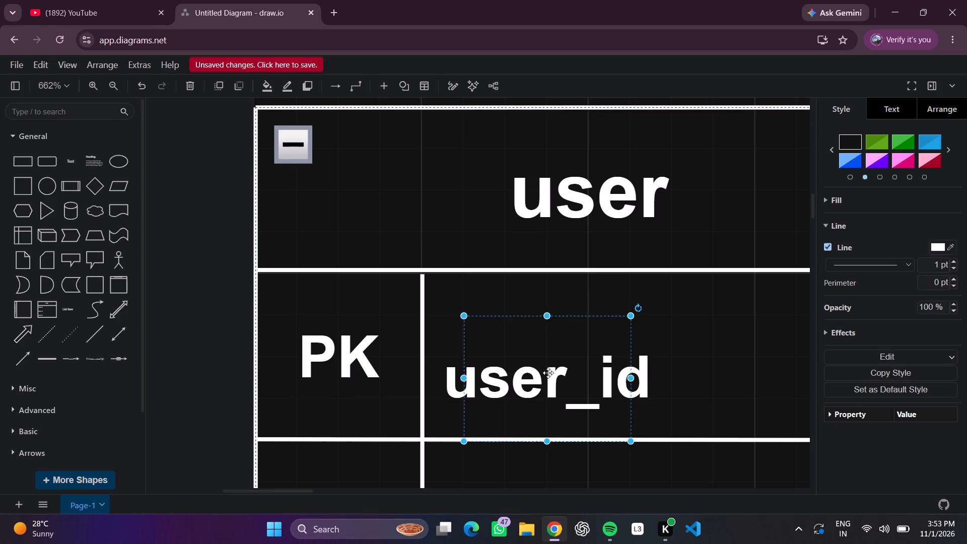
pyautogui.click(548, 373)
pyautogui.doubleClick(548, 374)
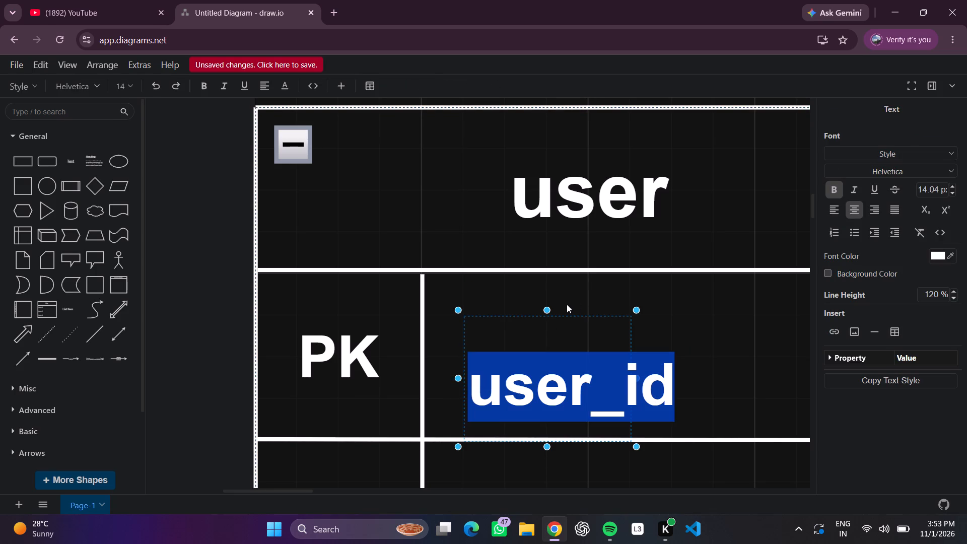
pyautogui.click(711, 349)
pyautogui.doubleClick(556, 376)
pyautogui.click(617, 385)
pyautogui.moveTo(549, 310); pyautogui.dragTo(546, 288)
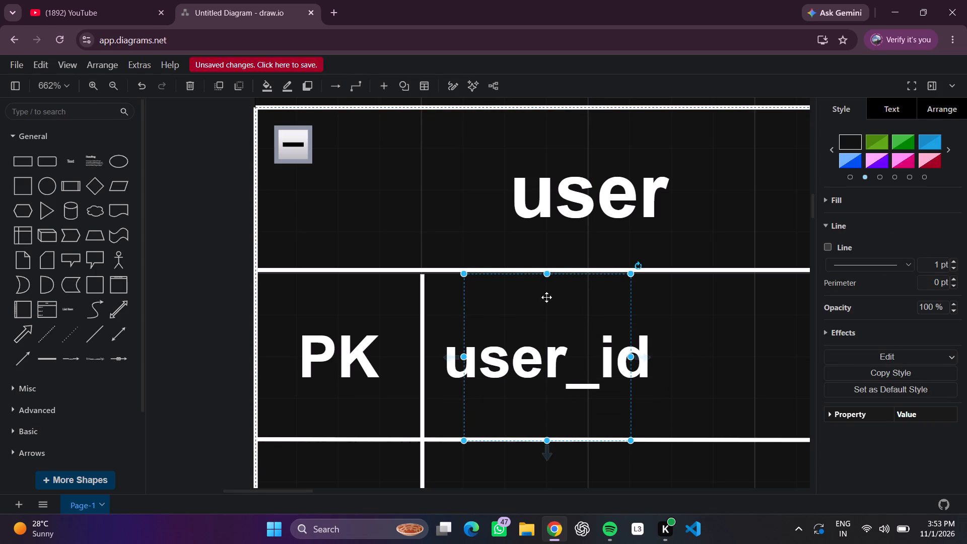
pyautogui.moveTo(463, 357); pyautogui.dragTo(440, 356)
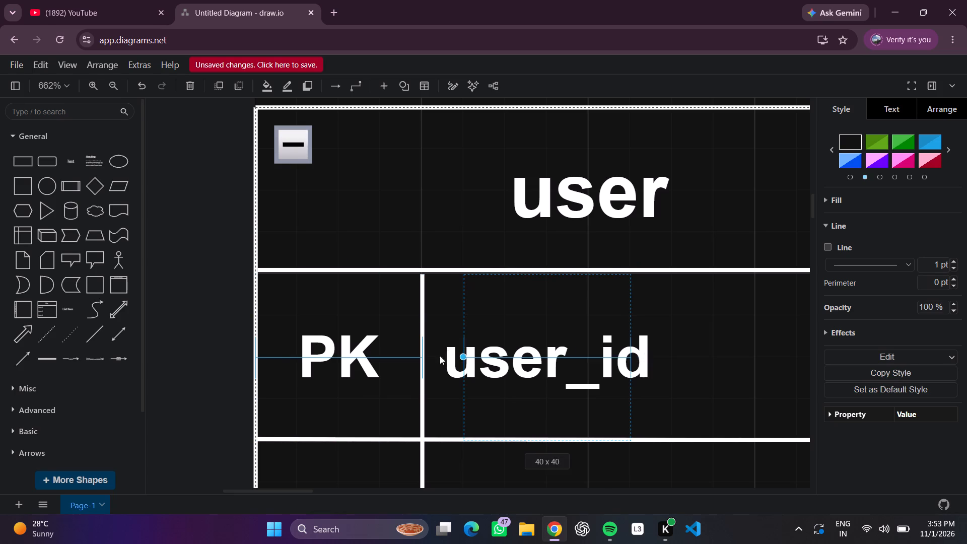
pyautogui.moveTo(440, 356); pyautogui.dragTo(456, 357)
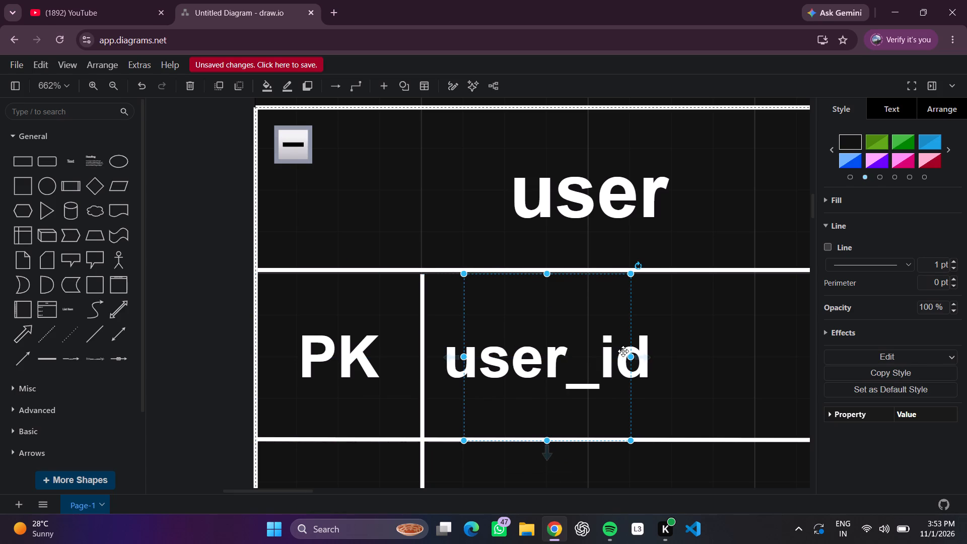
pyautogui.click(746, 371)
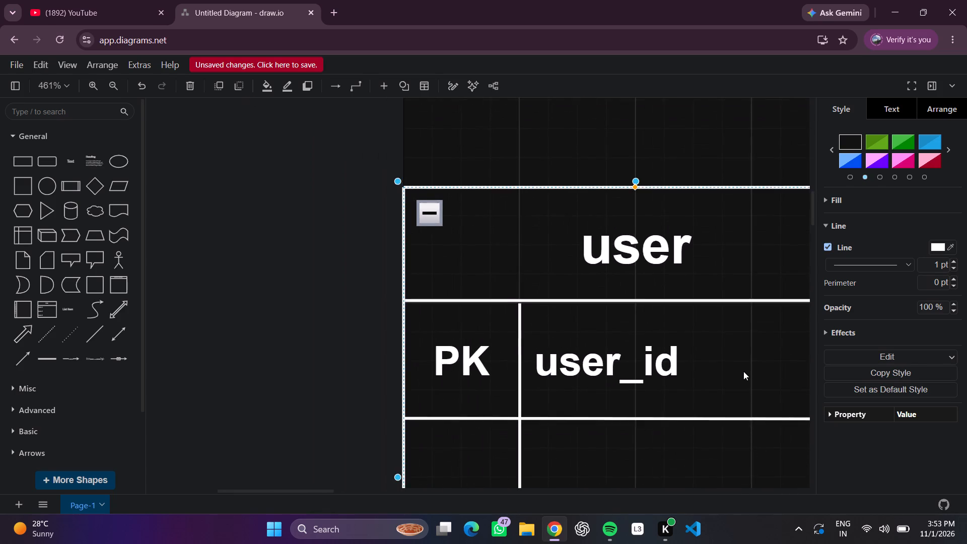
# Add a username text label below user_id in the user table and format it as Heading 3.
pyautogui.scroll(-3, 743, 371)
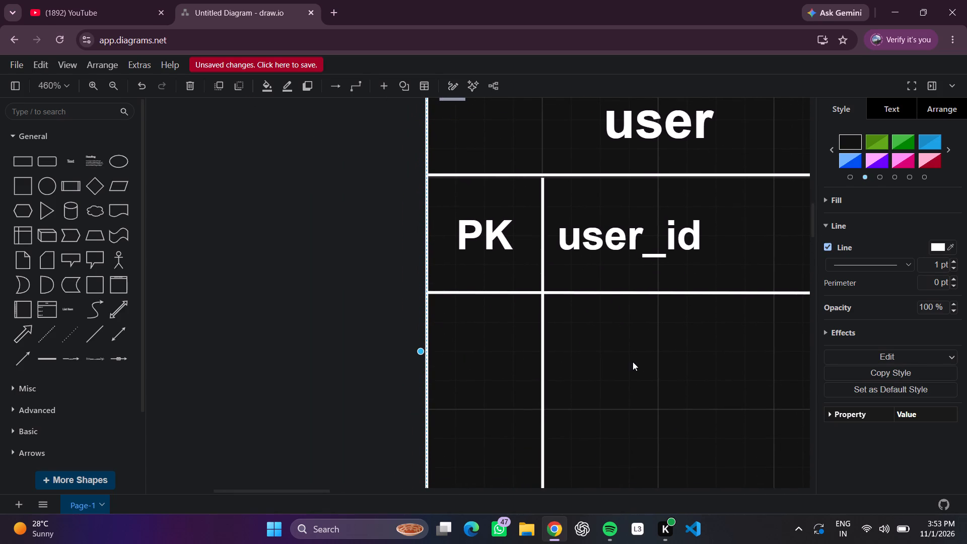
pyautogui.doubleClick(629, 356)
pyautogui.click(631, 358)
pyautogui.press('BackSpace')
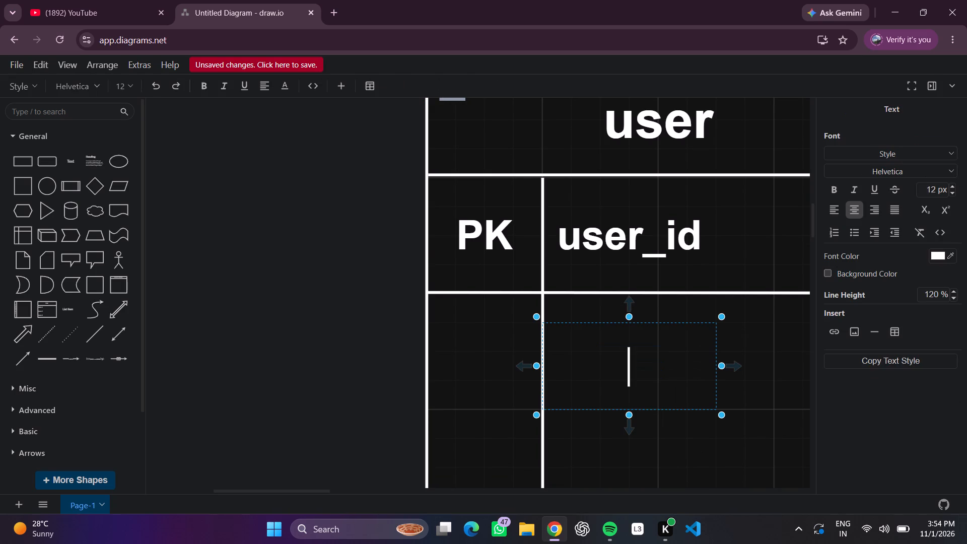
pyautogui.write('username')
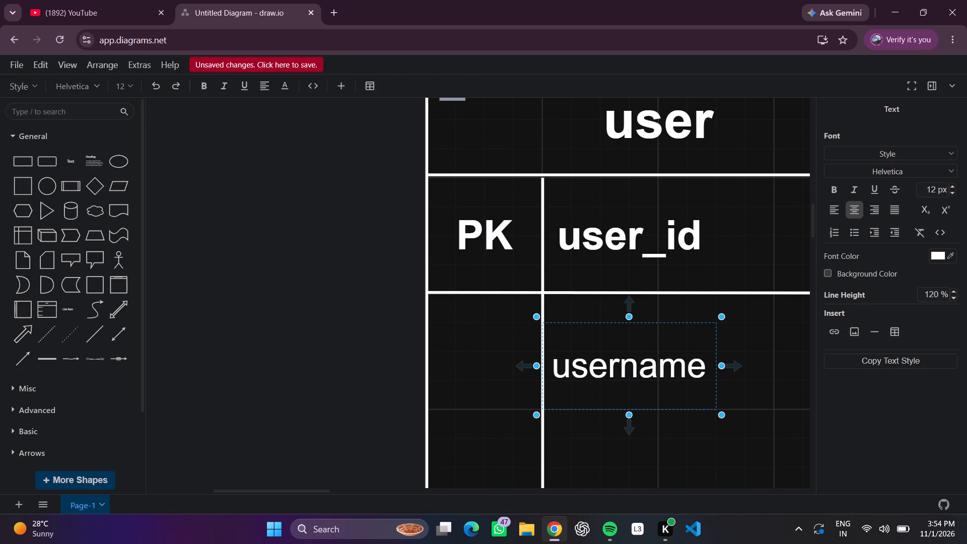
pyautogui.doubleClick(637, 366)
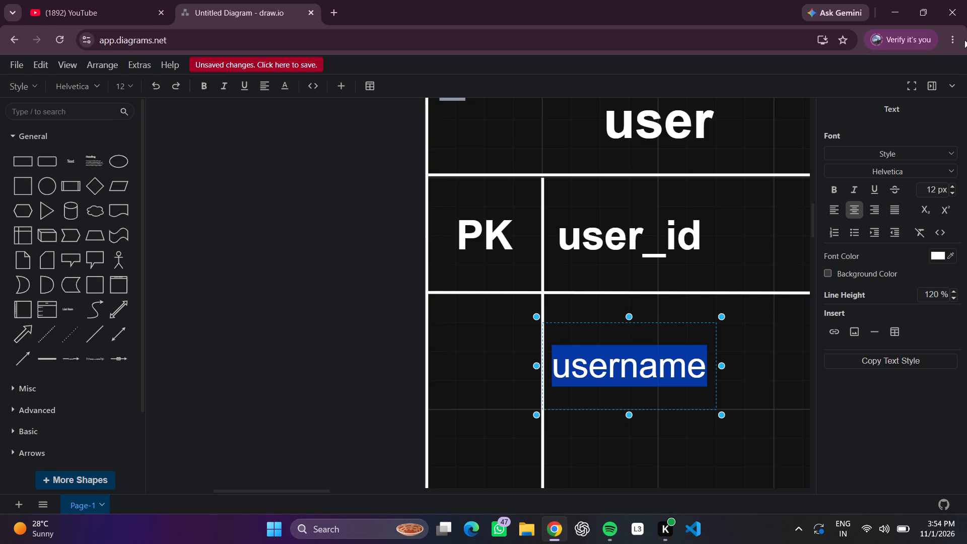
pyautogui.click(902, 148)
pyautogui.click(899, 234)
pyautogui.click(184, 360)
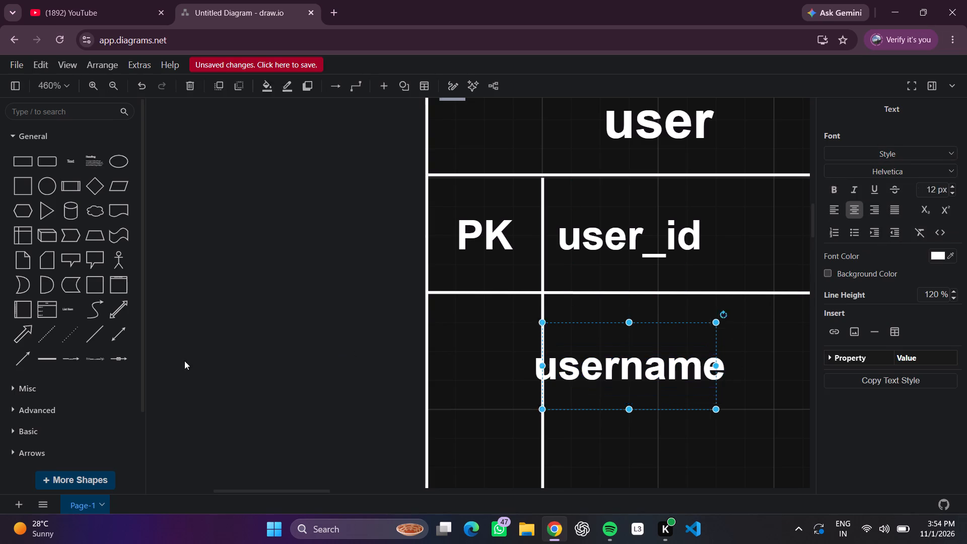
pyautogui.doubleClick(646, 372)
pyautogui.click(639, 358)
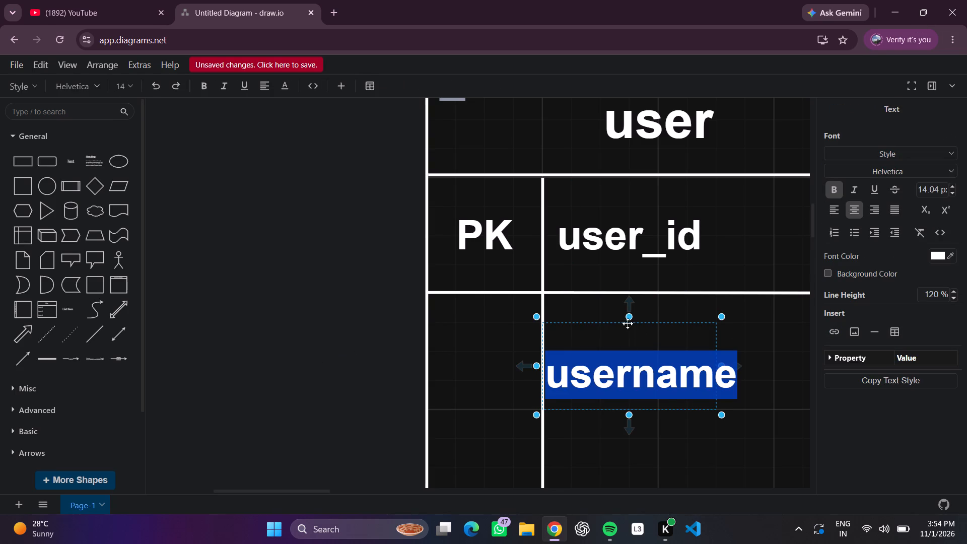
pyautogui.click(745, 372)
pyautogui.click(652, 360)
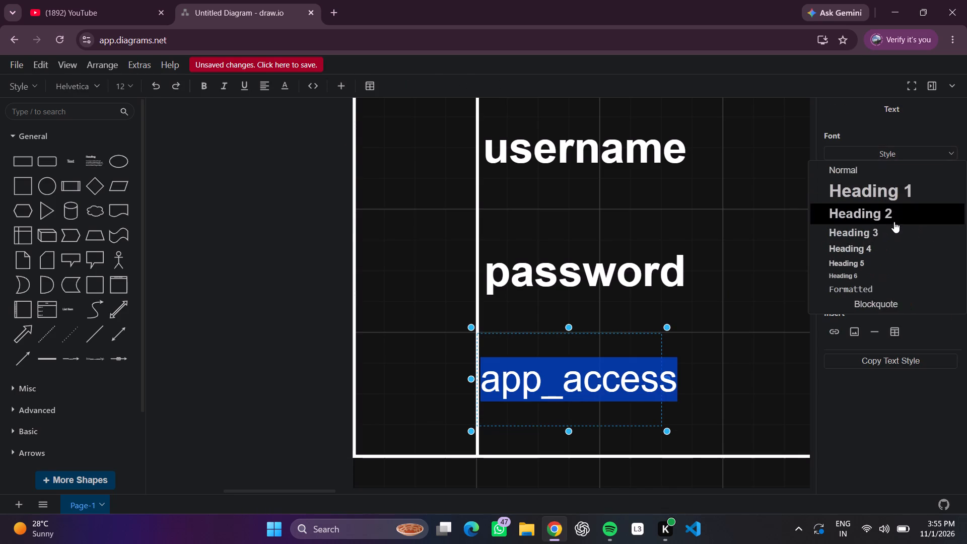
# Format the app_access label in the user table as Heading 3.
pyautogui.click(893, 236)
pyautogui.click(775, 406)
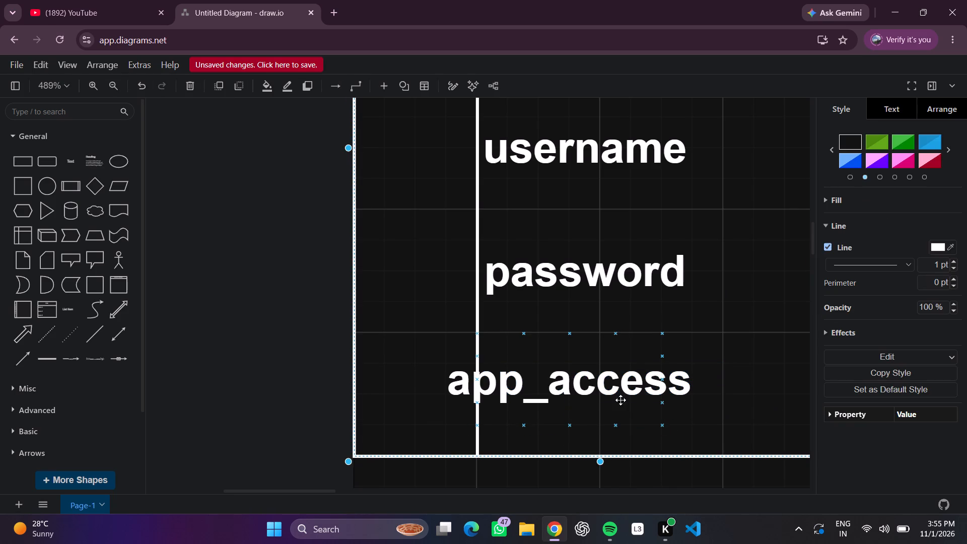
# Narrow the app_access label box to about 40 wide so its text clears the column line, and extend it down to the table's bottom border.
pyautogui.click(601, 396)
pyautogui.doubleClick(602, 395)
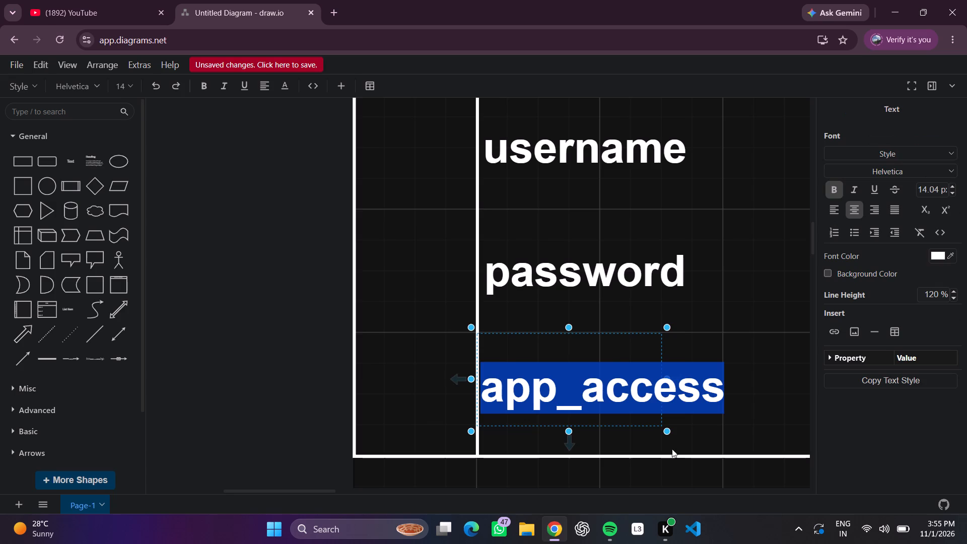
pyautogui.click(772, 442)
pyautogui.click(593, 402)
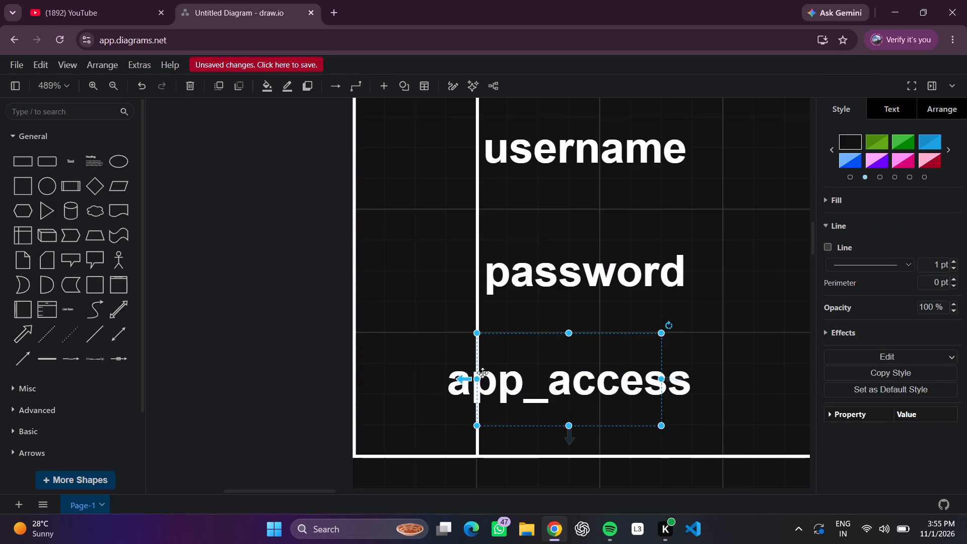
pyautogui.moveTo(474, 378); pyautogui.dragTo(516, 378)
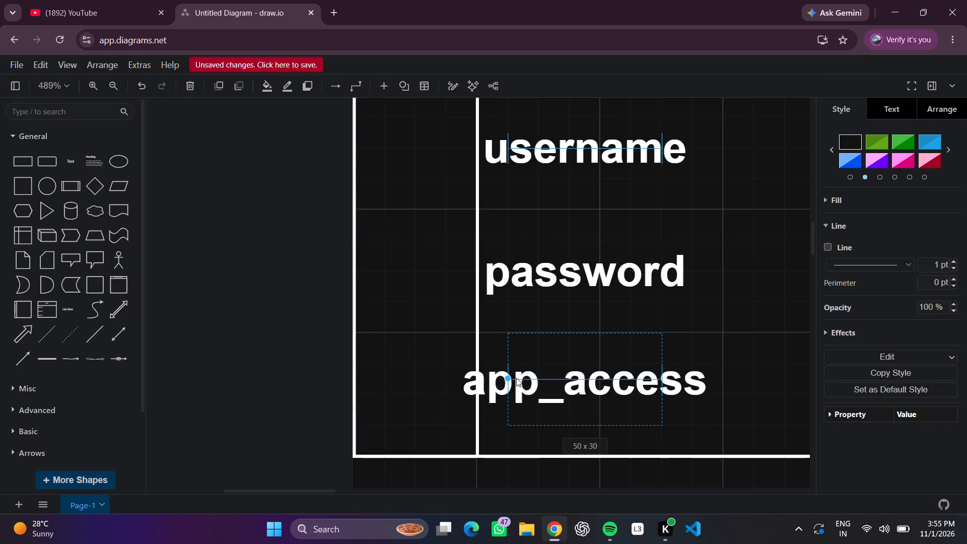
pyautogui.moveTo(516, 378); pyautogui.dragTo(523, 379)
pyautogui.click(602, 425)
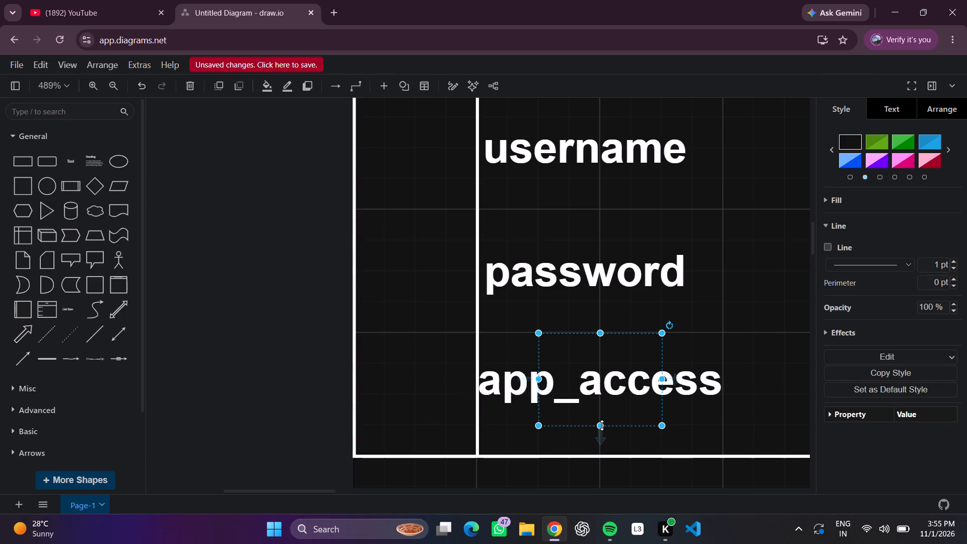
pyautogui.moveTo(603, 425); pyautogui.dragTo(603, 442)
pyautogui.click(759, 433)
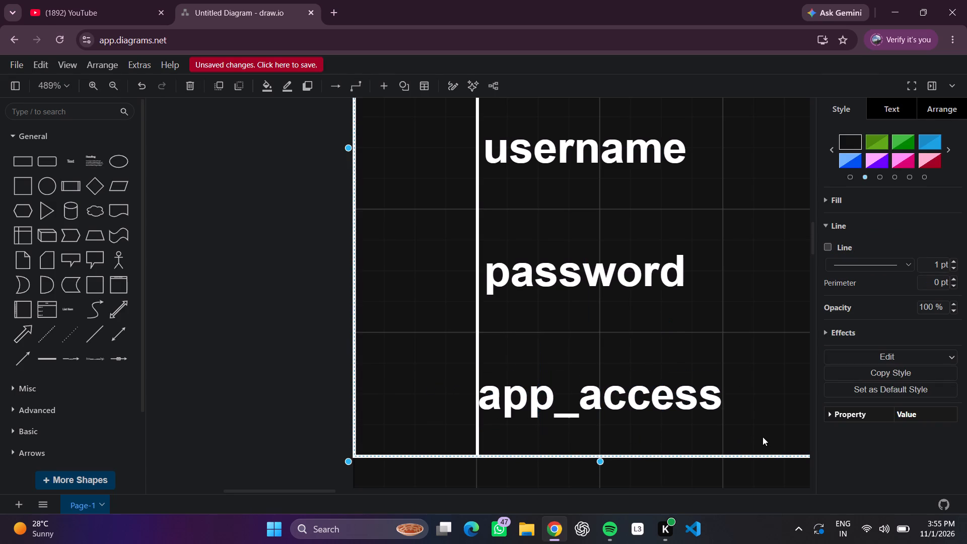
# Look over the transaction table's fields, the completed user table and the nearby account table.
pyautogui.hscroll(-6, 761, 437)
pyautogui.scroll(-1, 761, 437)
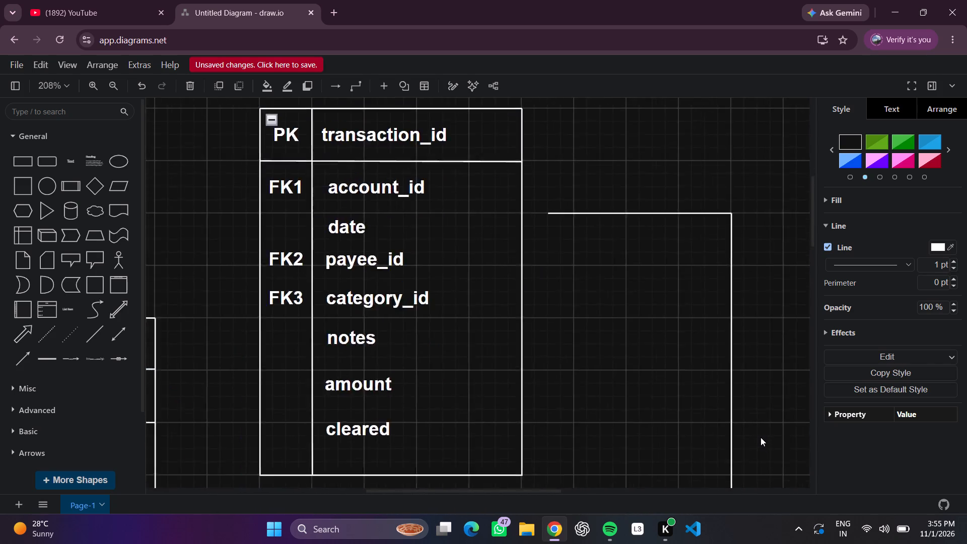
pyautogui.hscroll(3, 761, 437)
pyautogui.scroll(2, 761, 437)
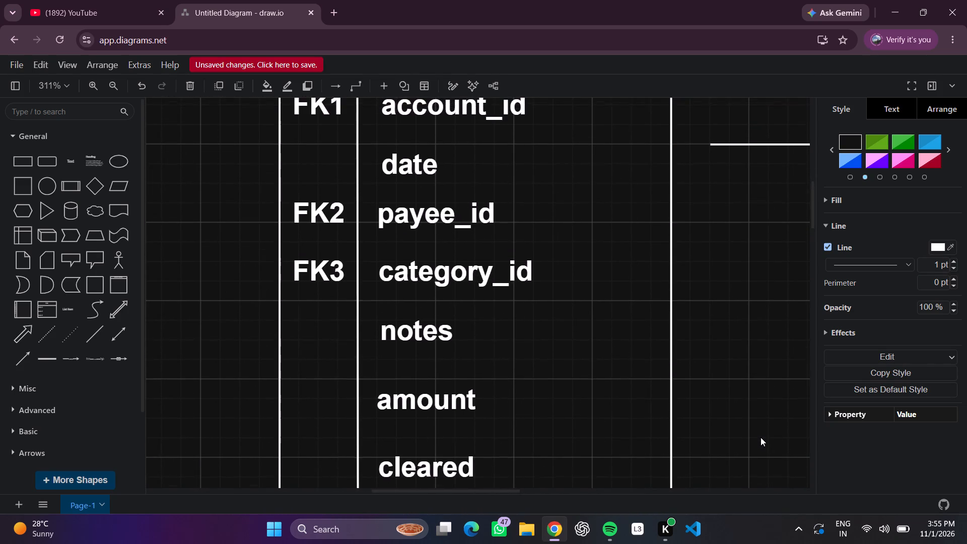
pyautogui.scroll(2, 761, 437)
pyautogui.scroll(-2, 761, 437)
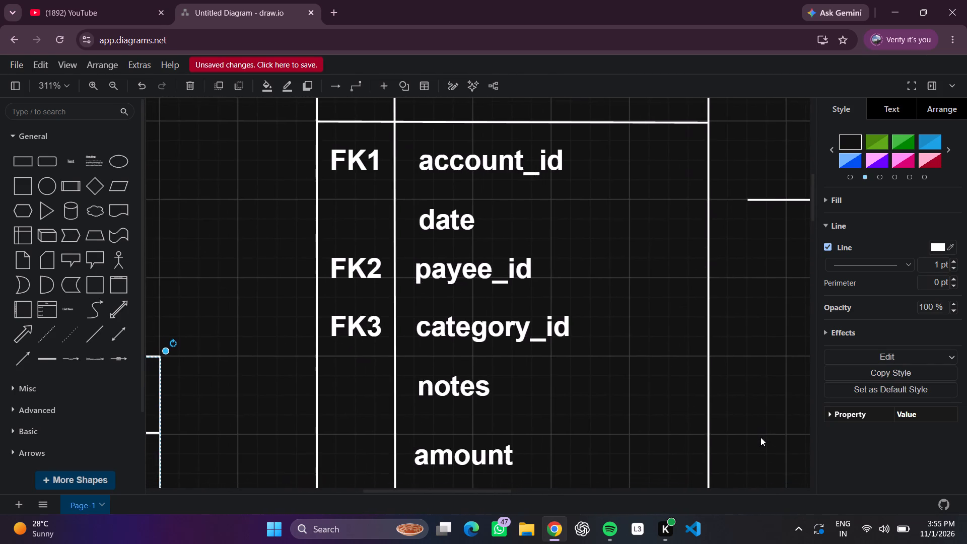
pyautogui.scroll(-2, 761, 437)
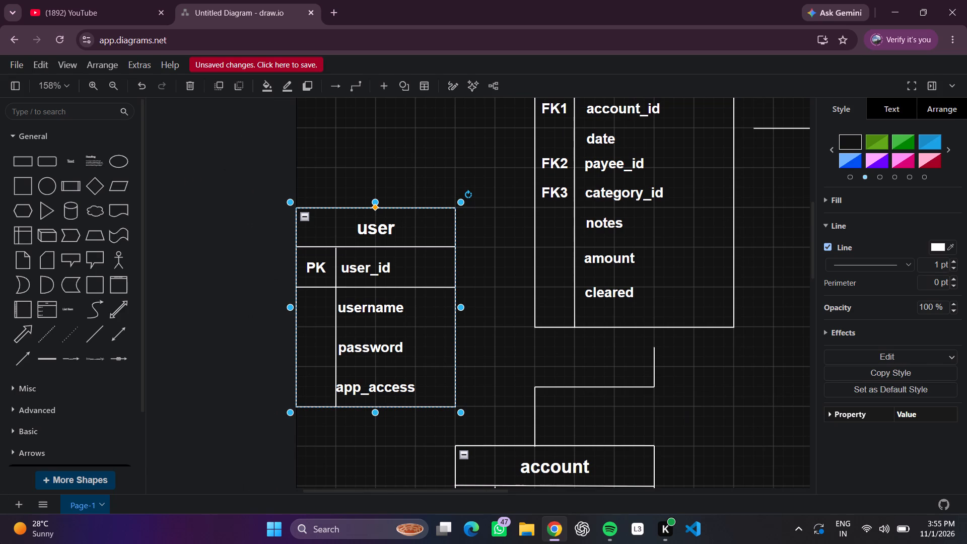
pyautogui.press('Return')
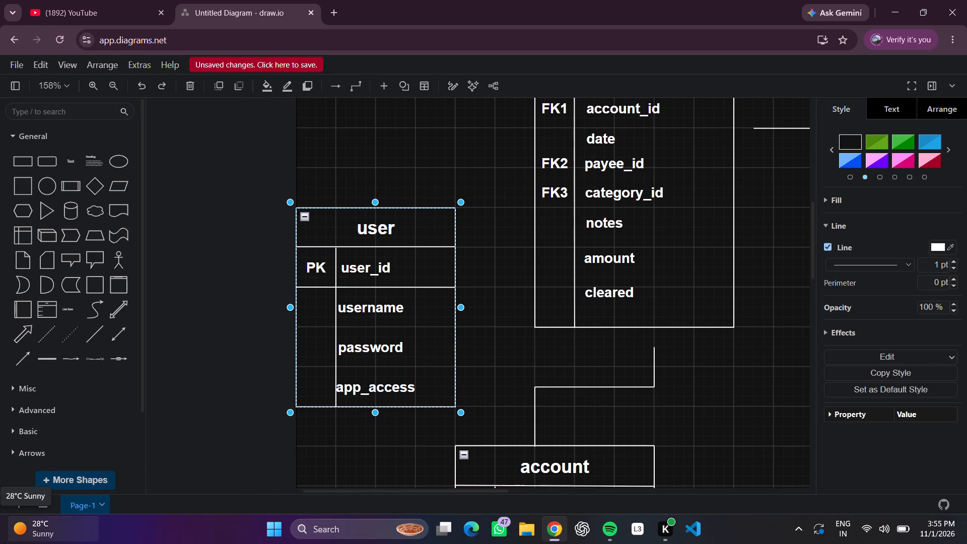
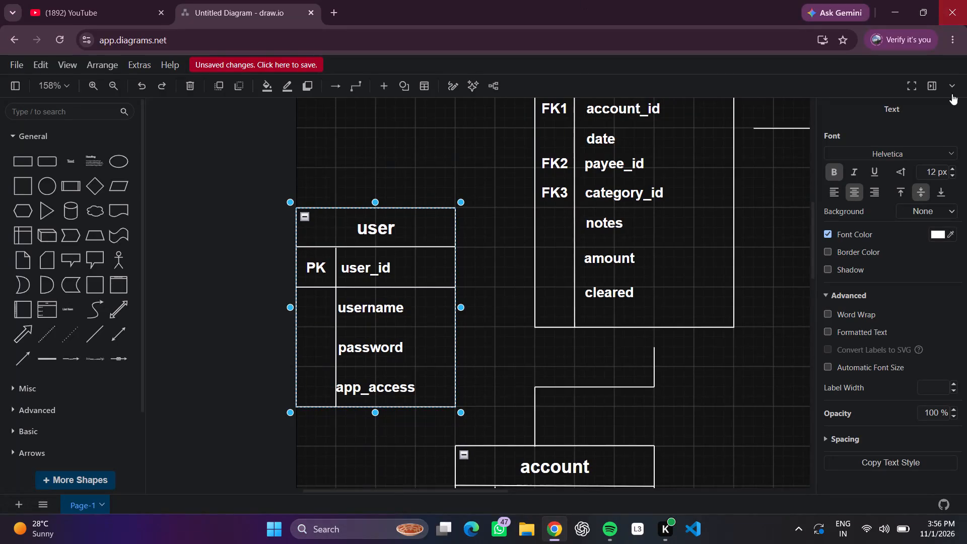
# Delete the stray horizontal line above the transaction table.
pyautogui.hscroll(-4, 569, 278)
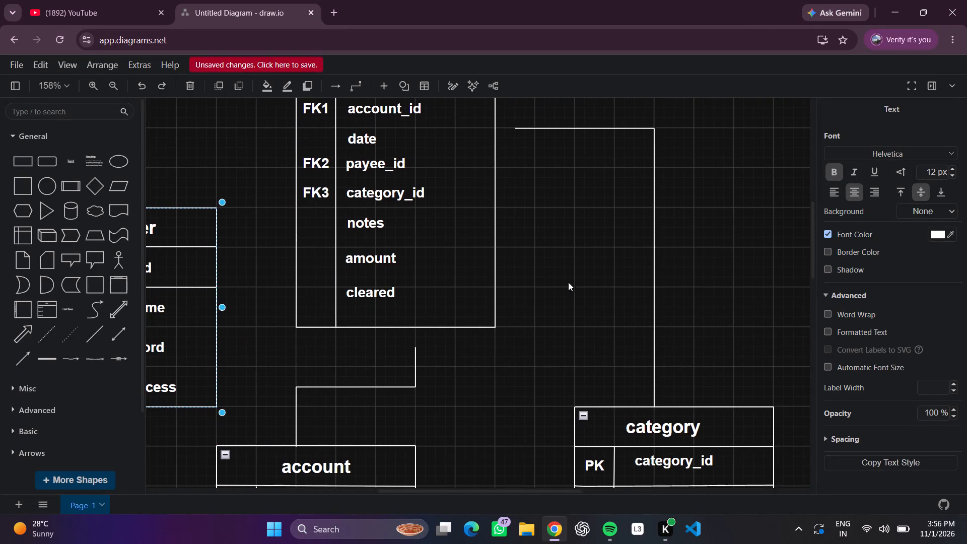
pyautogui.hscroll(-2, 751, 269)
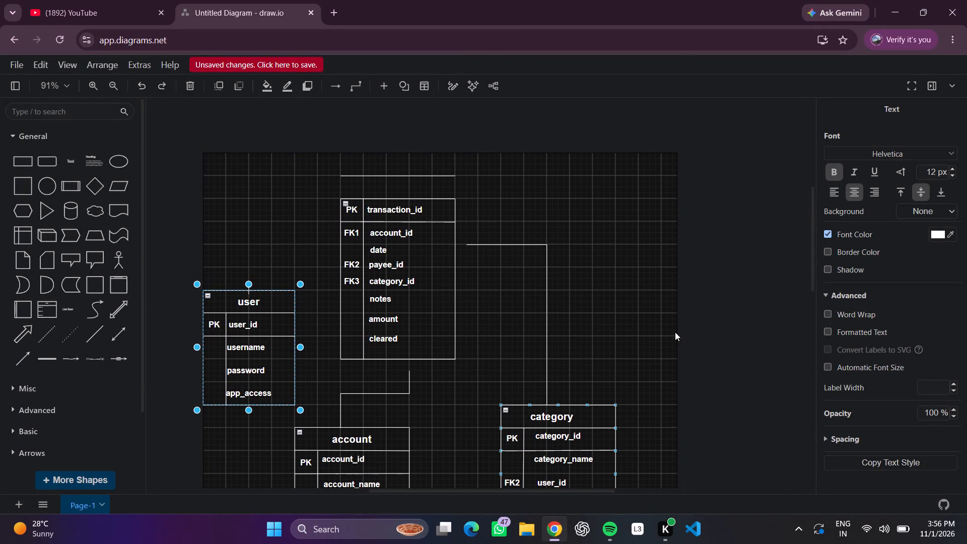
pyautogui.hscroll(2, 674, 332)
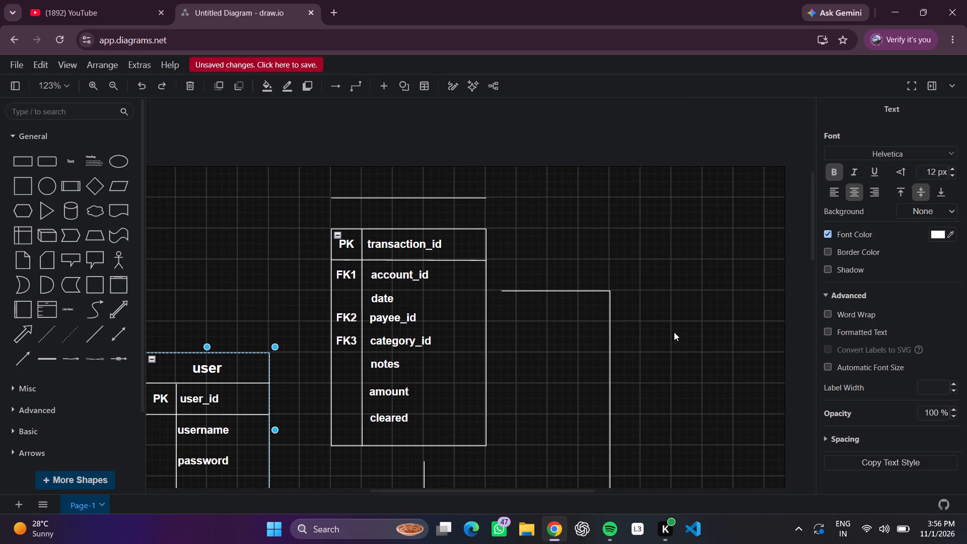
pyautogui.click(408, 196)
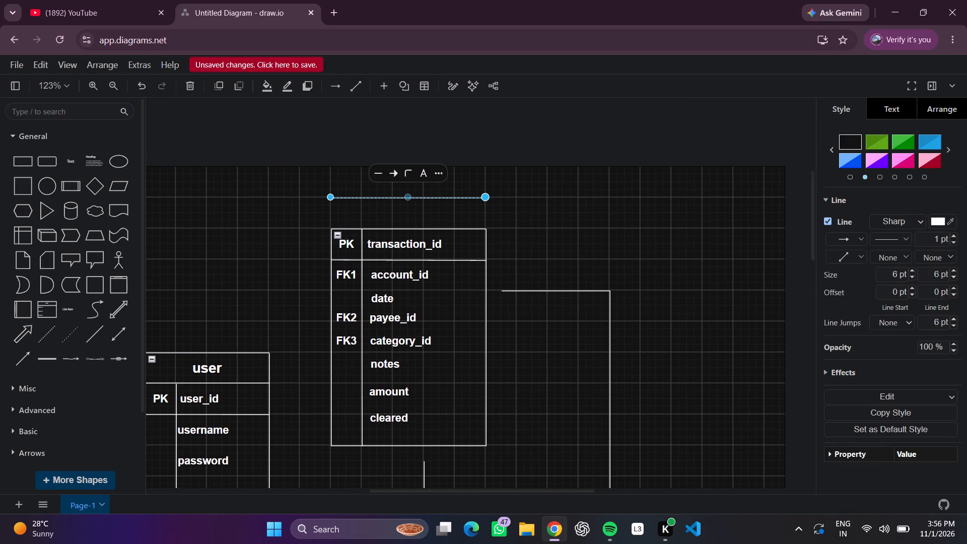
pyautogui.click(198, 85)
# Stretch the category_id label box in the budget table up to the row line and slightly down, to about 40 high.
pyautogui.scroll(-2, 917, 352)
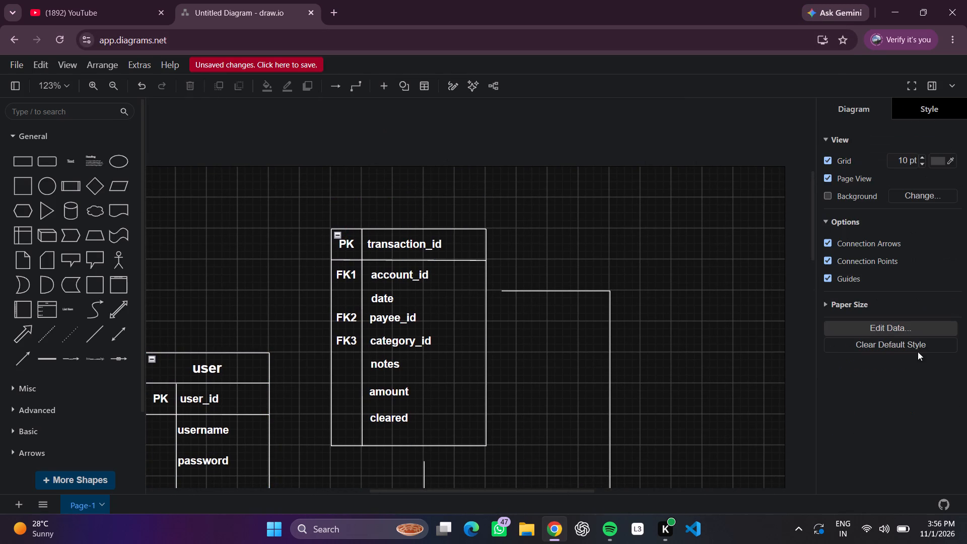
pyautogui.scroll(-3, 918, 352)
pyautogui.scroll(-5, 660, 387)
pyautogui.scroll(2, 677, 381)
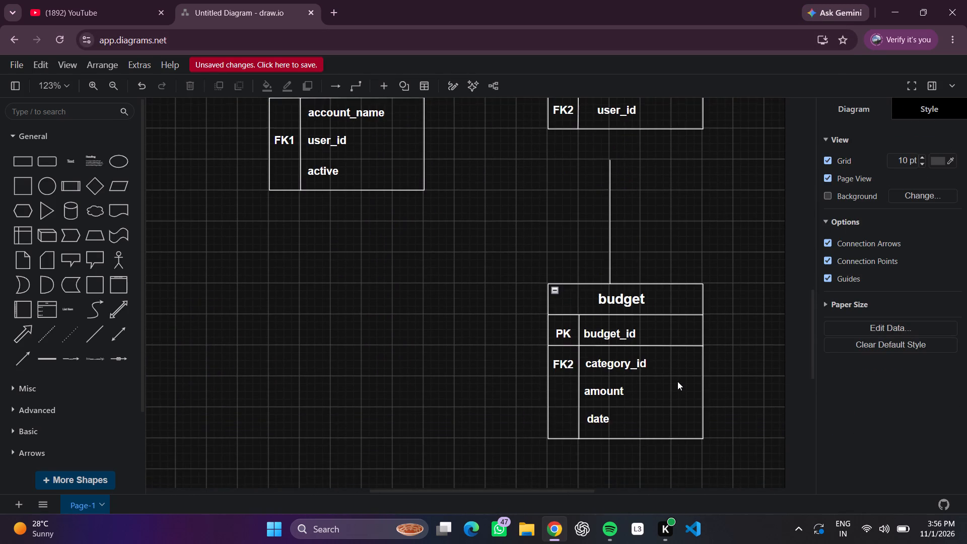
pyautogui.doubleClick(506, 336)
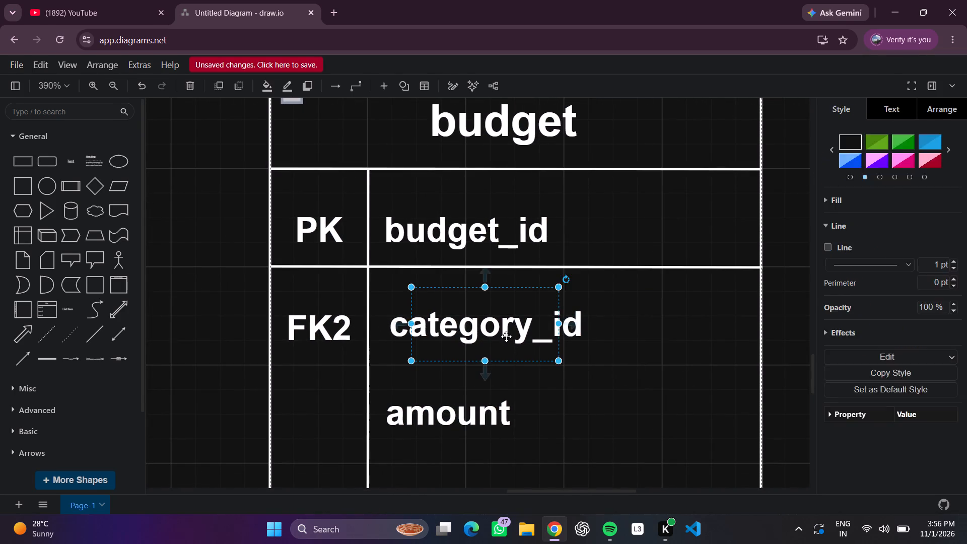
pyautogui.click(748, 414)
pyautogui.click(467, 330)
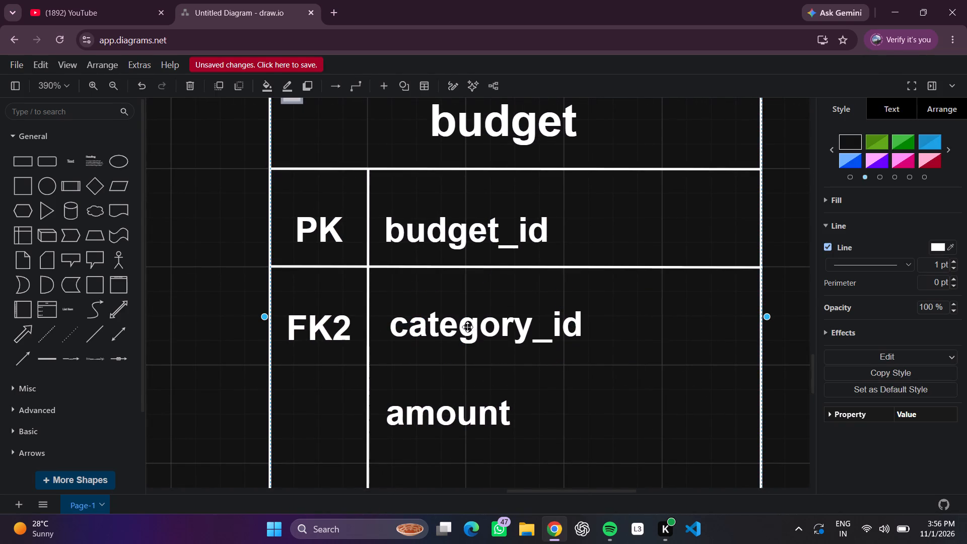
pyautogui.moveTo(486, 287); pyautogui.dragTo(482, 276)
pyautogui.click(488, 359)
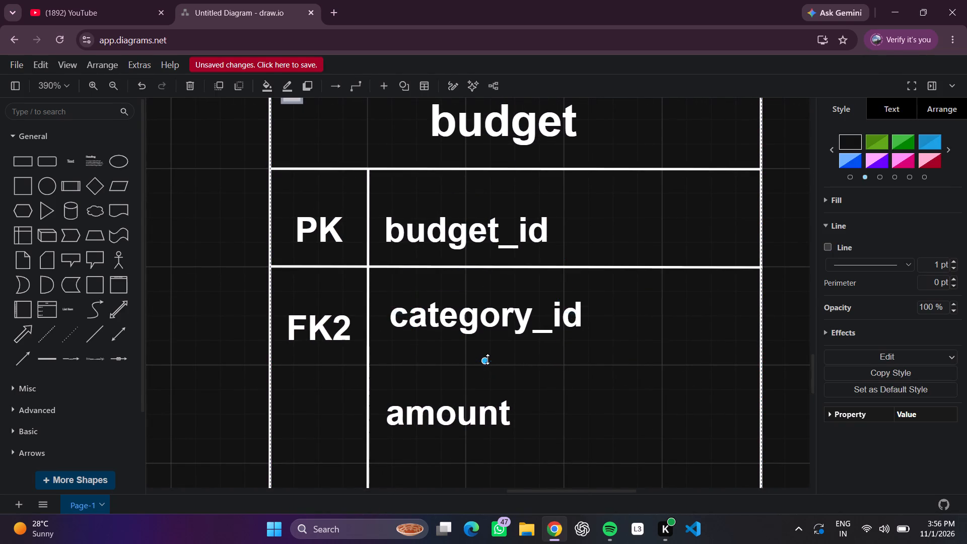
pyautogui.moveTo(486, 360); pyautogui.dragTo(486, 372)
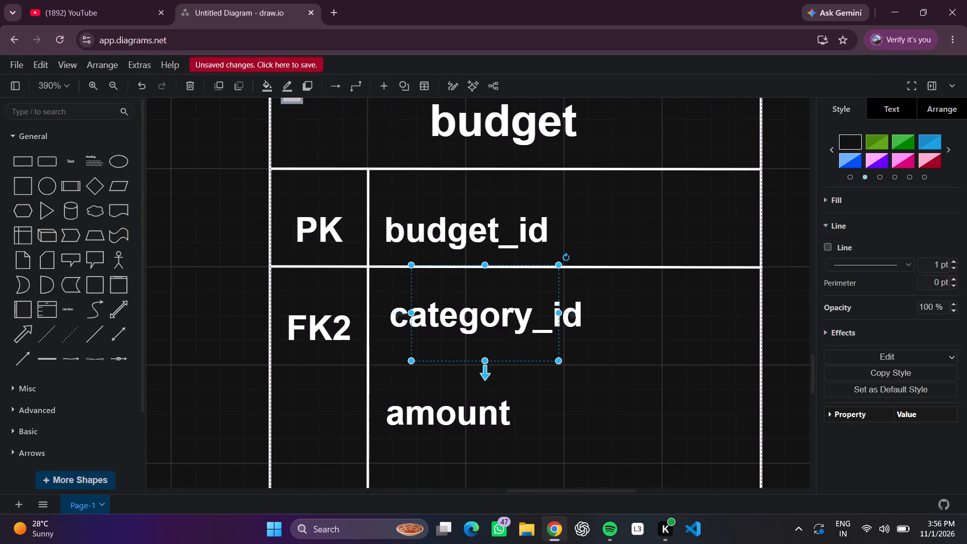
pyautogui.moveTo(484, 360); pyautogui.dragTo(484, 368)
pyautogui.click(554, 383)
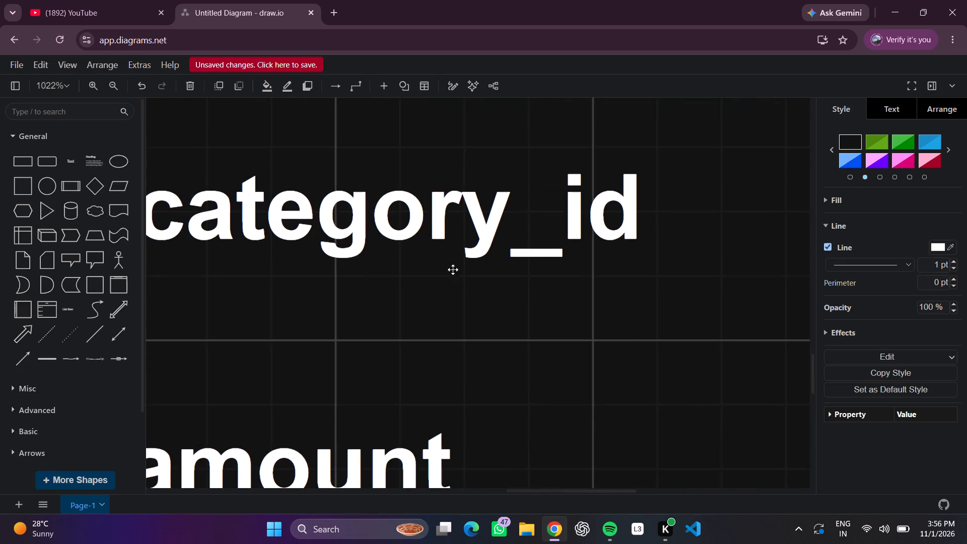
pyautogui.click(419, 225)
pyautogui.moveTo(383, 329); pyautogui.dragTo(383, 336)
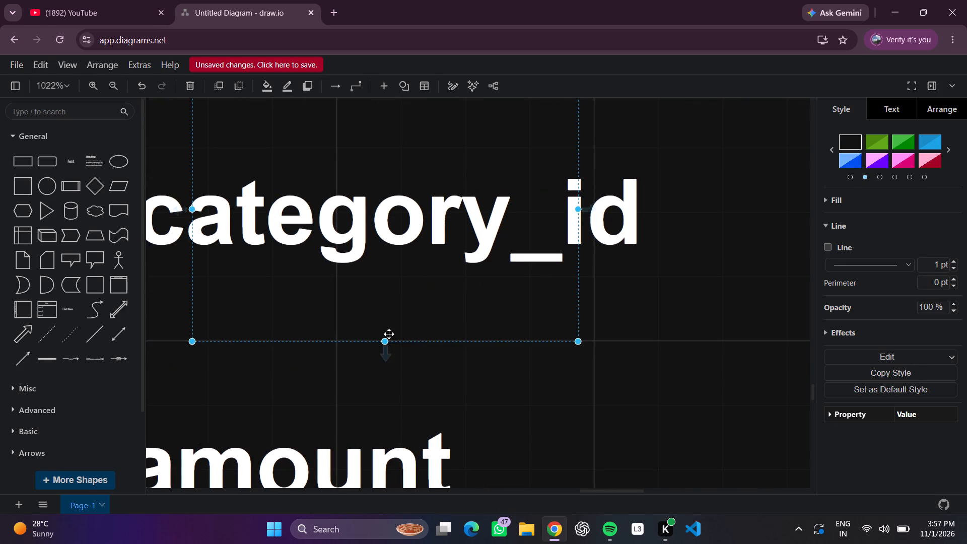
# Extend the budget_id label box in the budget table up to the line under the title, about 41 high.
pyautogui.scroll(4, 622, 353)
pyautogui.click(422, 261)
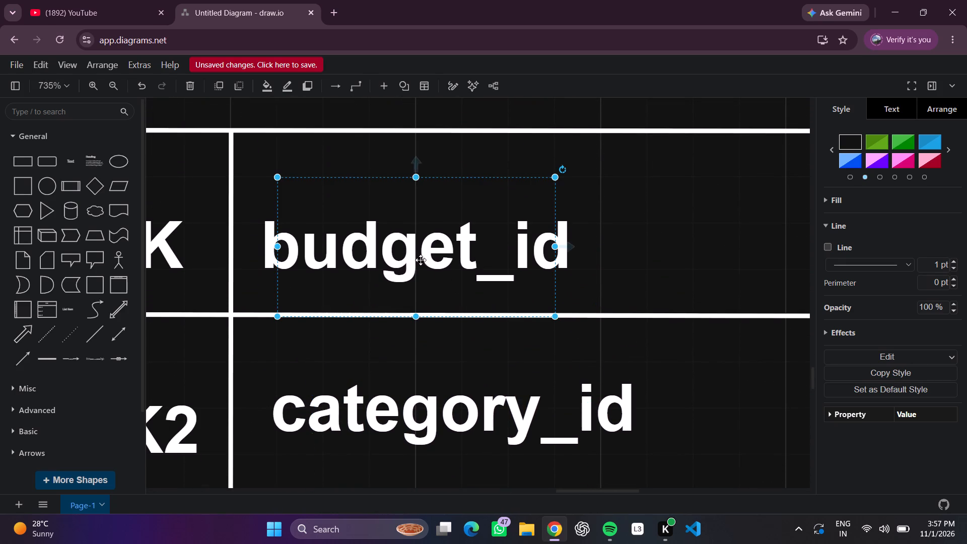
pyautogui.moveTo(413, 177); pyautogui.dragTo(413, 150)
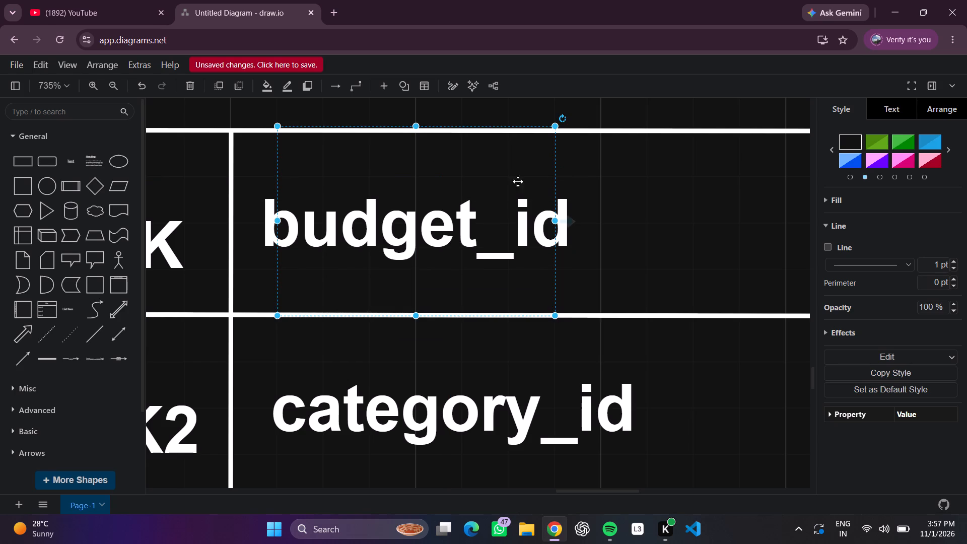
pyautogui.click(673, 213)
# Extend the PK label box in the budget table up to the line under the title, making it 60 x 41.
pyautogui.hscroll(2, 667, 214)
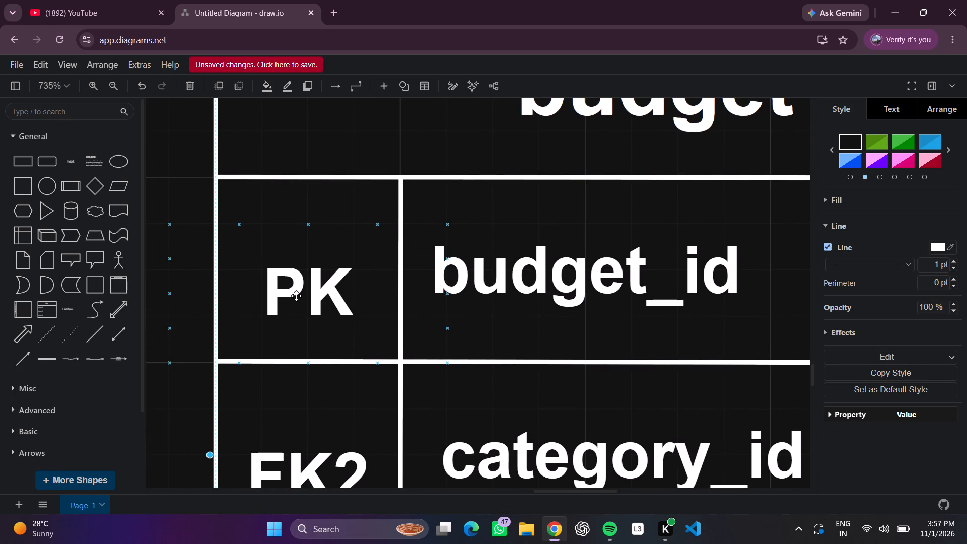
pyautogui.click(295, 296)
pyautogui.moveTo(306, 224); pyautogui.dragTo(304, 199)
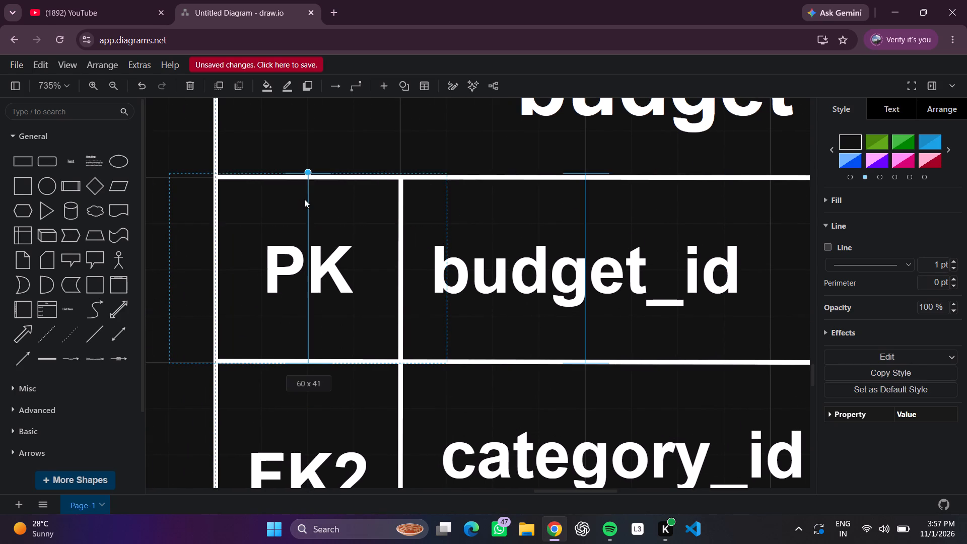
pyautogui.moveTo(304, 199); pyautogui.dragTo(304, 196)
pyautogui.click(358, 126)
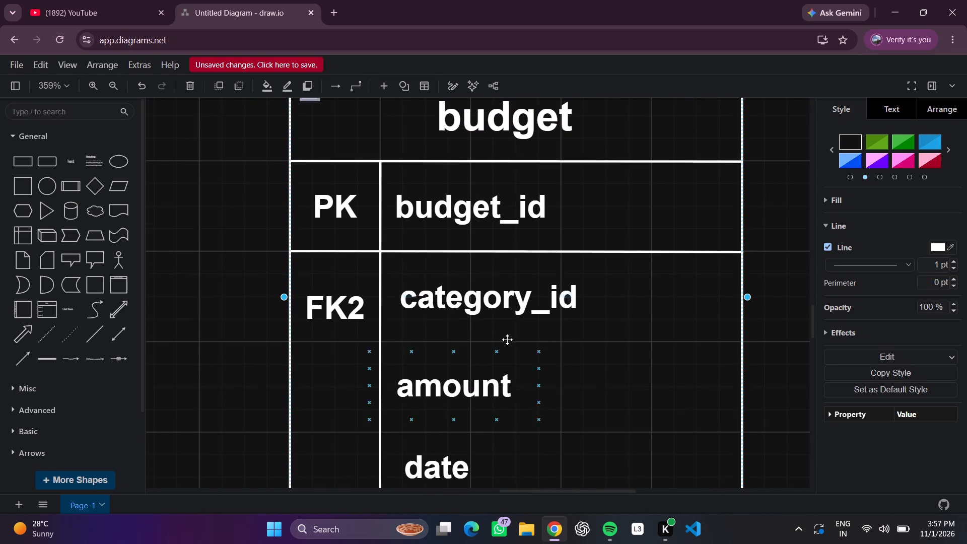
# Extend the FK2 label box in the budget table up to the line under the PK row, about 41 high.
pyautogui.click(329, 293)
pyautogui.moveTo(333, 269); pyautogui.dragTo(330, 251)
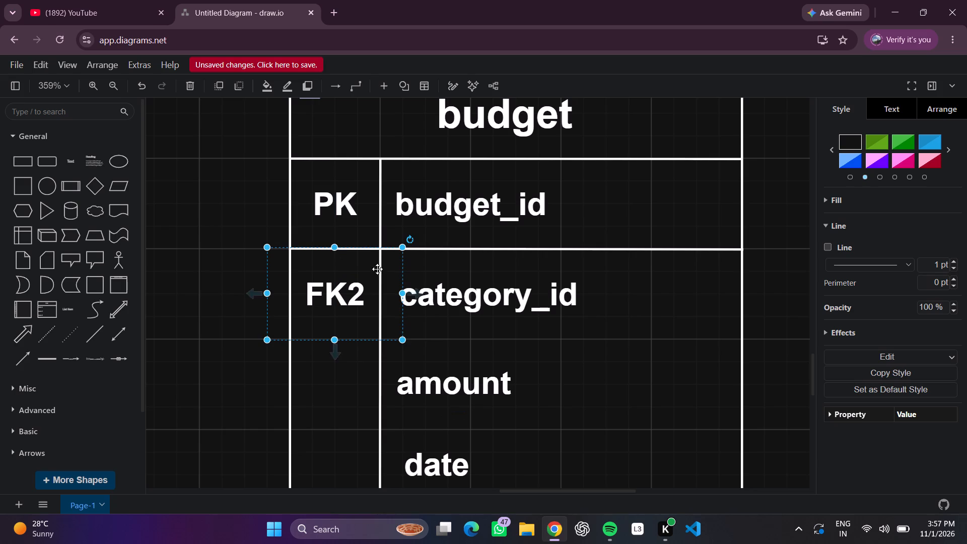
pyautogui.click(765, 335)
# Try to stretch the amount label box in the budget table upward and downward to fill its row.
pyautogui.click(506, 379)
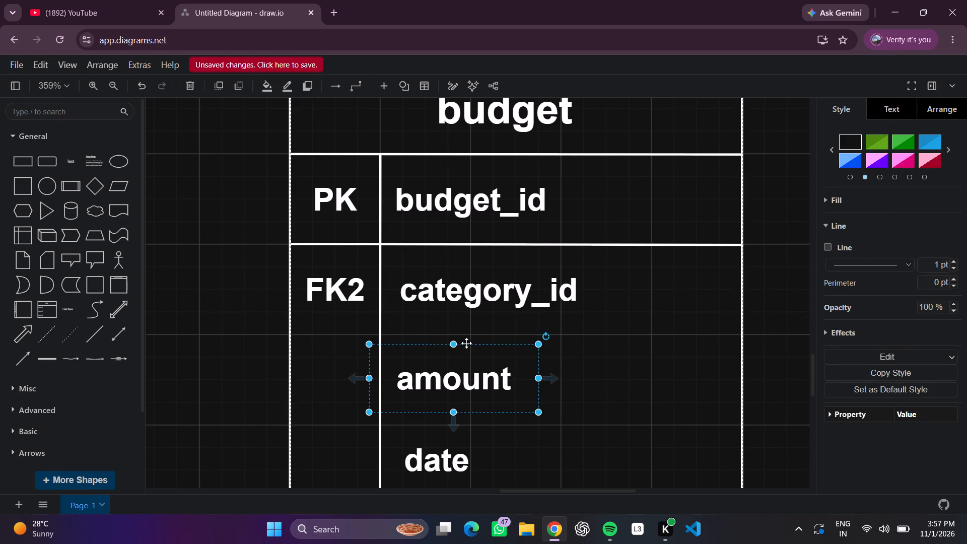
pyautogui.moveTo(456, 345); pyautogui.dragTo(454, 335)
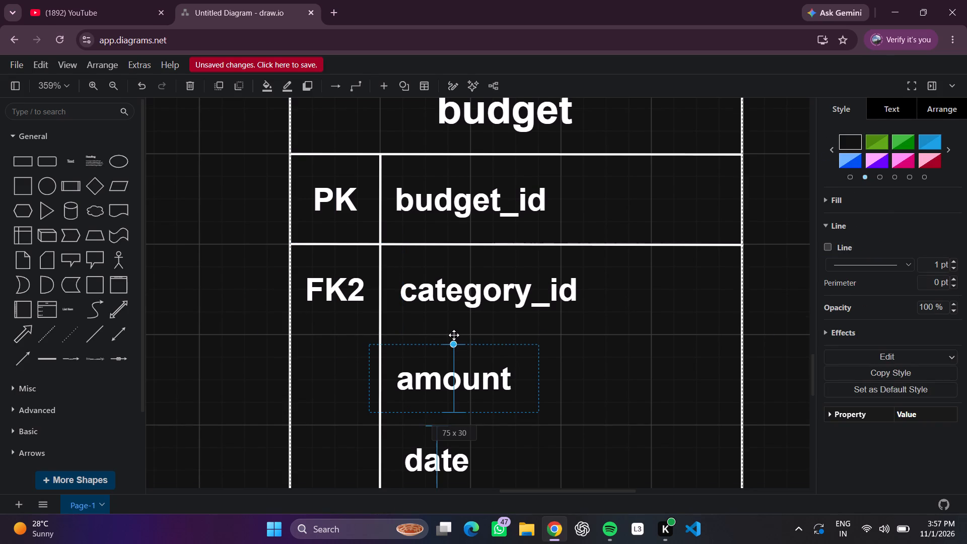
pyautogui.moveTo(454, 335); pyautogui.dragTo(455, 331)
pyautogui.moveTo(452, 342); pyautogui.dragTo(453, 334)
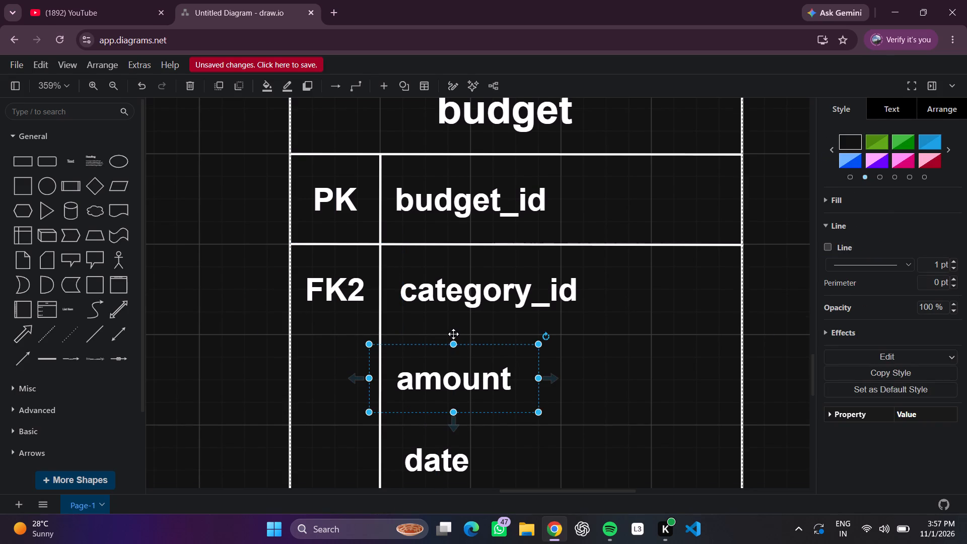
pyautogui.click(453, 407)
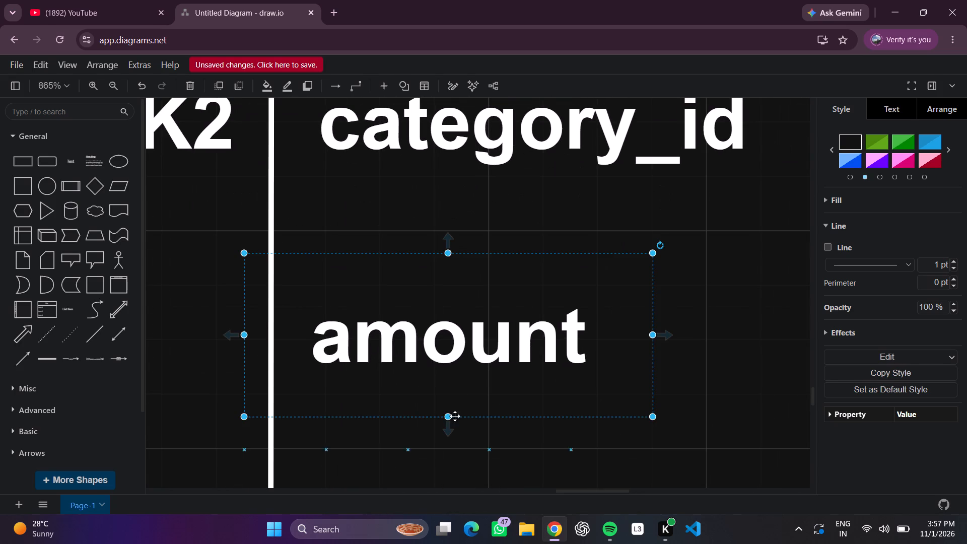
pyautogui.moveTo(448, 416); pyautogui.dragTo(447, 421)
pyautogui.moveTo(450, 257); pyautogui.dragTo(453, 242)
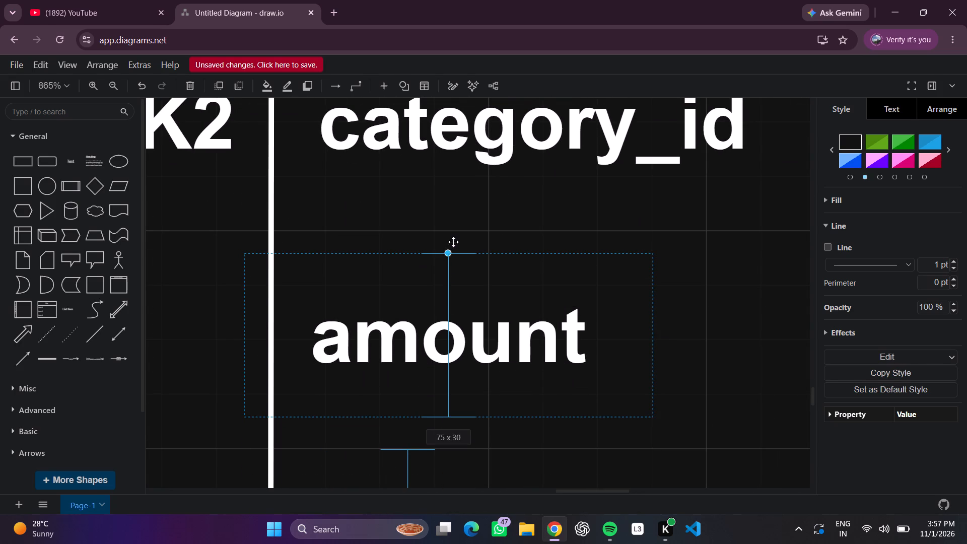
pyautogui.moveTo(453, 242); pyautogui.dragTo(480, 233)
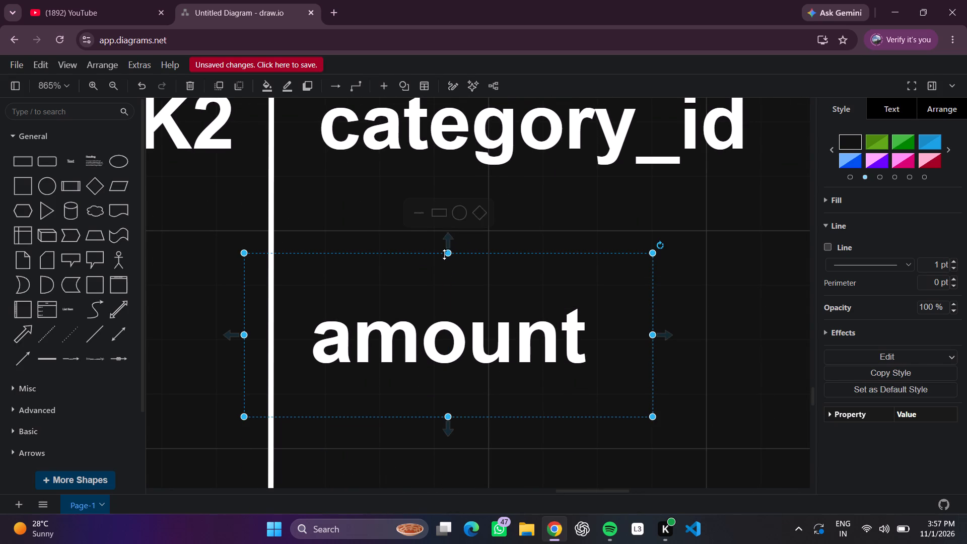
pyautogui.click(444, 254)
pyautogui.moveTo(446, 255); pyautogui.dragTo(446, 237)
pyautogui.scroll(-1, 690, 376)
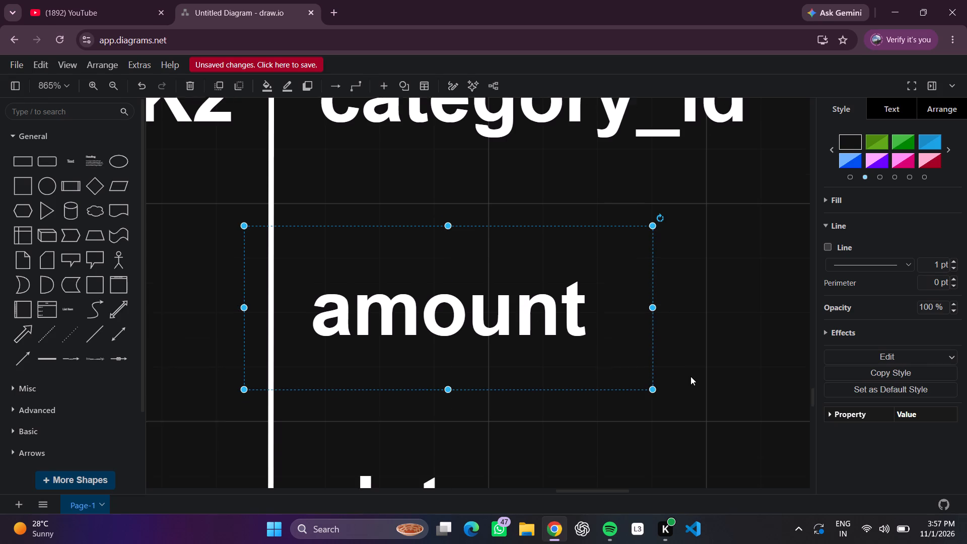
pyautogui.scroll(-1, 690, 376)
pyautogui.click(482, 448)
# Extend the category_name label box in the category table downward to about 39 high.
pyautogui.hscroll(-1, 684, 406)
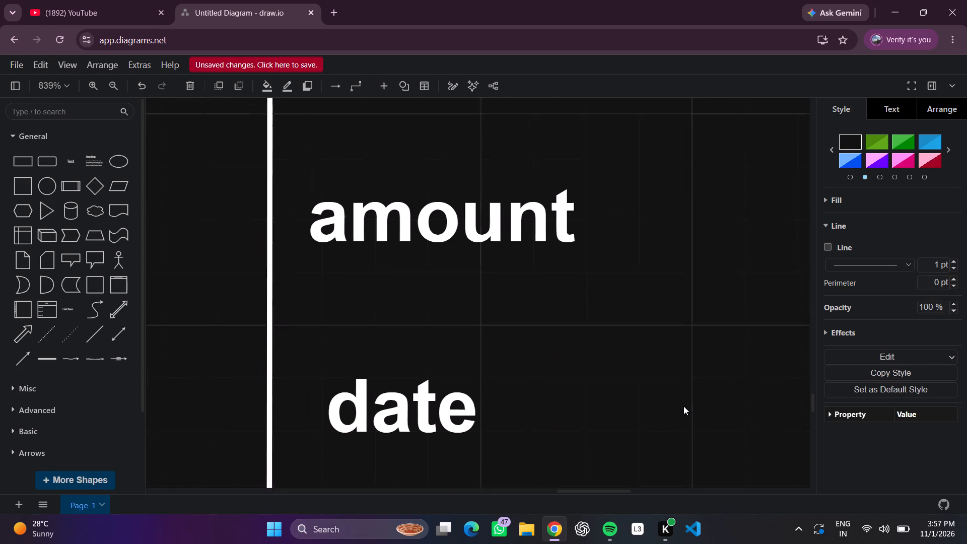
pyautogui.scroll(2, 331, 314)
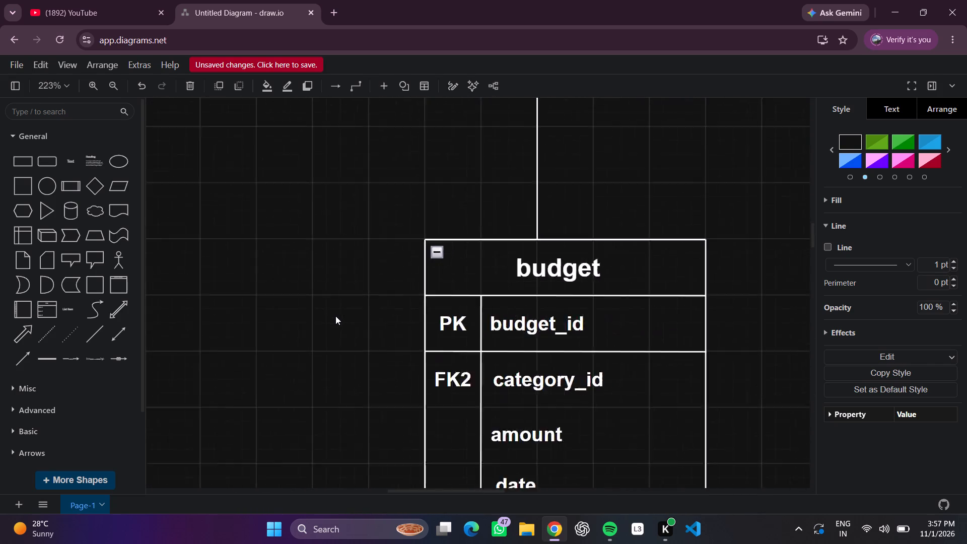
pyautogui.scroll(2, 335, 316)
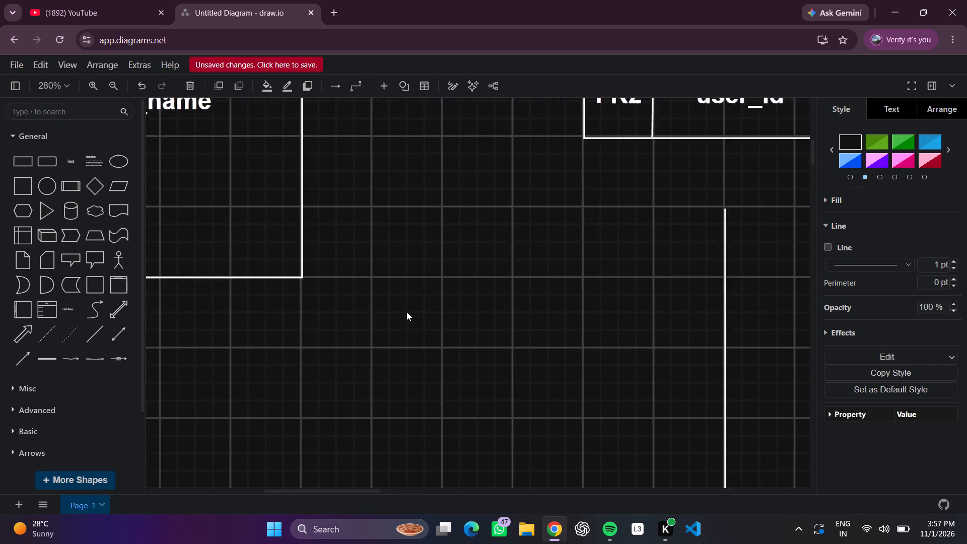
pyautogui.hscroll(-3, 412, 312)
pyautogui.scroll(1, 543, 321)
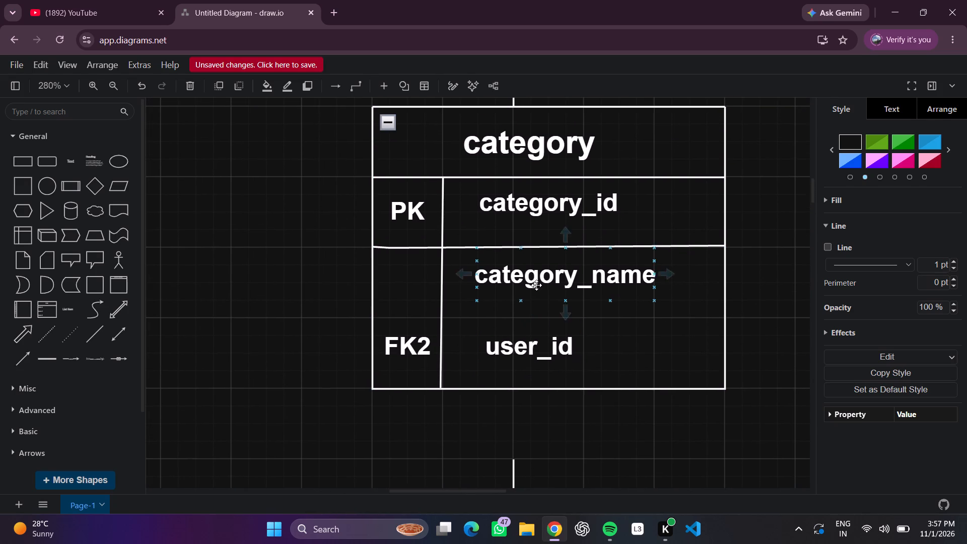
pyautogui.click(535, 284)
pyautogui.moveTo(566, 302); pyautogui.dragTo(566, 314)
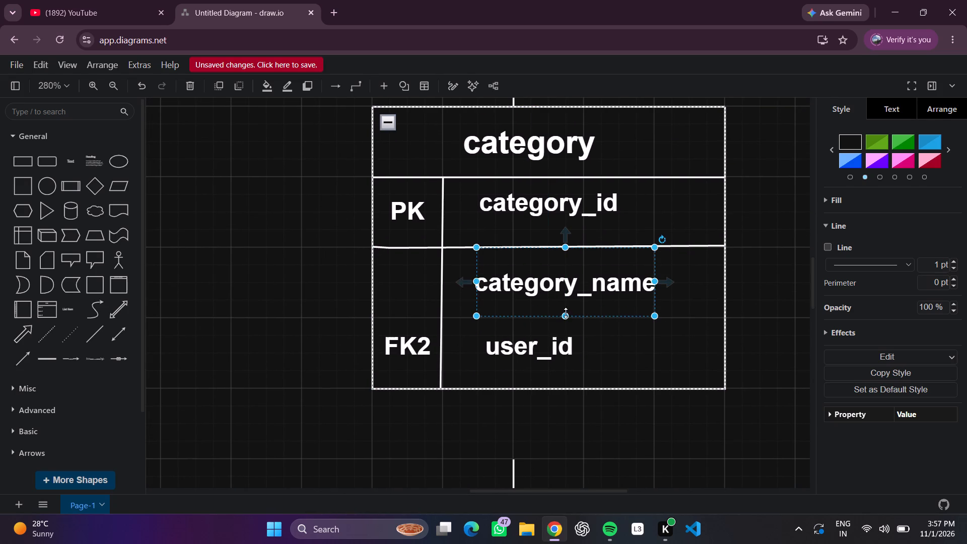
# Extend the category_id label box in the category table down to the row line, making it 120 x 41.
pyautogui.click(500, 203)
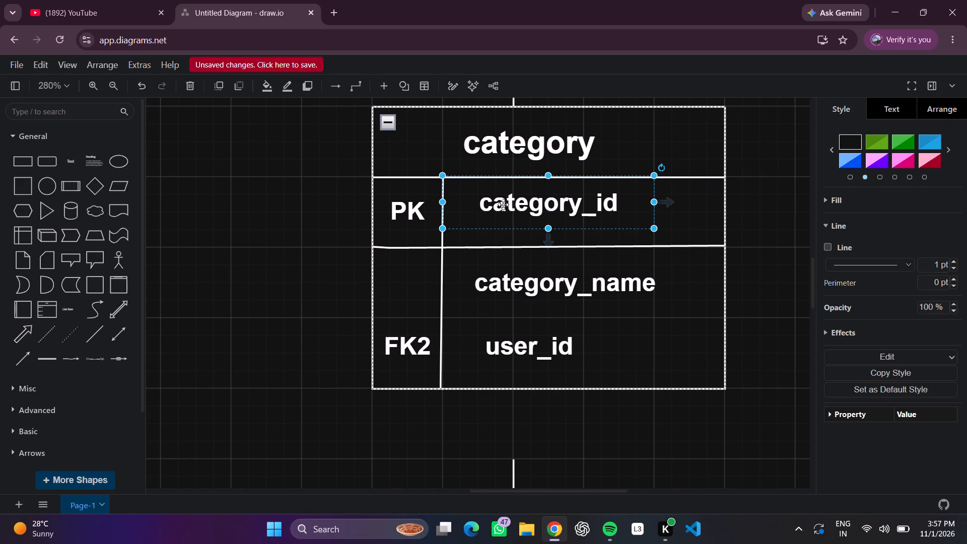
pyautogui.moveTo(546, 230); pyautogui.dragTo(546, 244)
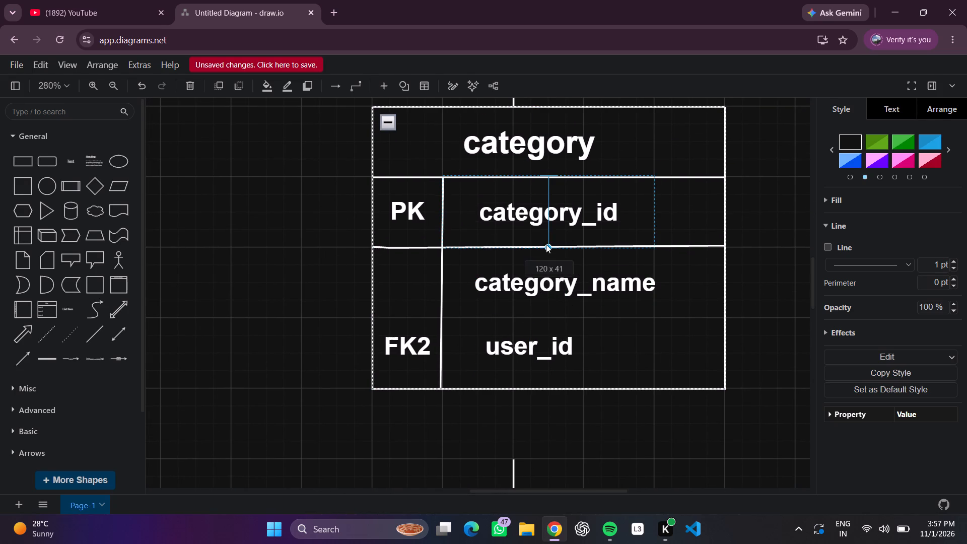
pyautogui.moveTo(546, 244); pyautogui.dragTo(546, 245)
# Extend the user_id and FK2 label boxes in the category table down to the table's bottom border, aligning the two labels.
pyautogui.click(531, 361)
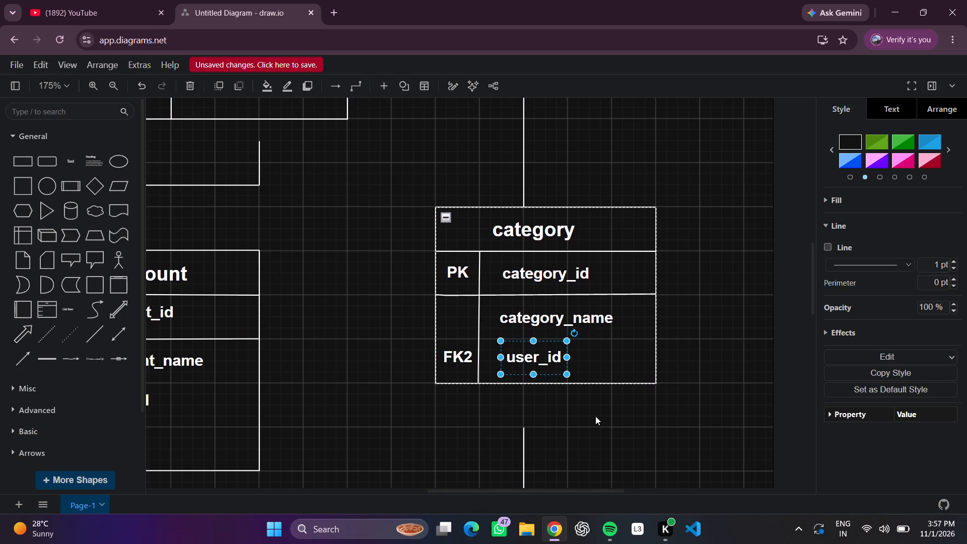
pyautogui.click(625, 421)
pyautogui.click(492, 327)
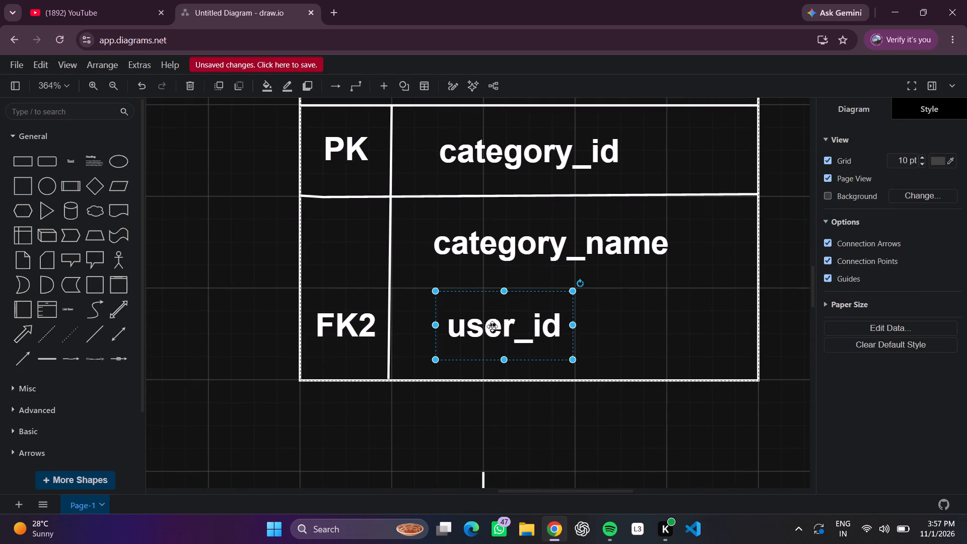
pyautogui.moveTo(503, 361); pyautogui.dragTo(505, 374)
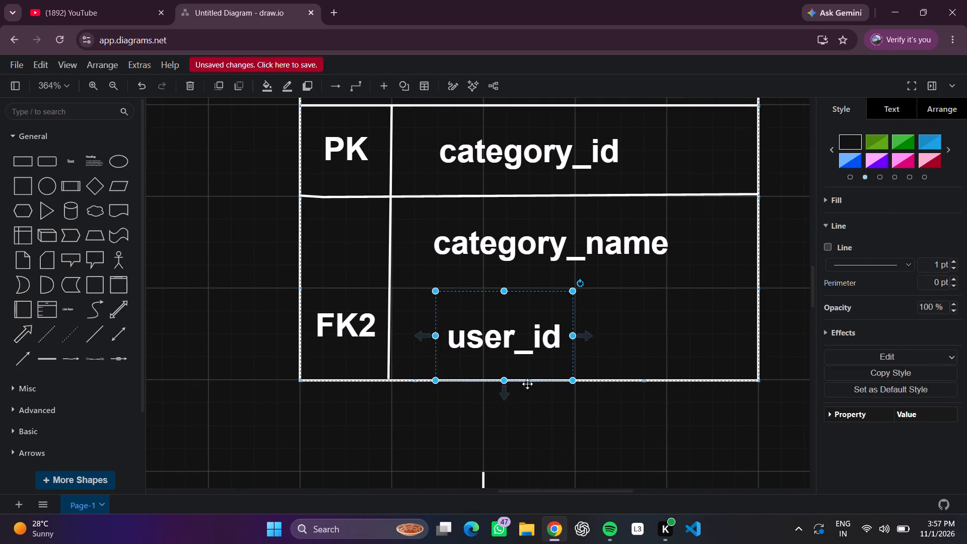
pyautogui.click(599, 421)
pyautogui.click(548, 364)
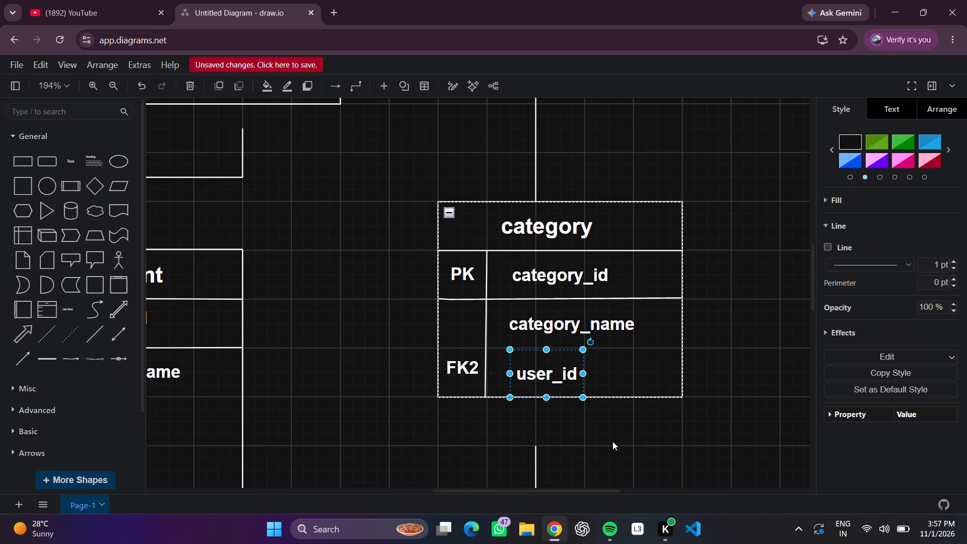
pyautogui.click(625, 448)
pyautogui.click(468, 368)
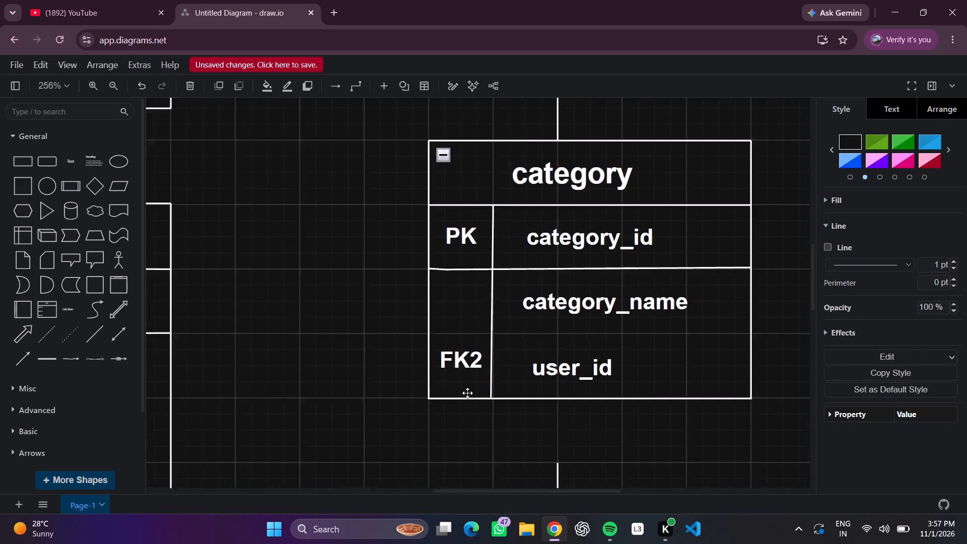
pyautogui.moveTo(457, 378); pyautogui.dragTo(455, 396)
pyautogui.click(339, 392)
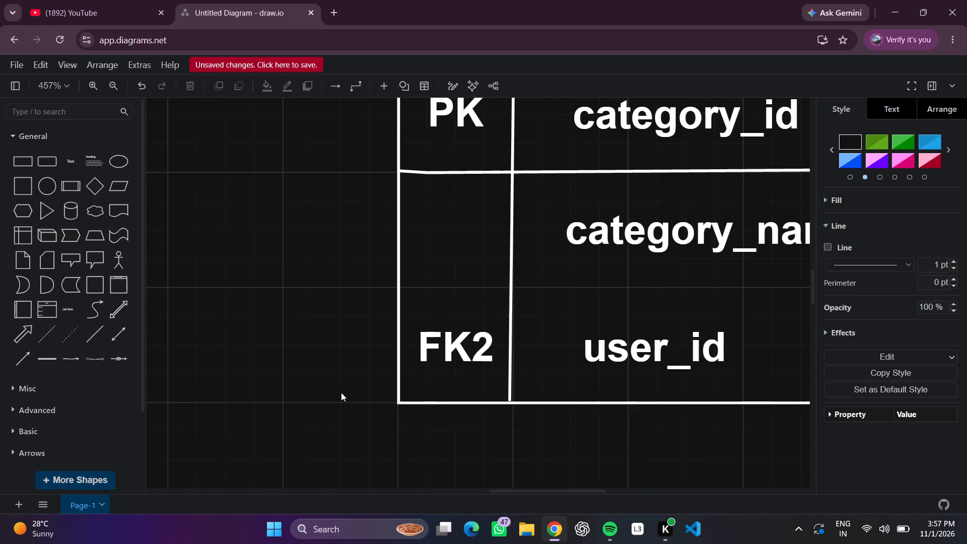
# Extend the FK1 and user_id label boxes in the account table downward so both fill the same row.
pyautogui.hscroll(7, 346, 392)
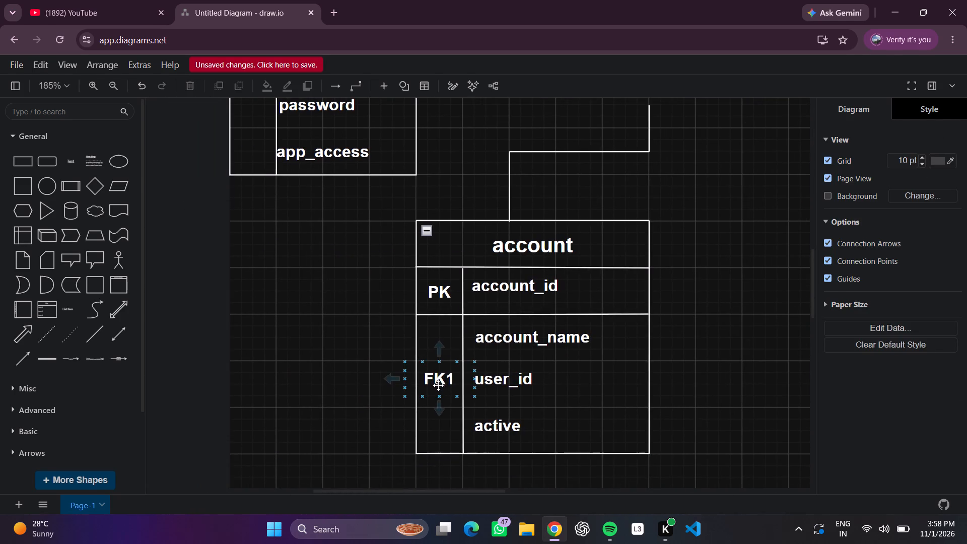
pyautogui.click(438, 385)
pyautogui.moveTo(438, 406); pyautogui.dragTo(440, 429)
pyautogui.click(605, 391)
pyautogui.moveTo(593, 406); pyautogui.dragTo(593, 430)
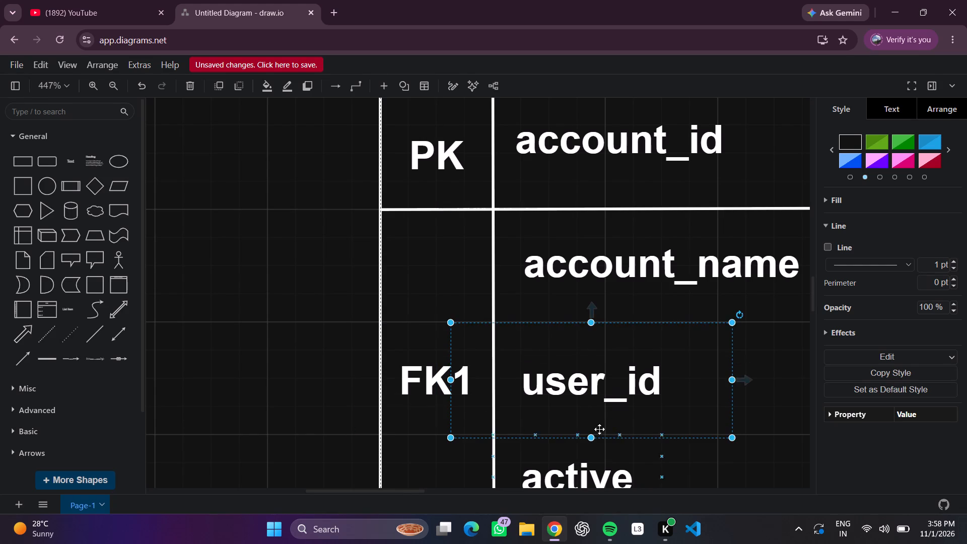
pyautogui.click(723, 456)
# Extend the active label box in the account table down to the table's bottom border.
pyautogui.scroll(-1, 619, 392)
pyautogui.click(499, 372)
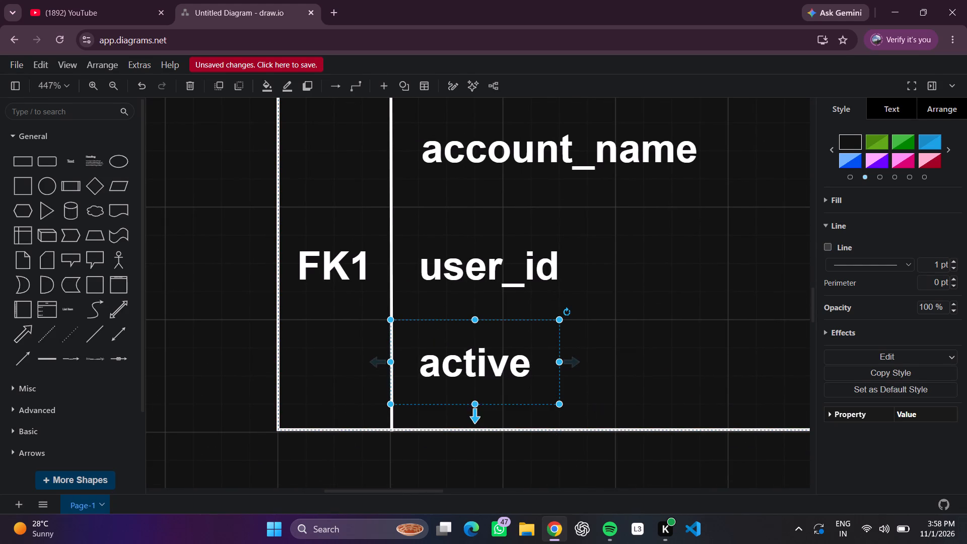
pyautogui.moveTo(473, 402); pyautogui.dragTo(474, 417)
pyautogui.click(612, 368)
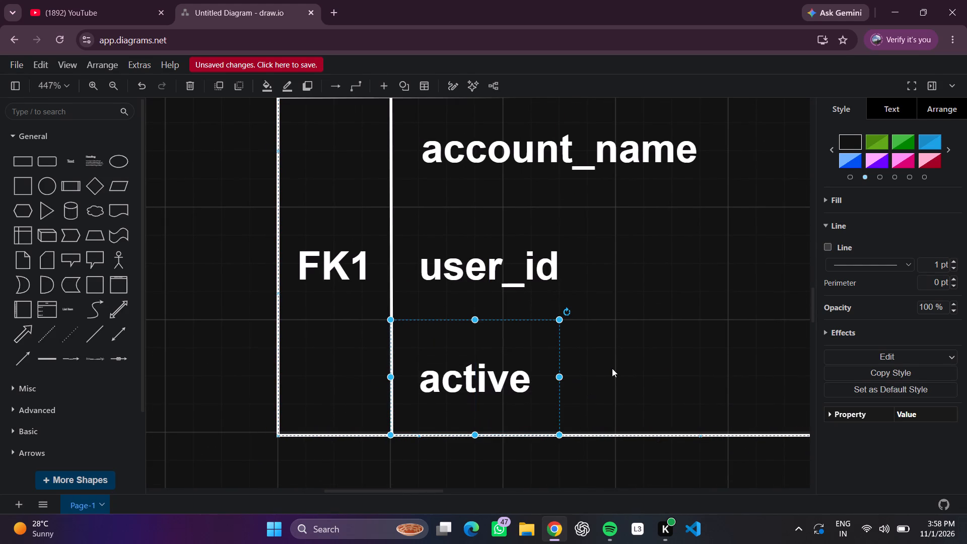
# Extend the account_id label box in the account table down to the line under the PK row.
pyautogui.hscroll(4, 604, 368)
pyautogui.scroll(1, 595, 368)
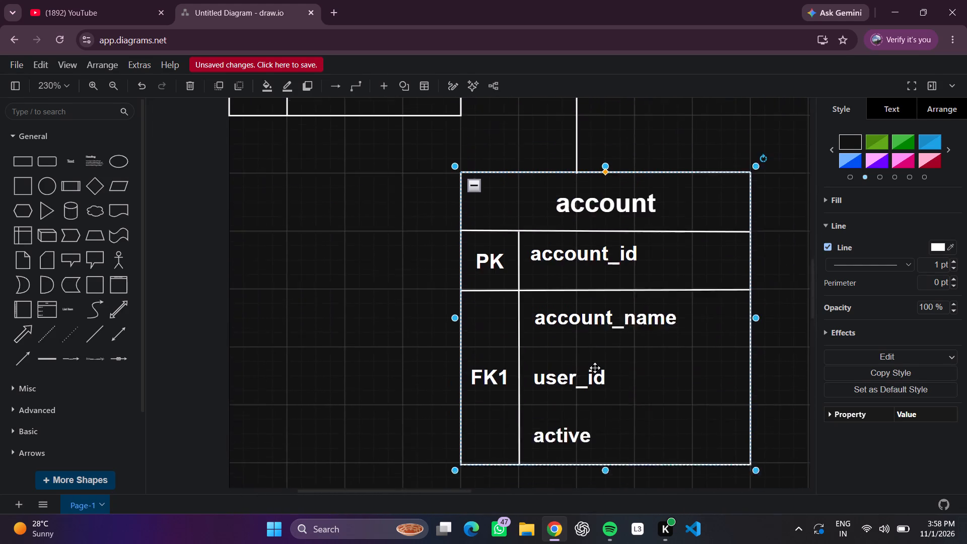
pyautogui.scroll(1, 595, 368)
pyautogui.click(590, 315)
pyautogui.moveTo(581, 320); pyautogui.dragTo(580, 334)
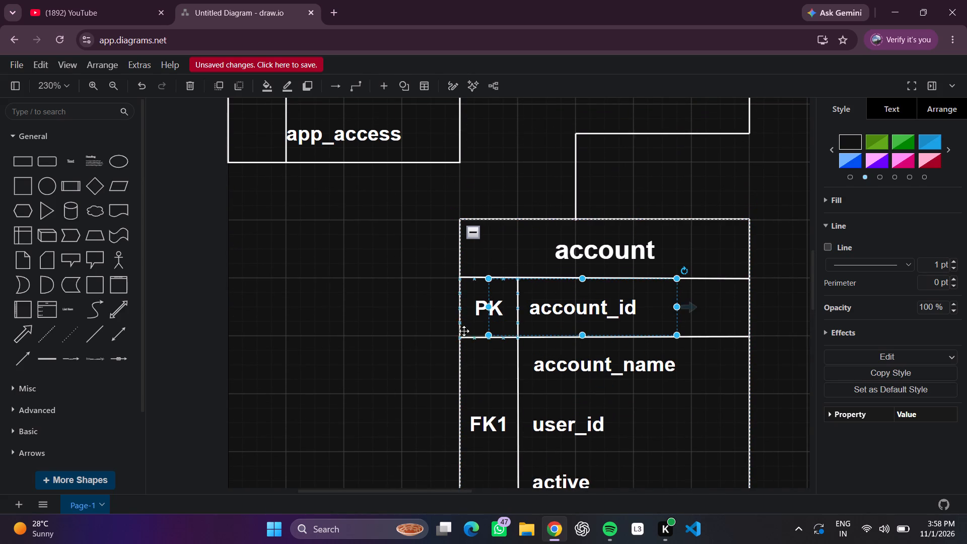
pyautogui.click(415, 335)
# Adjust the height of the account_name label box in the account table, making it 60 x 25.
pyautogui.click(571, 366)
pyautogui.moveTo(605, 386); pyautogui.dragTo(604, 392)
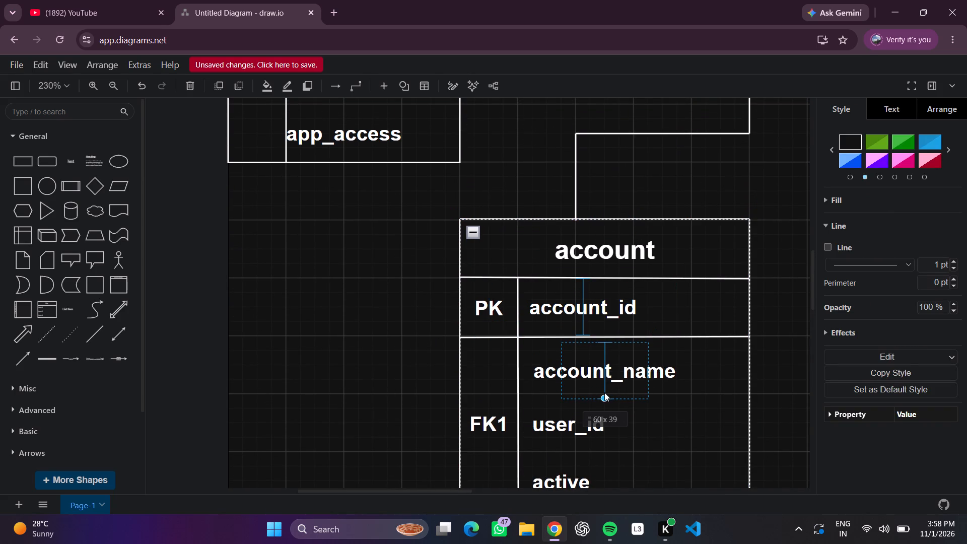
pyautogui.moveTo(604, 392); pyautogui.dragTo(604, 379)
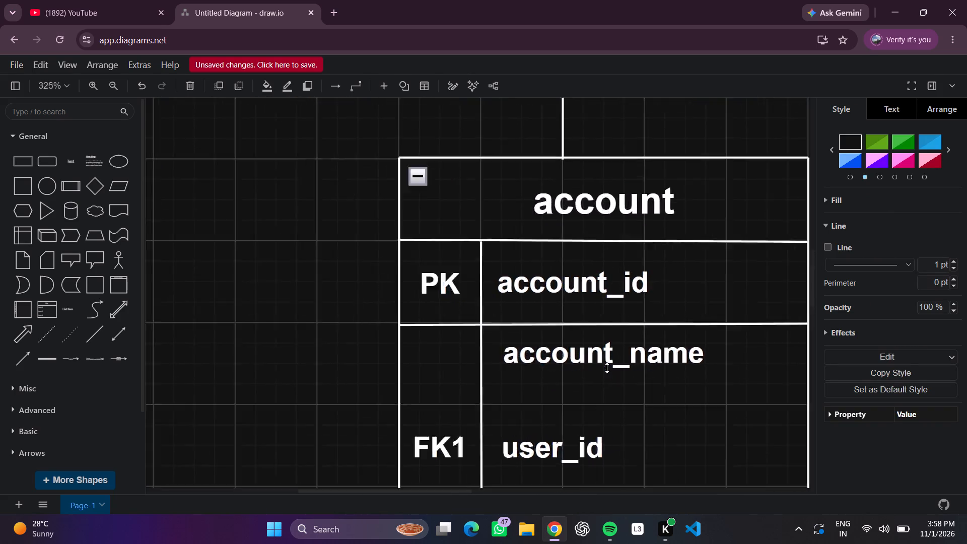
pyautogui.click(589, 355)
pyautogui.click(601, 370)
pyautogui.moveTo(599, 374); pyautogui.dragTo(600, 377)
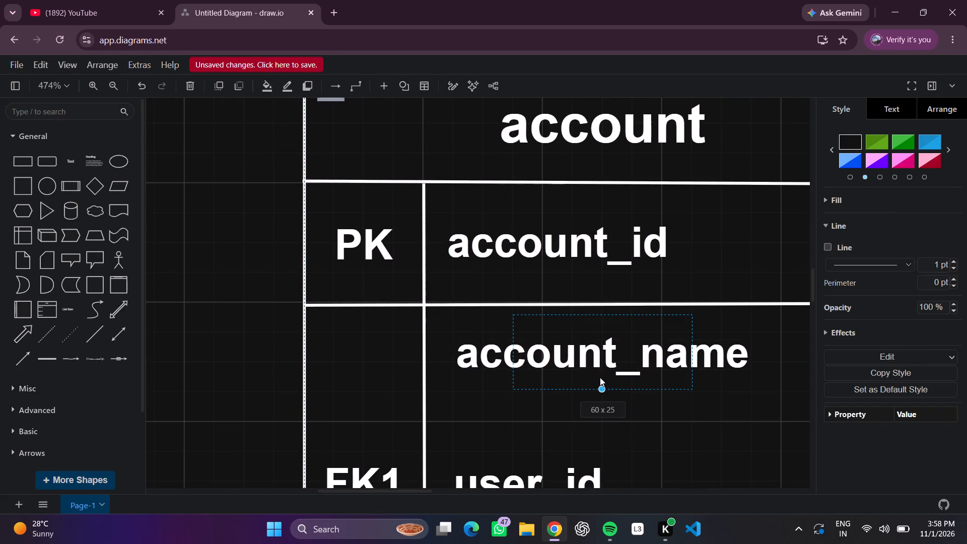
pyautogui.moveTo(600, 377); pyautogui.dragTo(603, 400)
pyautogui.click(596, 359)
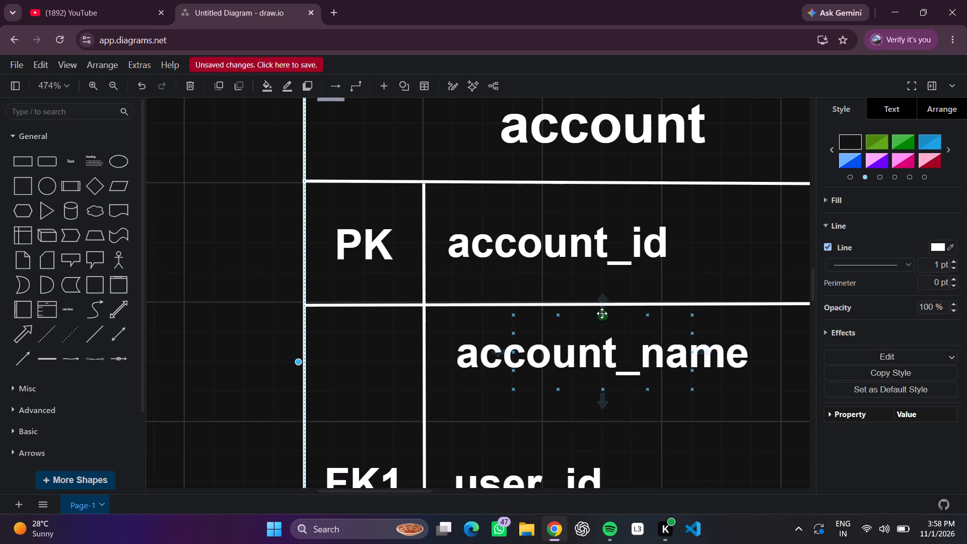
pyautogui.click(602, 335)
pyautogui.click(345, 347)
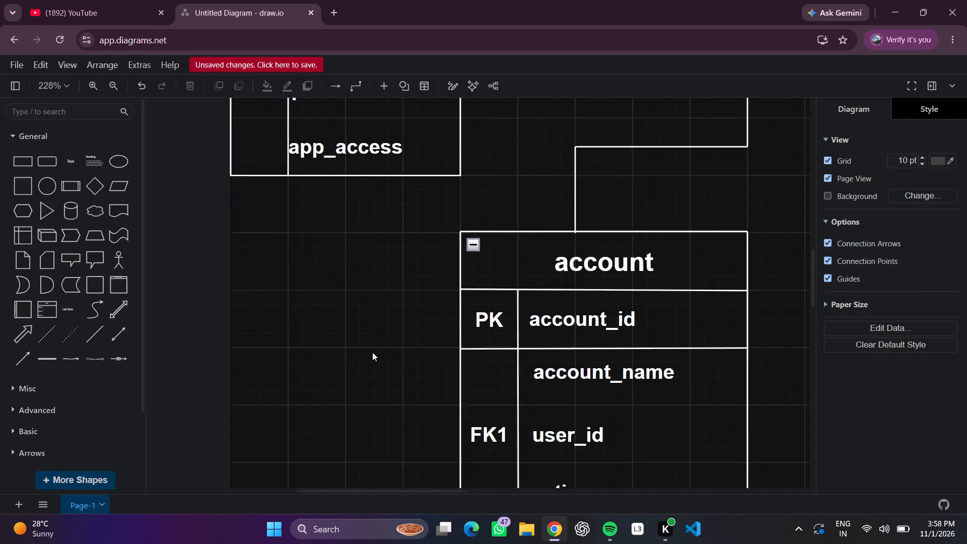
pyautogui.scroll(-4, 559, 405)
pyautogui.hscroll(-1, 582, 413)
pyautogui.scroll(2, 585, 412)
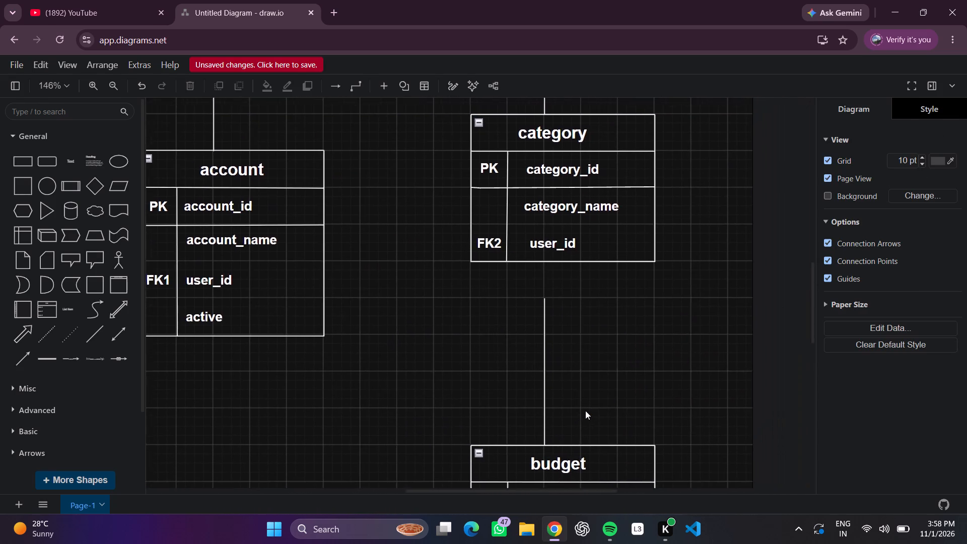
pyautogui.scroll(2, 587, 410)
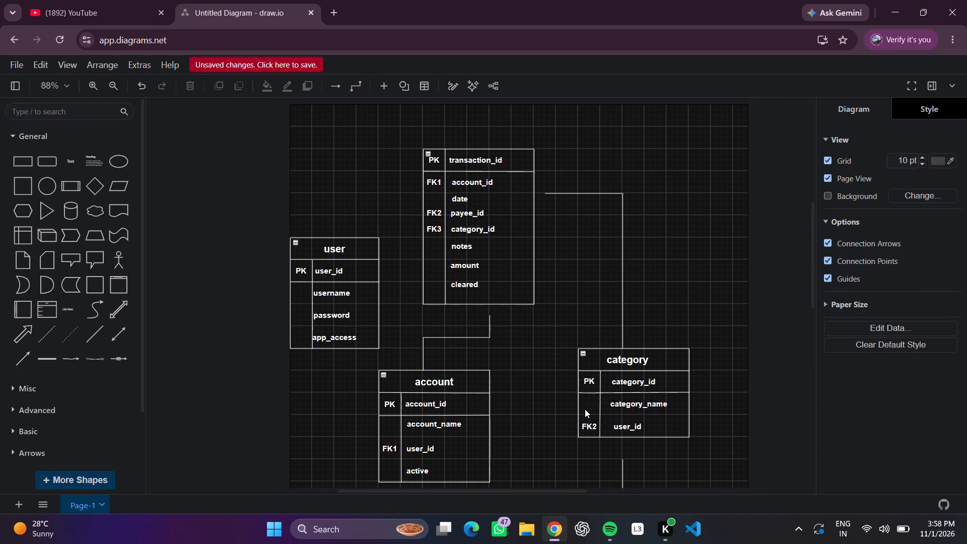
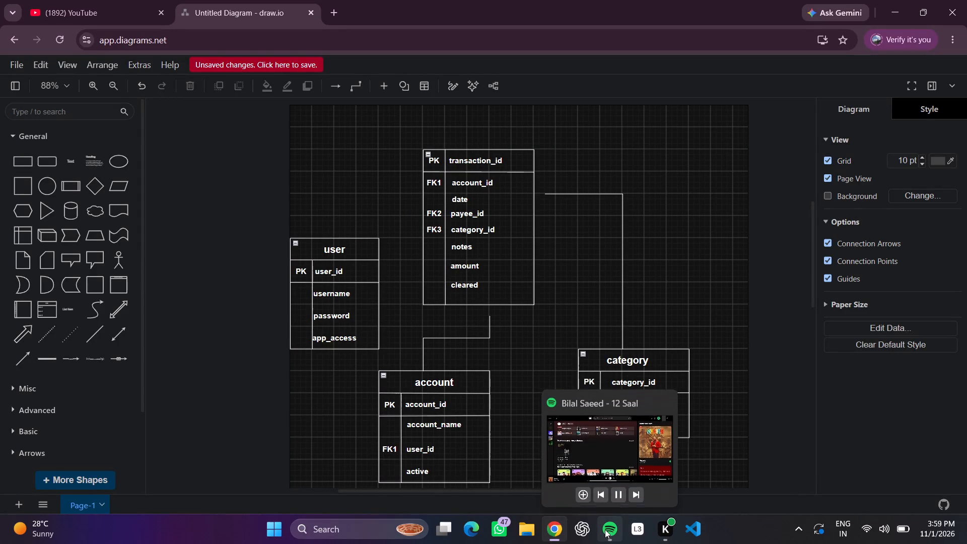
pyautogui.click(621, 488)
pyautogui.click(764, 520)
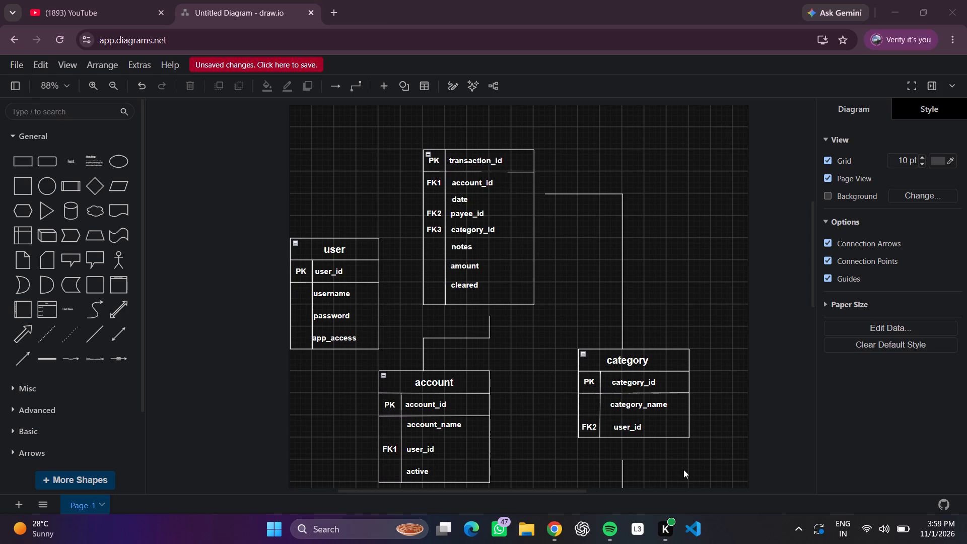
# Extend the account_name label box in the account table downward so its text sits lower in the row.
pyautogui.hscroll(3, 683, 469)
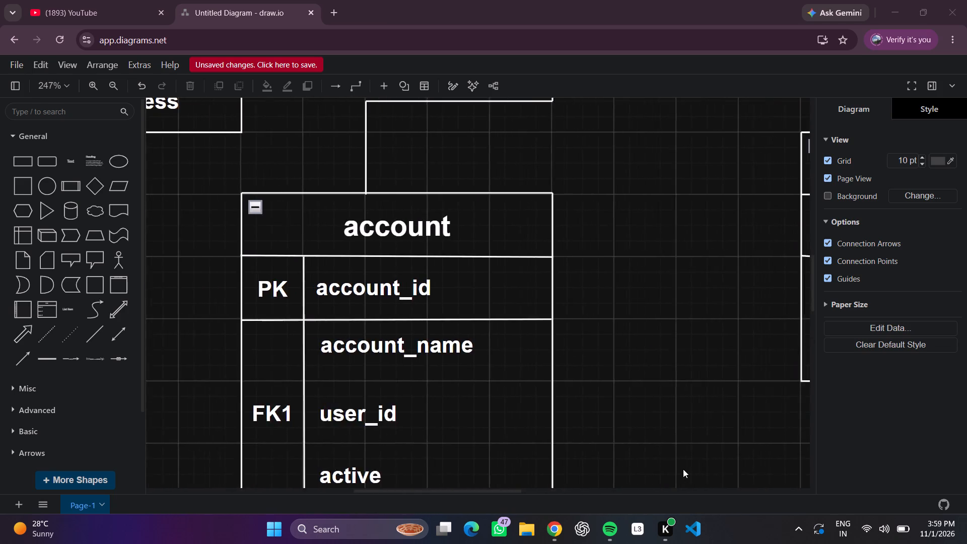
pyautogui.hscroll(3, 683, 469)
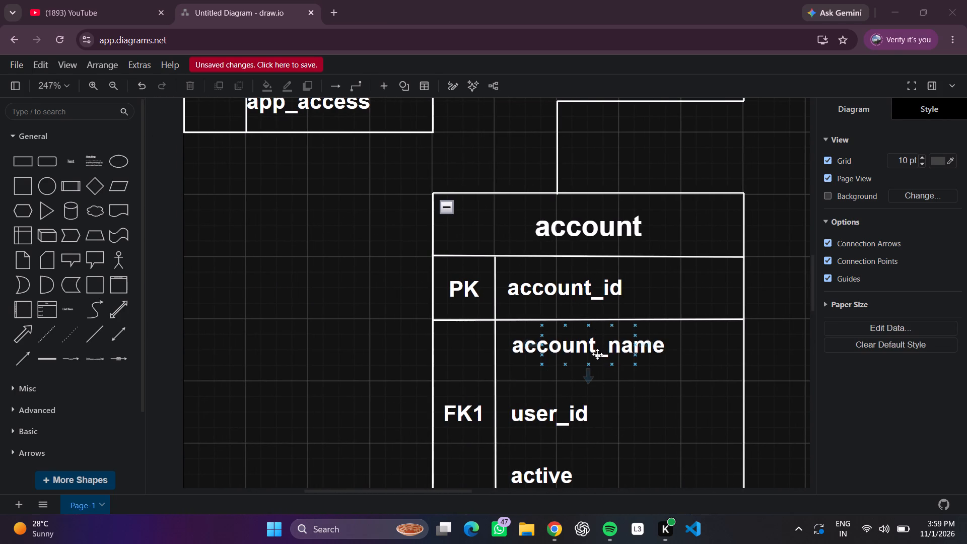
pyautogui.click(597, 354)
pyautogui.click(565, 351)
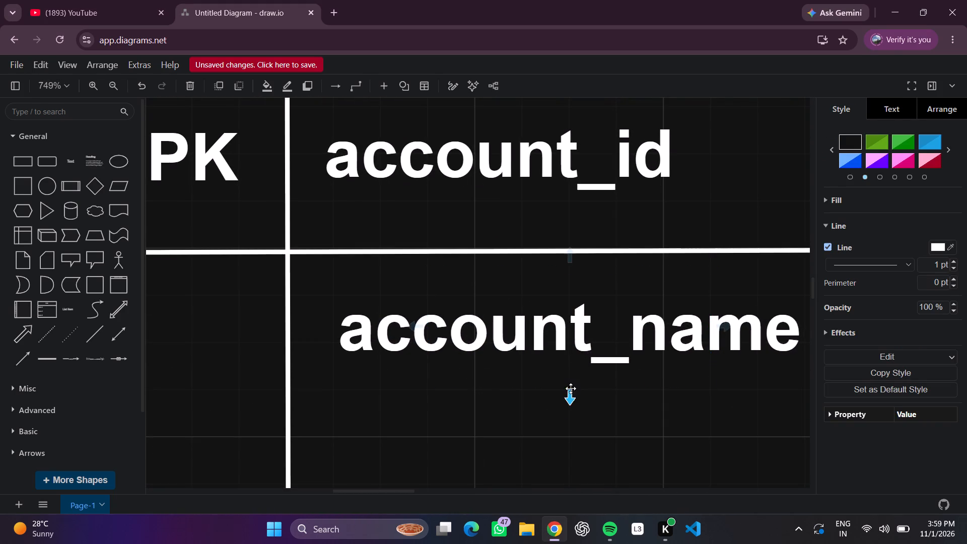
pyautogui.click(571, 387)
pyautogui.moveTo(571, 387); pyautogui.dragTo(572, 407)
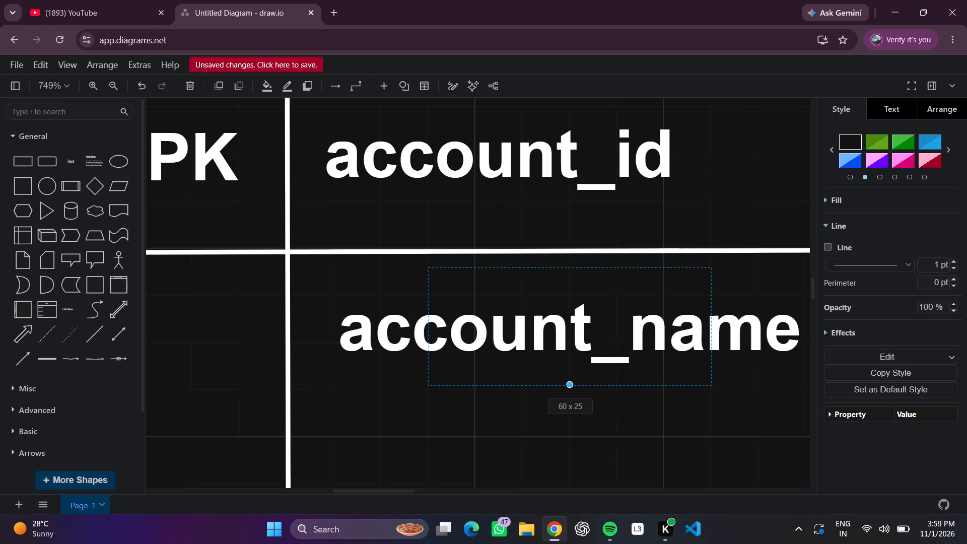
pyautogui.moveTo(572, 407); pyautogui.dragTo(572, 415)
pyautogui.click(565, 349)
pyautogui.click(569, 285)
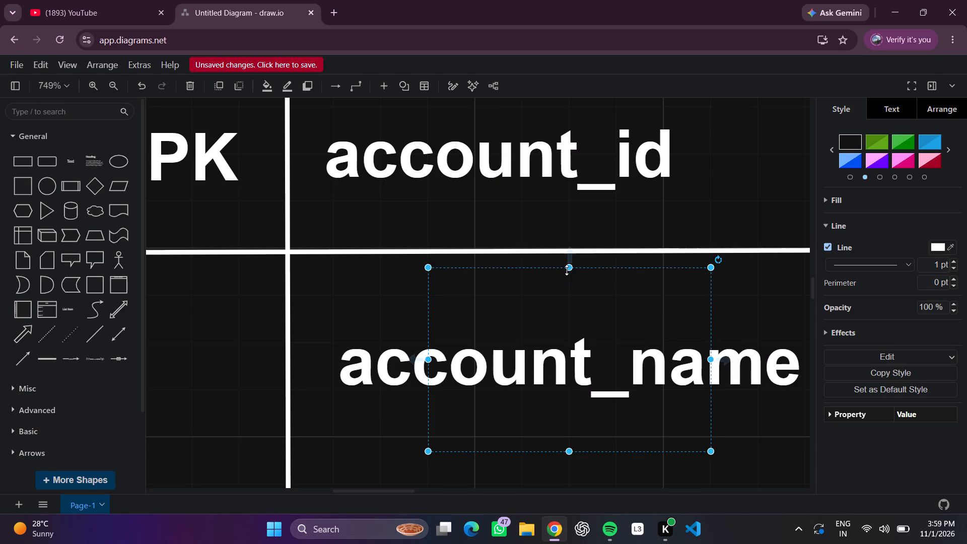
pyautogui.click(571, 313)
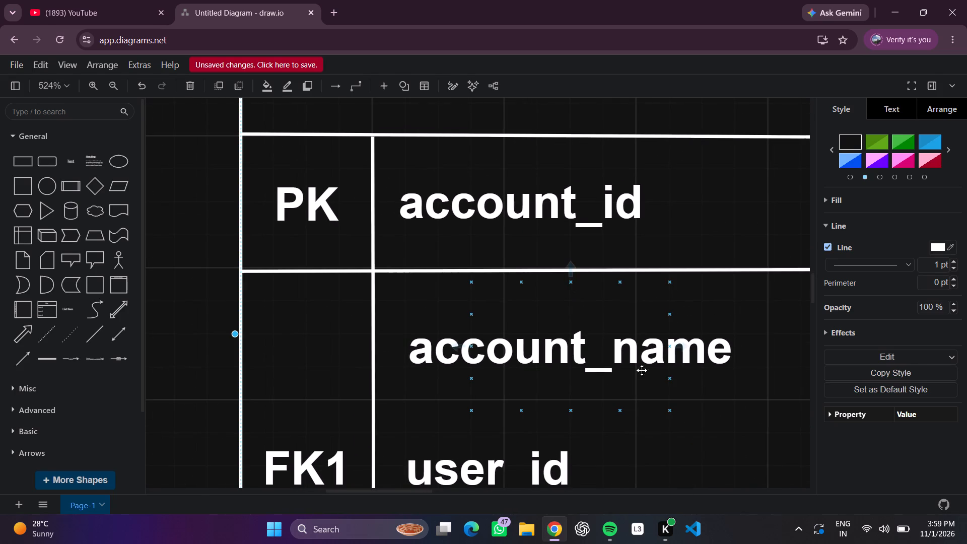
pyautogui.click(706, 474)
pyautogui.moveTo(670, 470); pyautogui.dragTo(618, 468)
# Look over the account, user and transaction tables for label alignment and connector ends that do not reach a table.
pyautogui.scroll(-1, 599, 456)
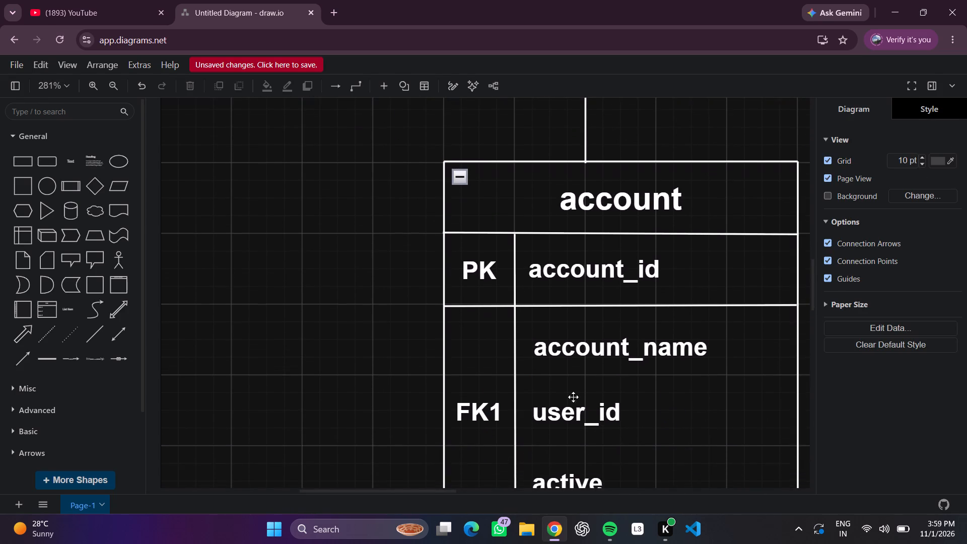
pyautogui.scroll(-2, 573, 397)
pyautogui.scroll(5, 581, 415)
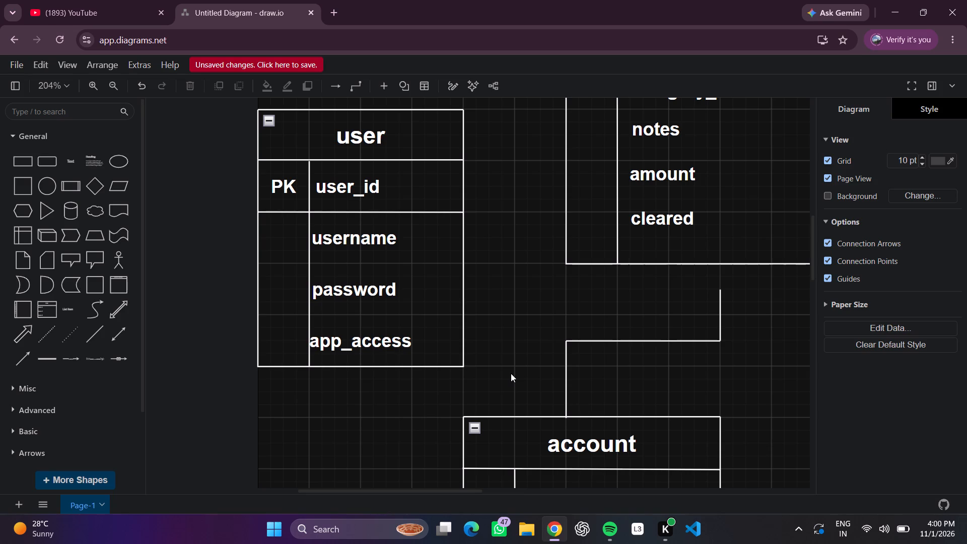
pyautogui.scroll(3, 511, 373)
pyautogui.hscroll(-2, 511, 373)
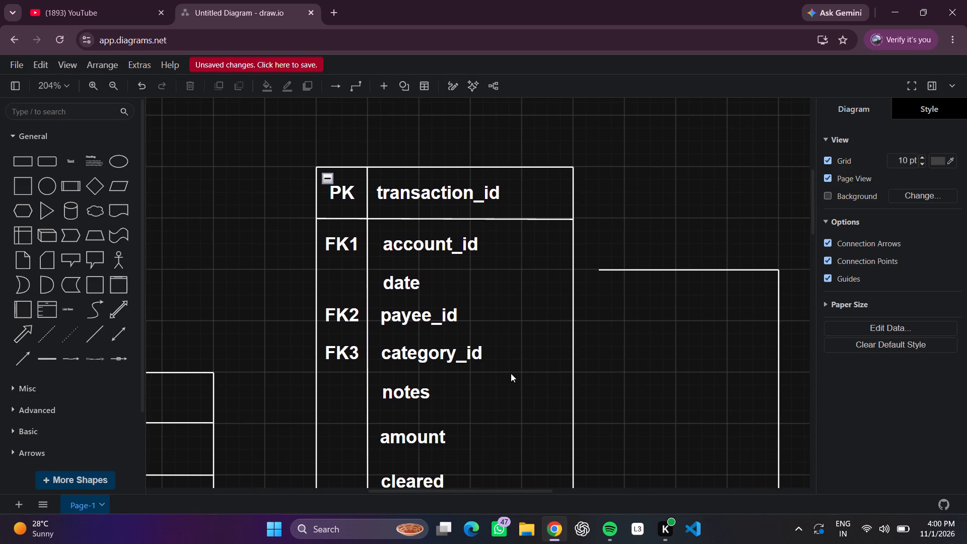
pyautogui.hscroll(-3, 511, 373)
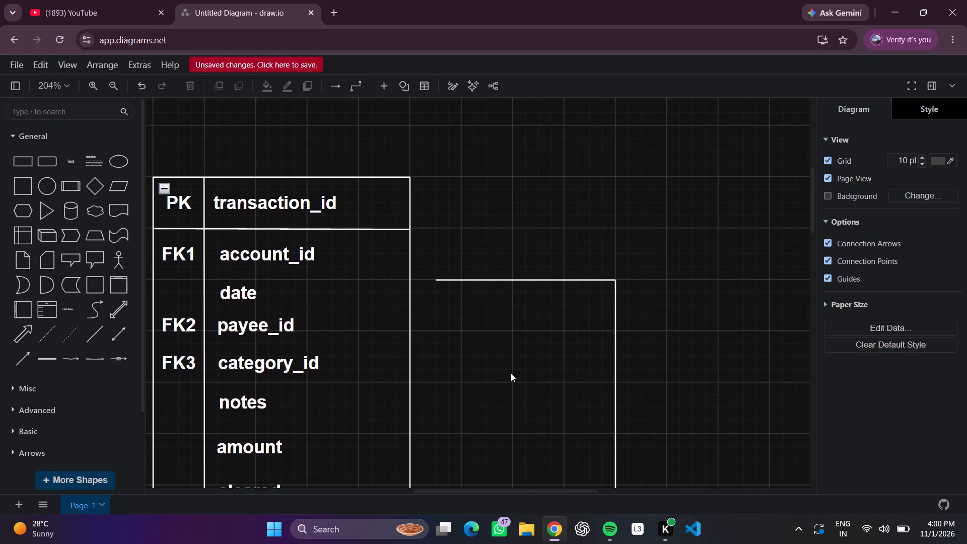
# Extend the loose end of the category table's connector so it meets the transaction table's right border.
pyautogui.hscroll(1, 511, 373)
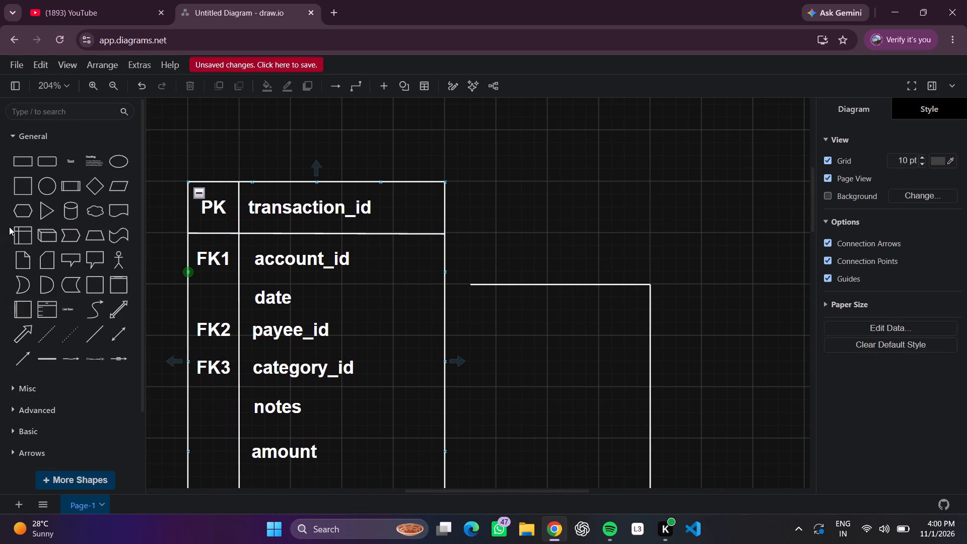
pyautogui.hscroll(4, 9, 227)
pyautogui.hscroll(2, 966, 138)
pyautogui.hscroll(1, 472, 526)
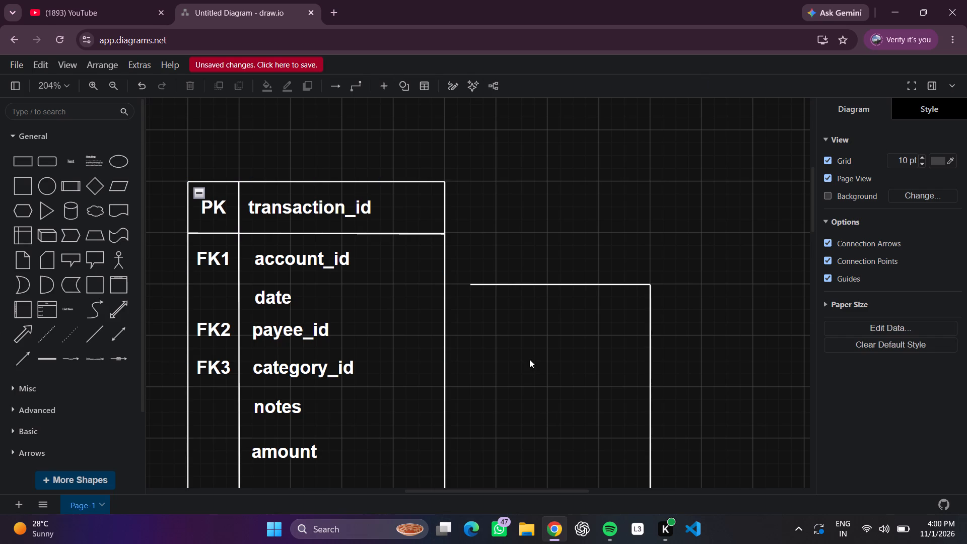
pyautogui.hscroll(2, 529, 359)
pyautogui.click(581, 259)
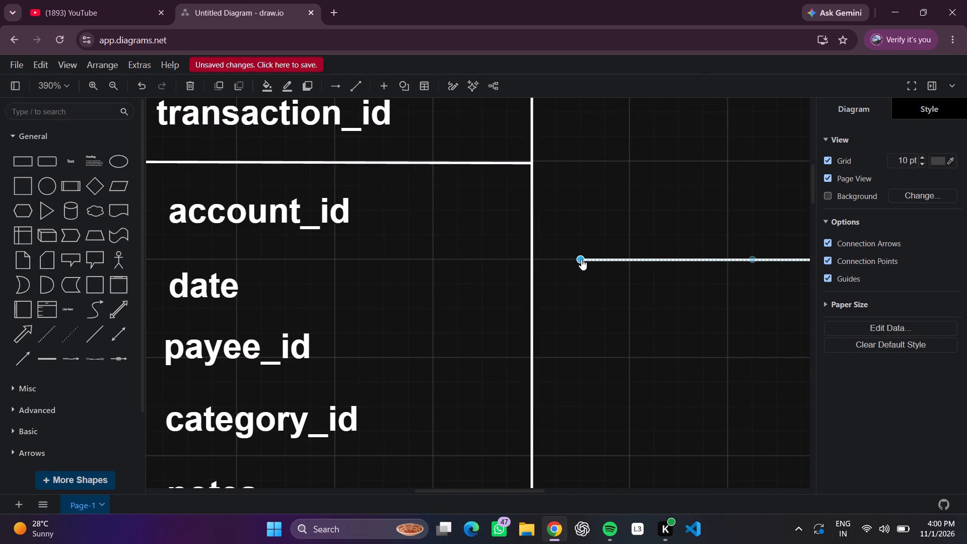
pyautogui.moveTo(581, 259); pyautogui.dragTo(538, 258)
pyautogui.click(555, 281)
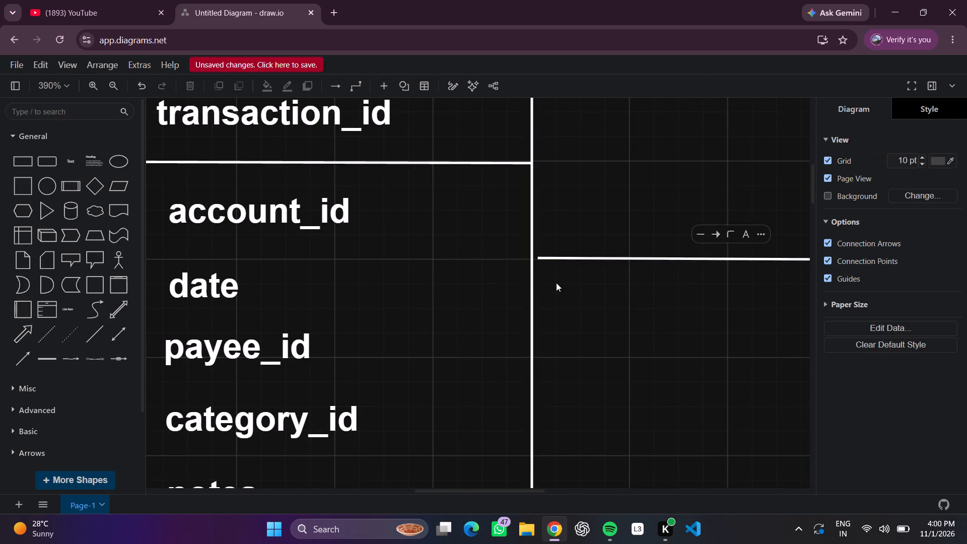
pyautogui.click(503, 215)
pyautogui.moveTo(504, 216); pyautogui.dragTo(504, 217)
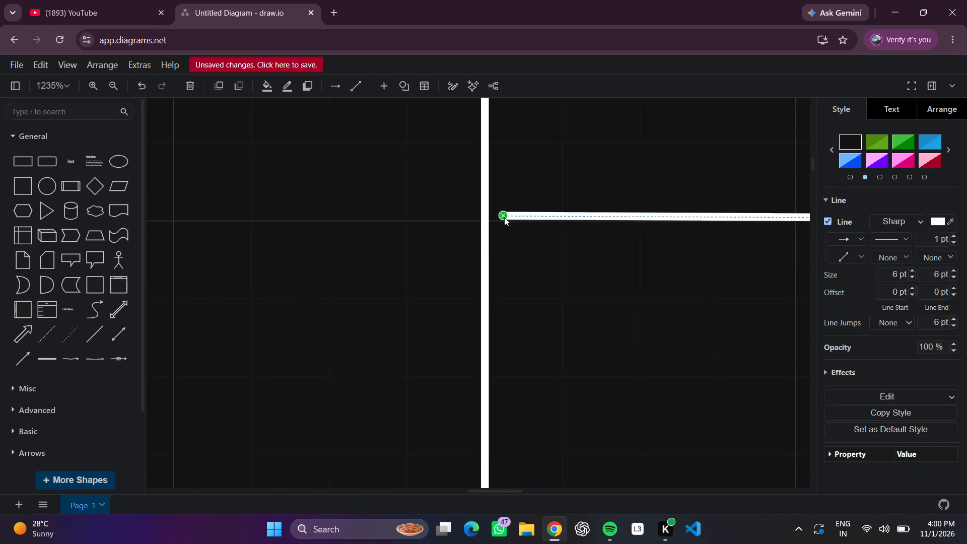
pyautogui.moveTo(504, 217); pyautogui.dragTo(493, 218)
pyautogui.click(569, 309)
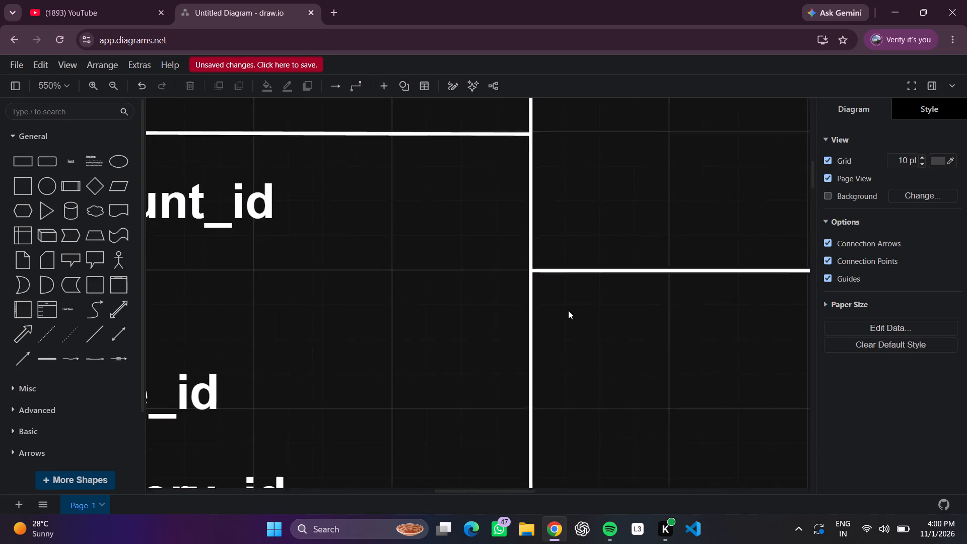
# Extend the loose upper end of the account table's connector up to the transaction table's bottom border.
pyautogui.scroll(-7, 602, 337)
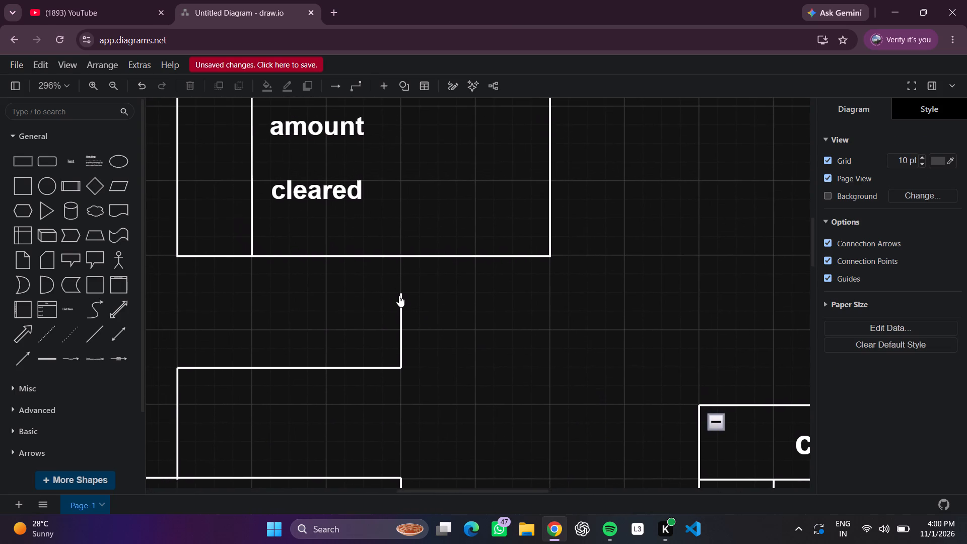
pyautogui.click(401, 292)
pyautogui.moveTo(401, 293); pyautogui.dragTo(401, 254)
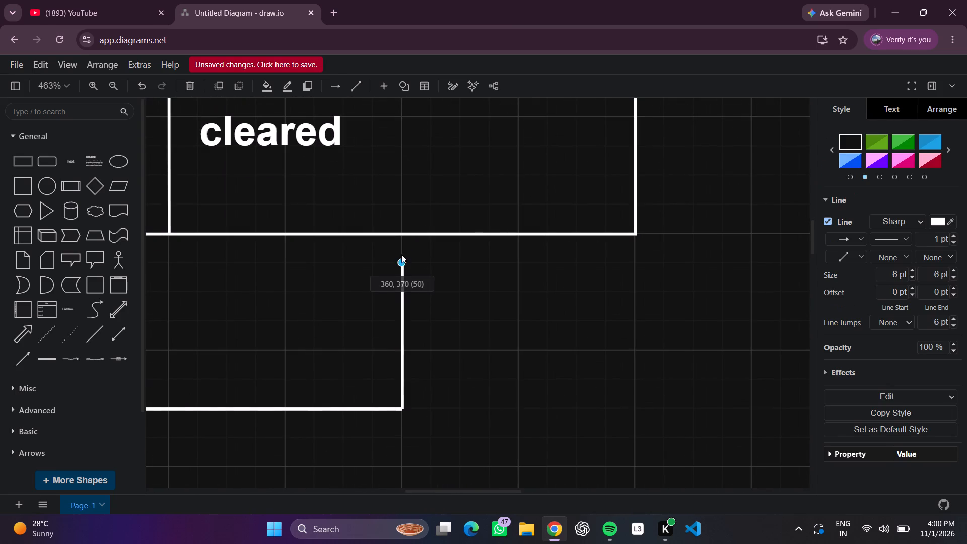
pyautogui.moveTo(401, 254); pyautogui.dragTo(402, 240)
pyautogui.click(512, 332)
# Extend the upper end of the budget table's connector up to the category table's bottom border.
pyautogui.hscroll(-5, 513, 330)
pyautogui.hscroll(-2, 599, 365)
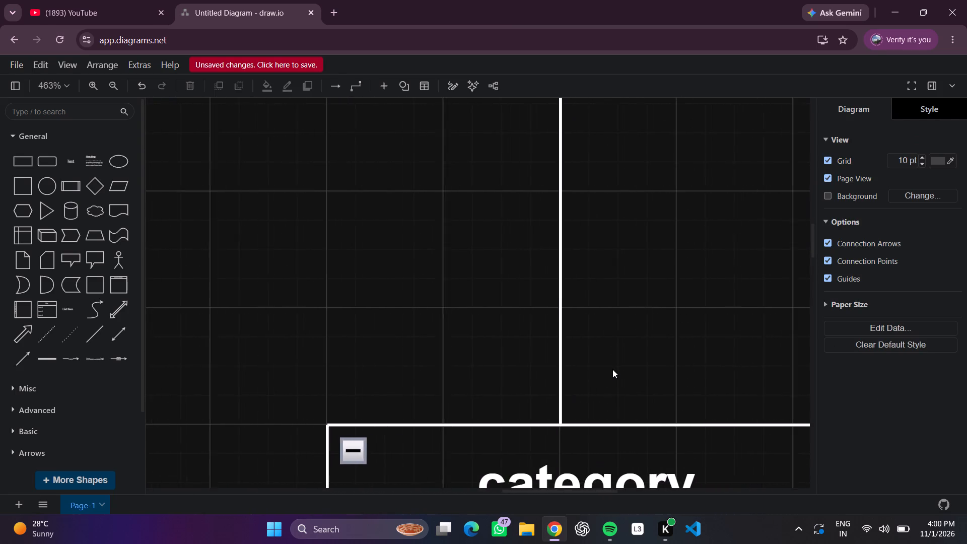
pyautogui.scroll(-3, 612, 369)
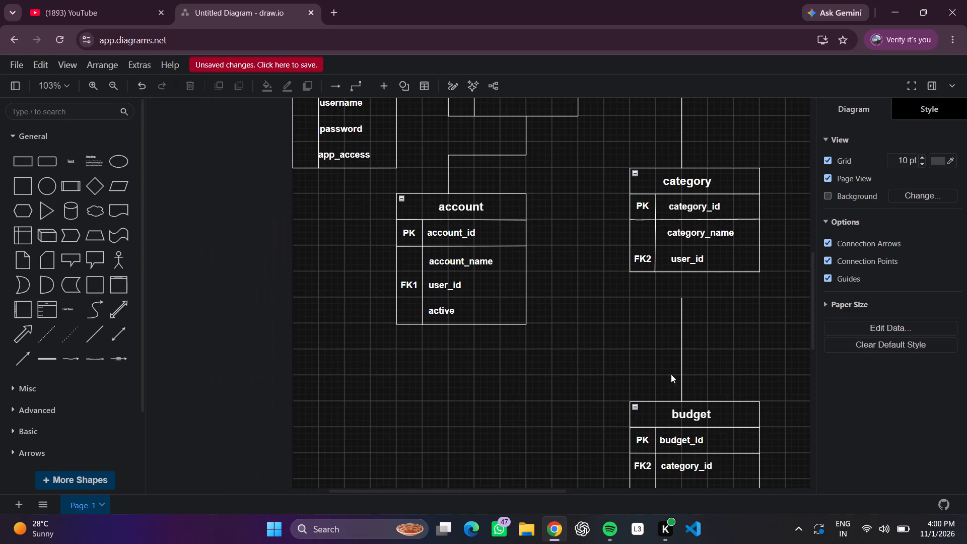
pyautogui.hscroll(-2, 671, 374)
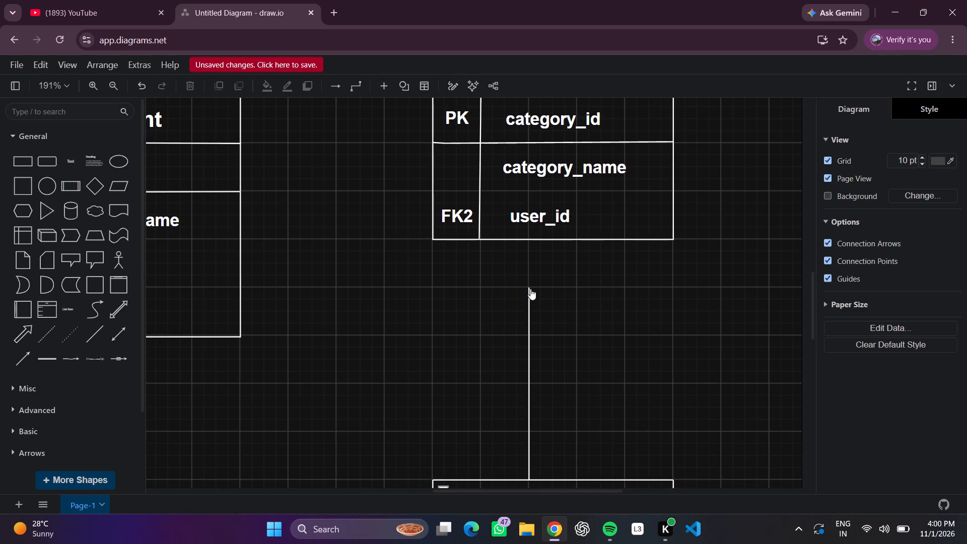
pyautogui.click(530, 289)
pyautogui.moveTo(528, 289); pyautogui.dragTo(528, 240)
pyautogui.click(612, 310)
# Insert a plain line and attach its upper end to the user table's bottom border.
pyautogui.hscroll(4, 610, 310)
pyautogui.scroll(6, 567, 306)
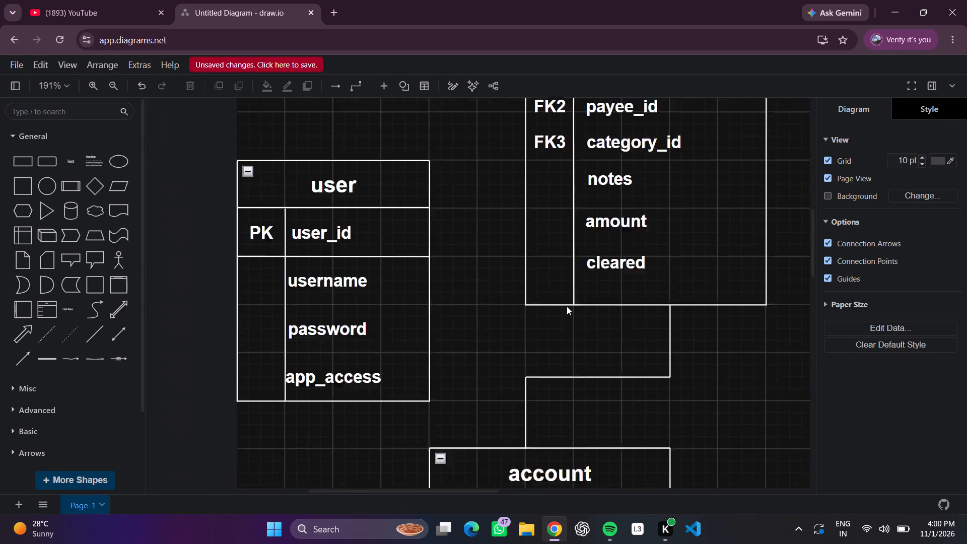
pyautogui.scroll(-2, 455, 384)
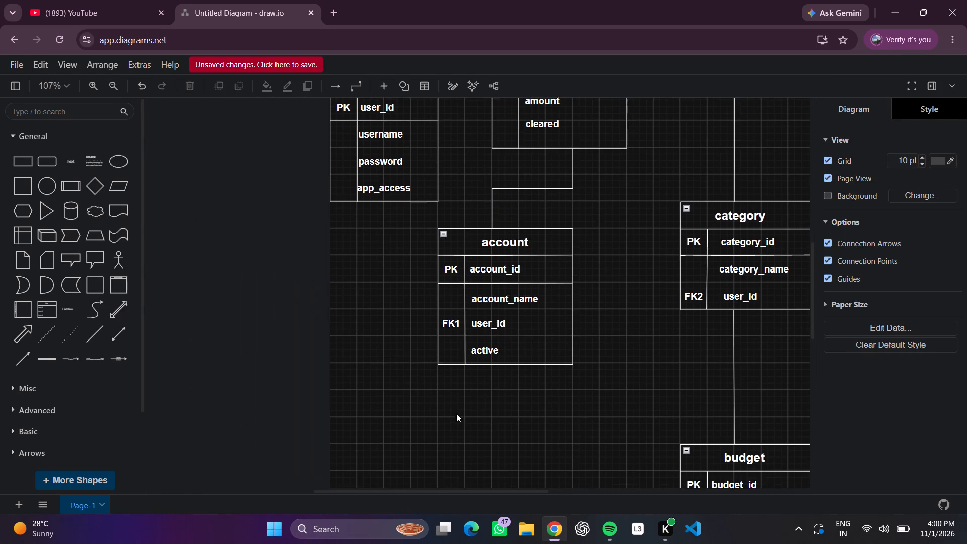
pyautogui.scroll(-1, 456, 413)
pyautogui.click(101, 334)
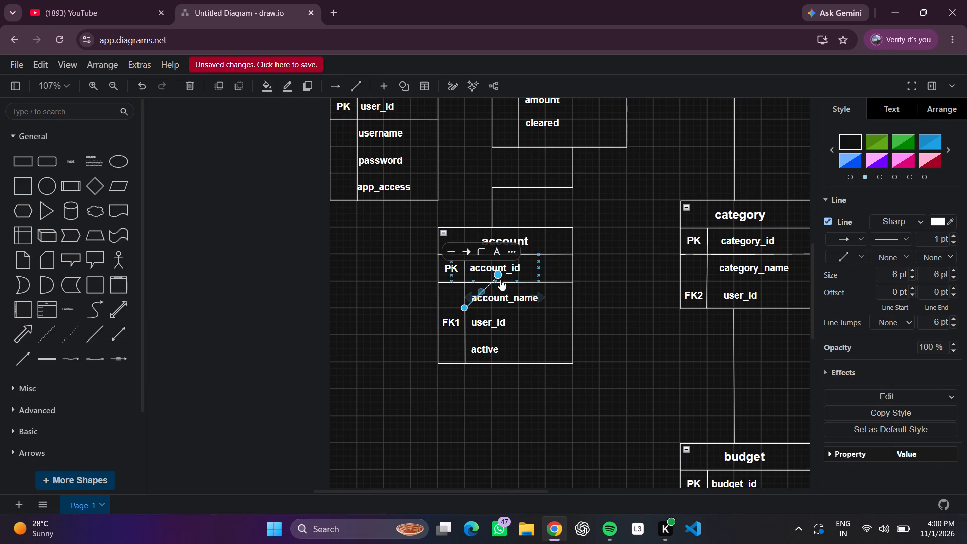
pyautogui.moveTo(498, 274); pyautogui.dragTo(379, 202)
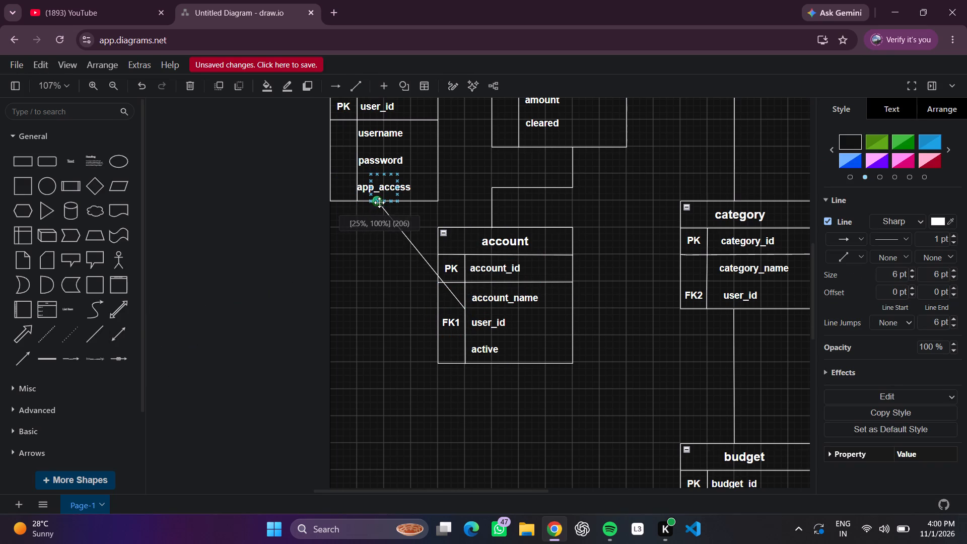
pyautogui.moveTo(379, 202); pyautogui.dragTo(382, 200)
pyautogui.click(392, 258)
pyautogui.click(409, 353)
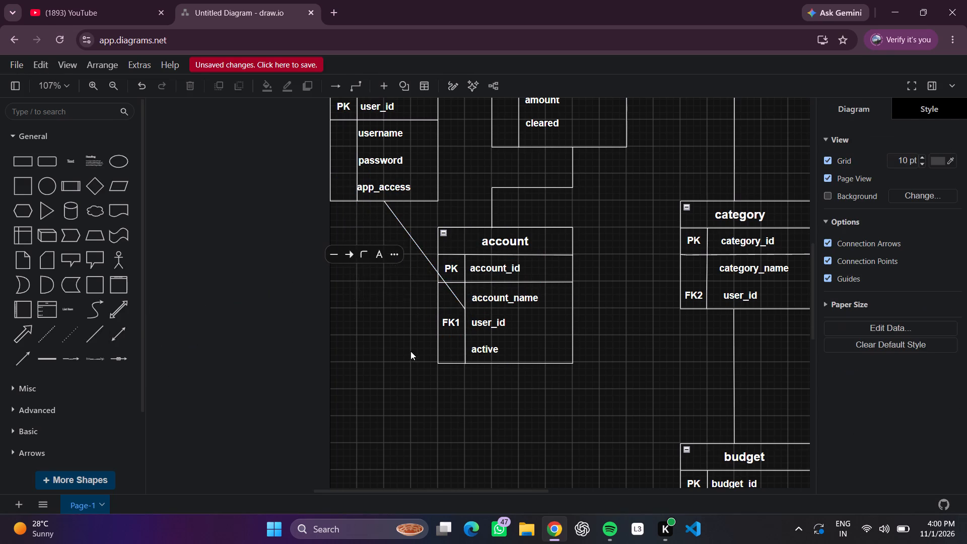
# Stretch the user table line's free end straight down past the account table to about 80, 920, beside the budget table's category_id row.
pyautogui.moveTo(483, 265); pyautogui.dragTo(290, 472)
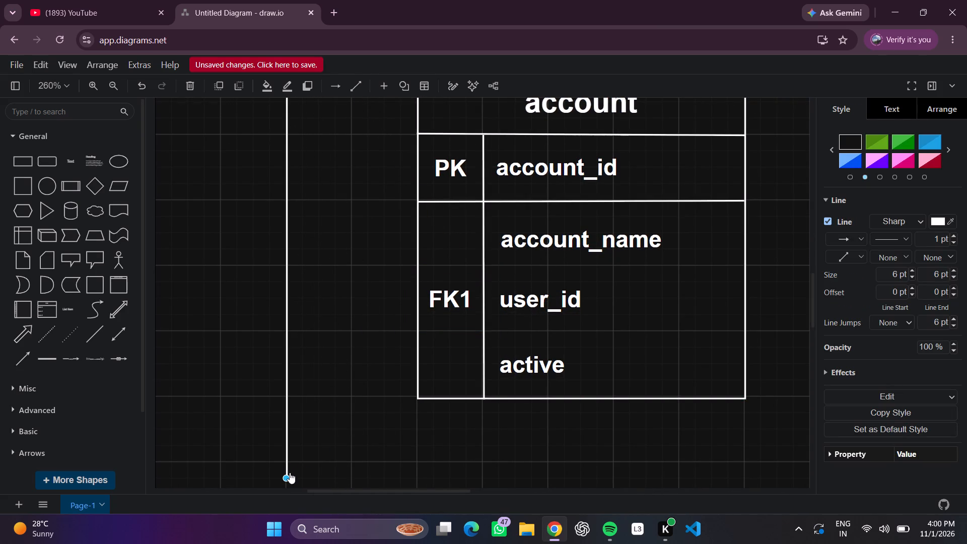
pyautogui.moveTo(290, 472); pyautogui.dragTo(290, 478)
pyautogui.scroll(-3, 328, 455)
pyautogui.moveTo(284, 333); pyautogui.dragTo(294, 453)
pyautogui.click(349, 438)
pyautogui.scroll(-1, 449, 455)
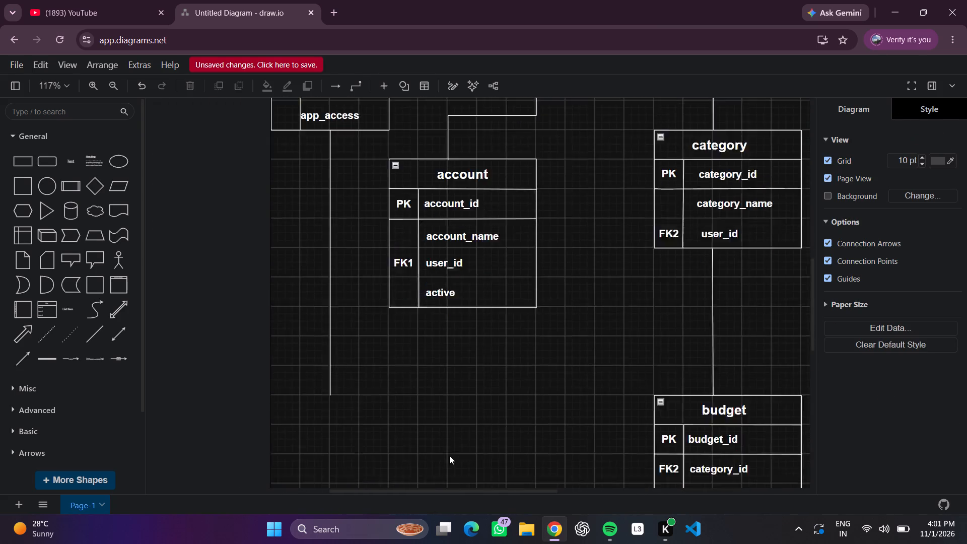
pyautogui.scroll(-1, 449, 455)
pyautogui.click(329, 345)
pyautogui.moveTo(329, 345); pyautogui.dragTo(326, 365)
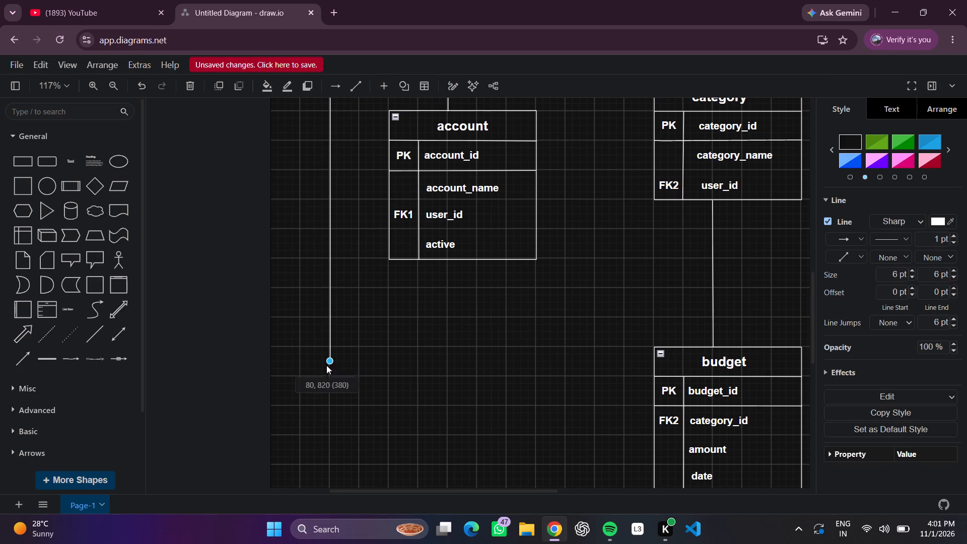
pyautogui.moveTo(326, 365); pyautogui.dragTo(330, 434)
pyautogui.click(422, 390)
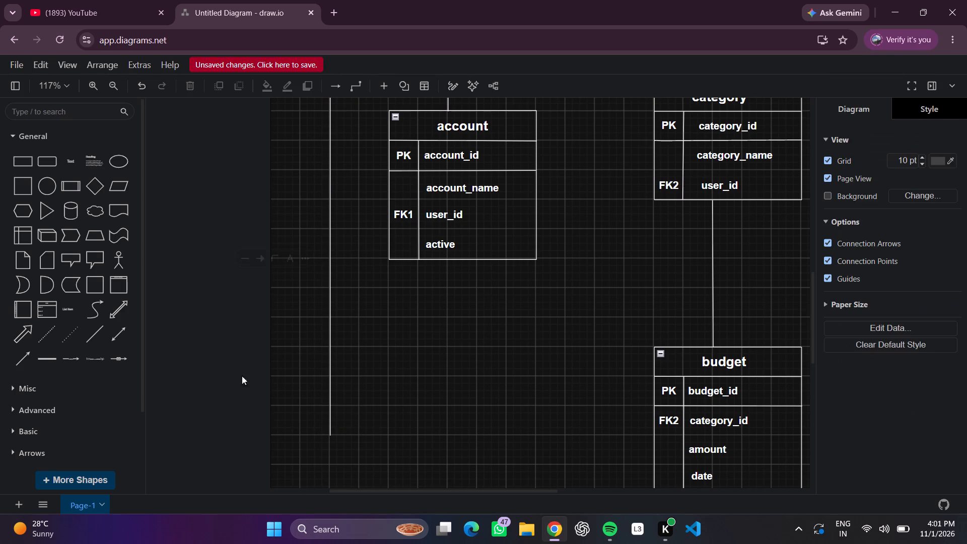
# Add a horizontal line from the lower end of the user table's vertical line to the budget table's left border.
pyautogui.click(89, 338)
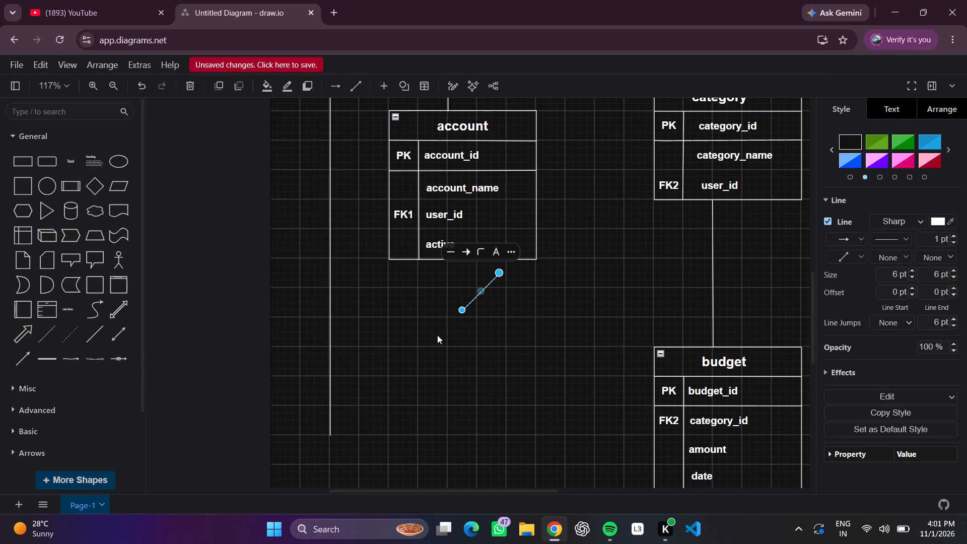
pyautogui.moveTo(461, 305); pyautogui.dragTo(328, 437)
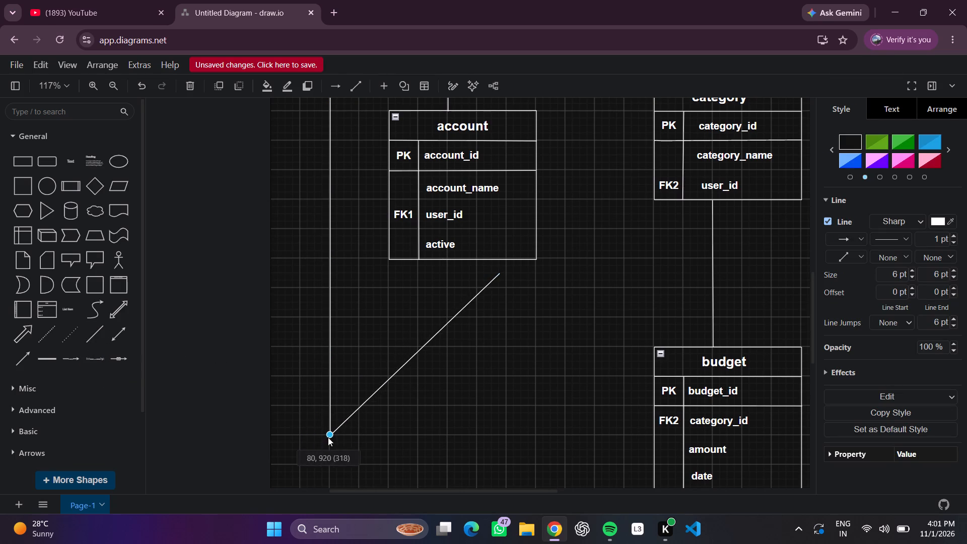
pyautogui.moveTo(328, 437); pyautogui.dragTo(328, 436)
pyautogui.moveTo(499, 273); pyautogui.dragTo(642, 438)
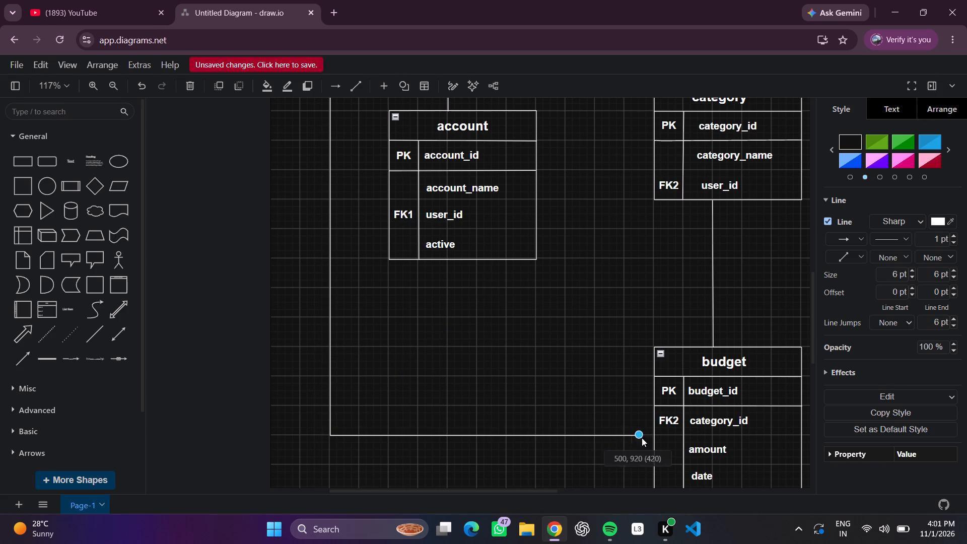
pyautogui.moveTo(642, 438); pyautogui.dragTo(654, 435)
pyautogui.click(571, 398)
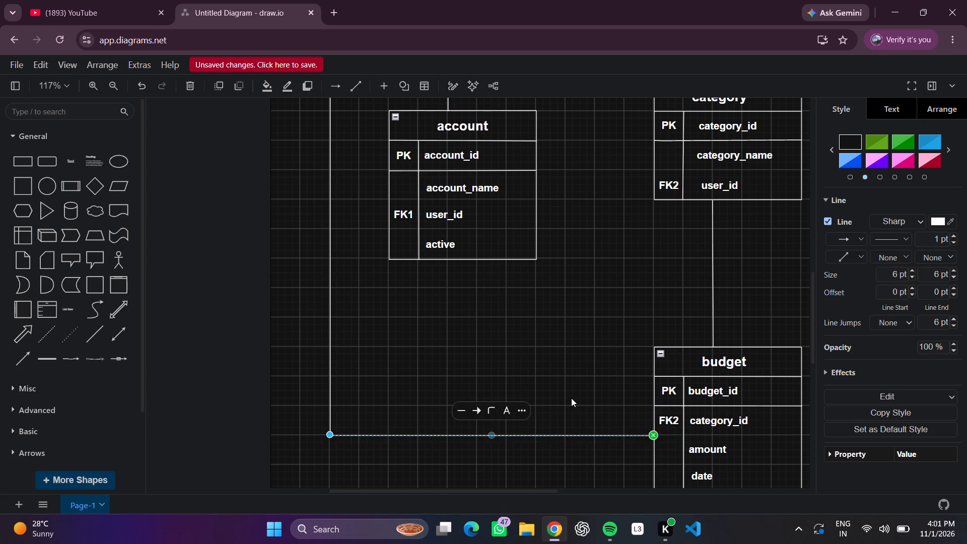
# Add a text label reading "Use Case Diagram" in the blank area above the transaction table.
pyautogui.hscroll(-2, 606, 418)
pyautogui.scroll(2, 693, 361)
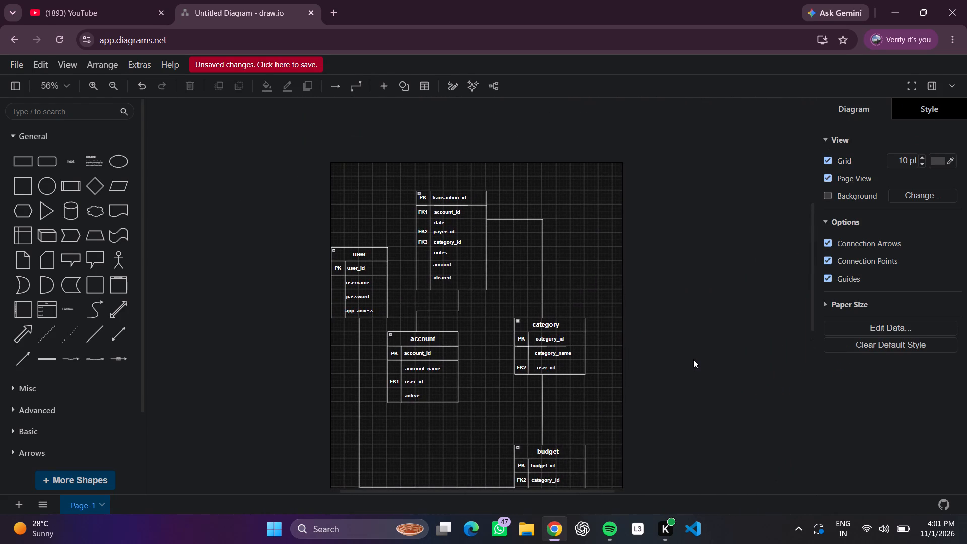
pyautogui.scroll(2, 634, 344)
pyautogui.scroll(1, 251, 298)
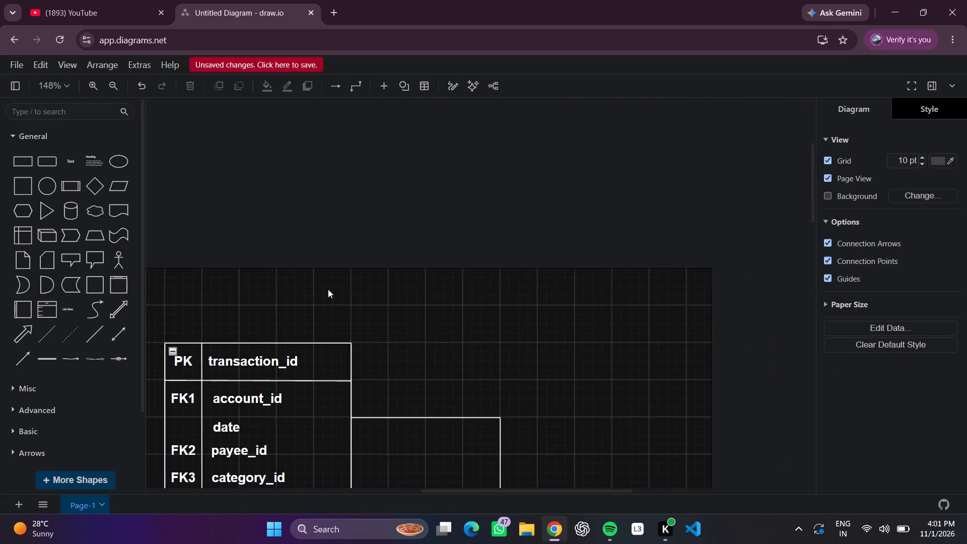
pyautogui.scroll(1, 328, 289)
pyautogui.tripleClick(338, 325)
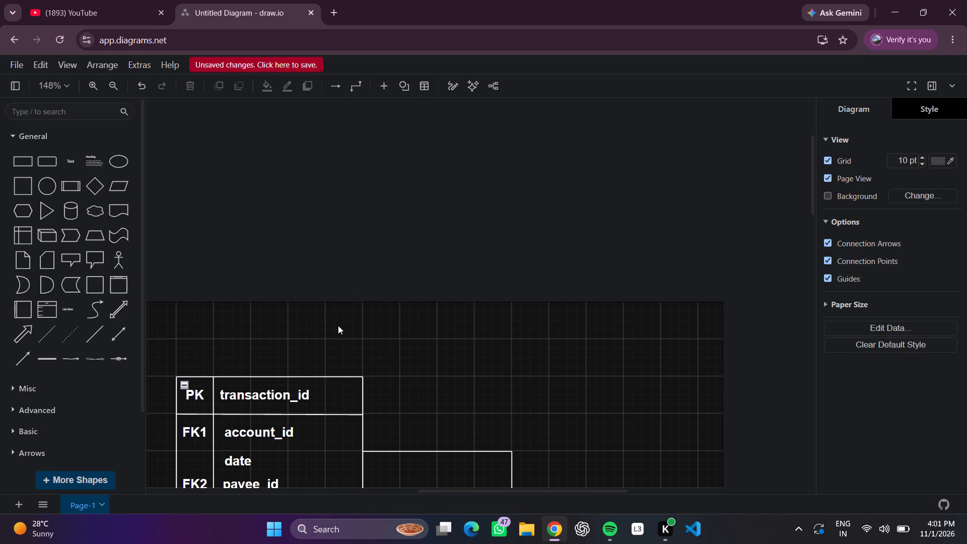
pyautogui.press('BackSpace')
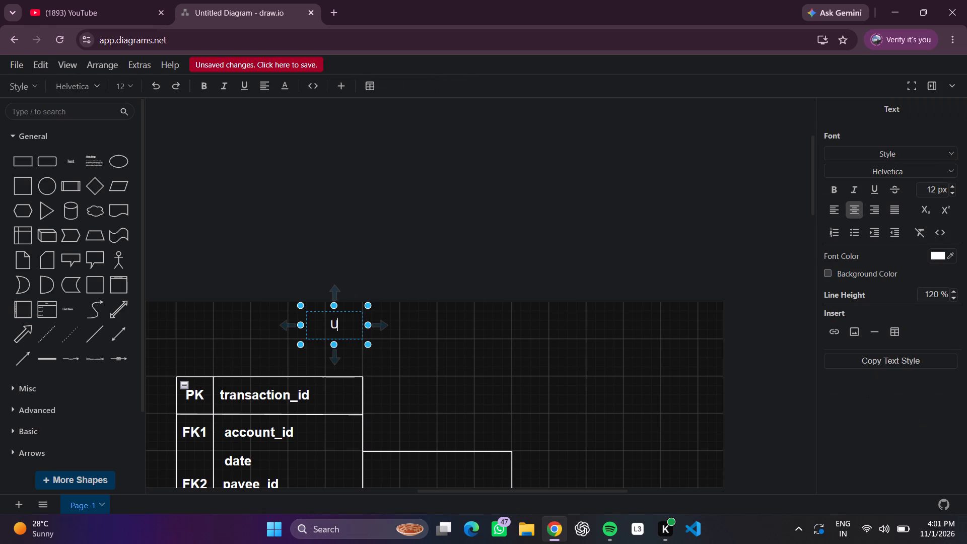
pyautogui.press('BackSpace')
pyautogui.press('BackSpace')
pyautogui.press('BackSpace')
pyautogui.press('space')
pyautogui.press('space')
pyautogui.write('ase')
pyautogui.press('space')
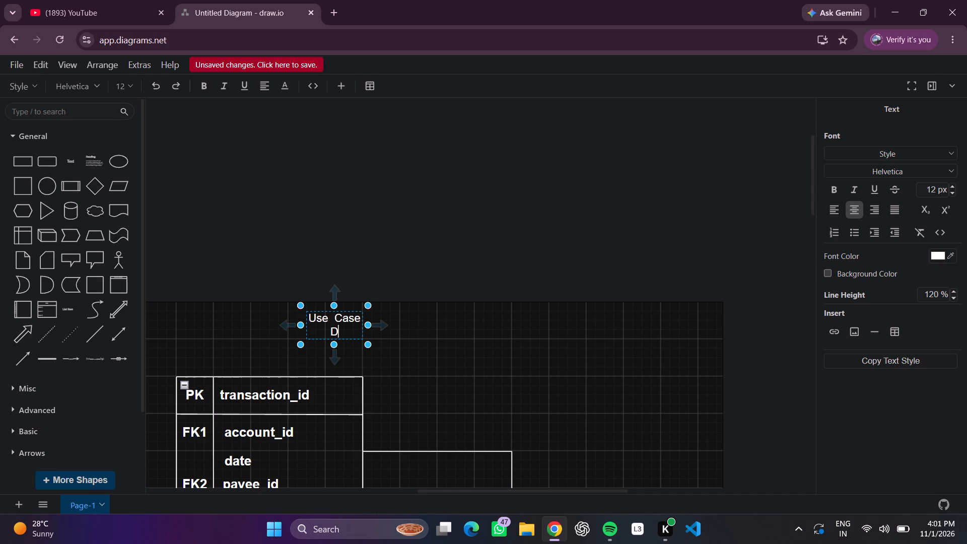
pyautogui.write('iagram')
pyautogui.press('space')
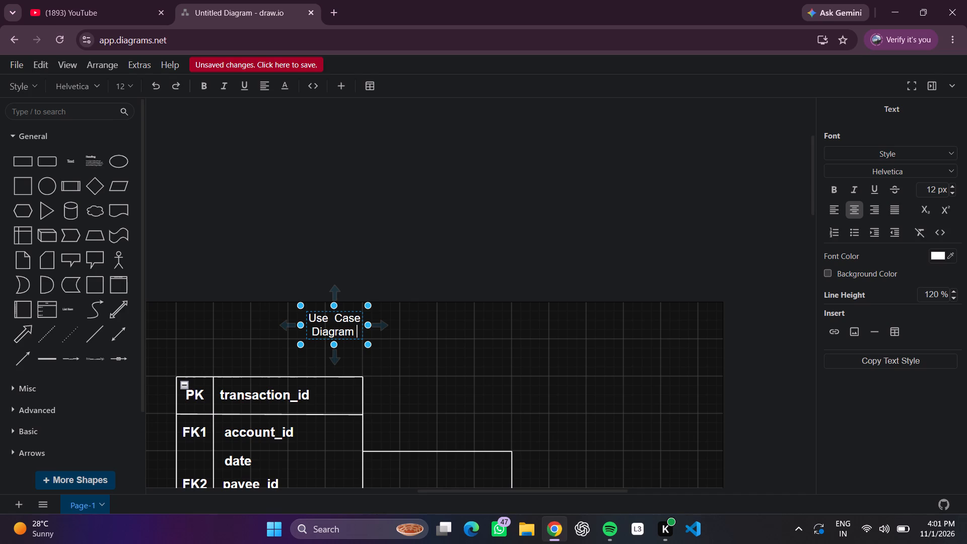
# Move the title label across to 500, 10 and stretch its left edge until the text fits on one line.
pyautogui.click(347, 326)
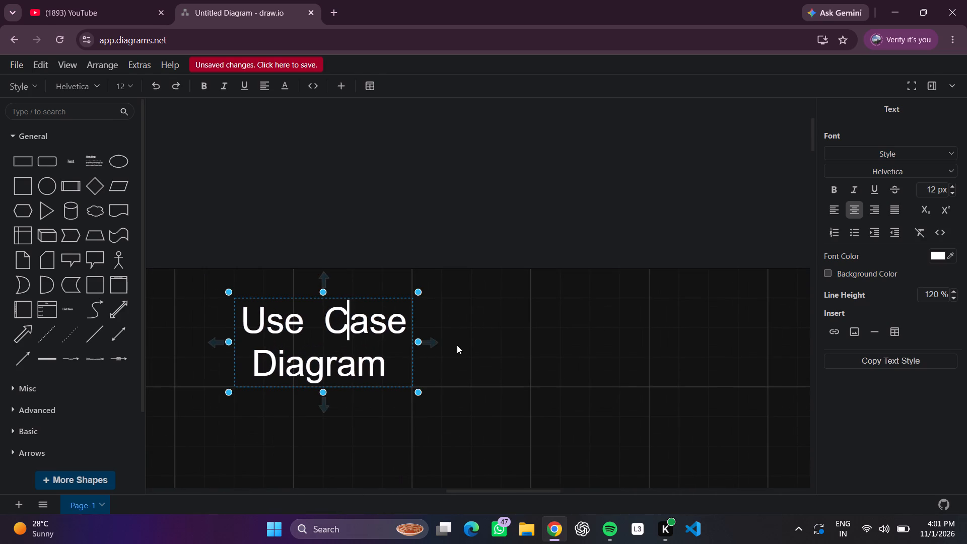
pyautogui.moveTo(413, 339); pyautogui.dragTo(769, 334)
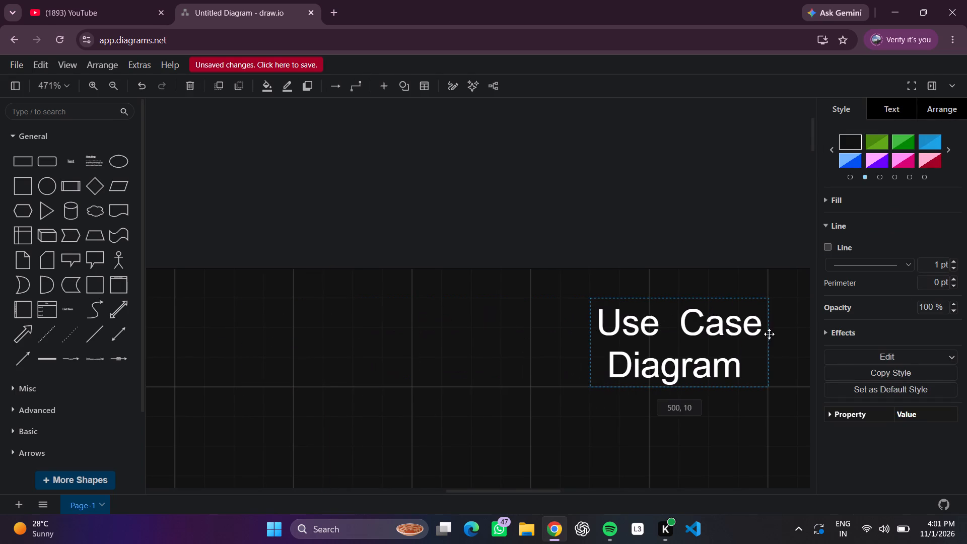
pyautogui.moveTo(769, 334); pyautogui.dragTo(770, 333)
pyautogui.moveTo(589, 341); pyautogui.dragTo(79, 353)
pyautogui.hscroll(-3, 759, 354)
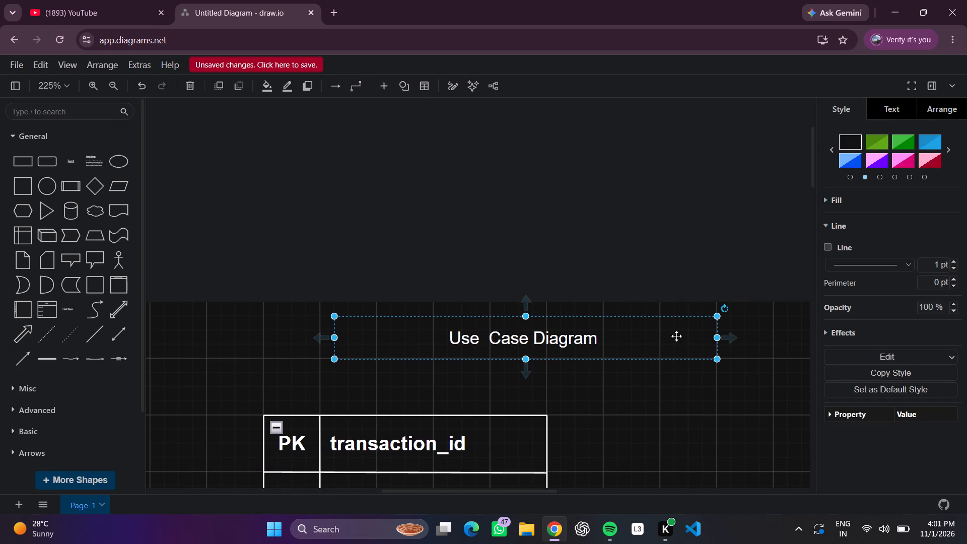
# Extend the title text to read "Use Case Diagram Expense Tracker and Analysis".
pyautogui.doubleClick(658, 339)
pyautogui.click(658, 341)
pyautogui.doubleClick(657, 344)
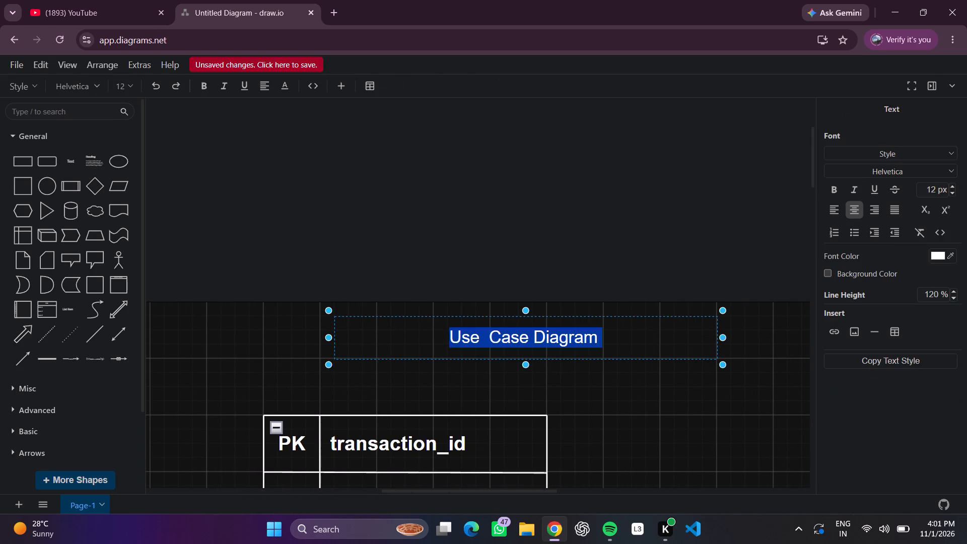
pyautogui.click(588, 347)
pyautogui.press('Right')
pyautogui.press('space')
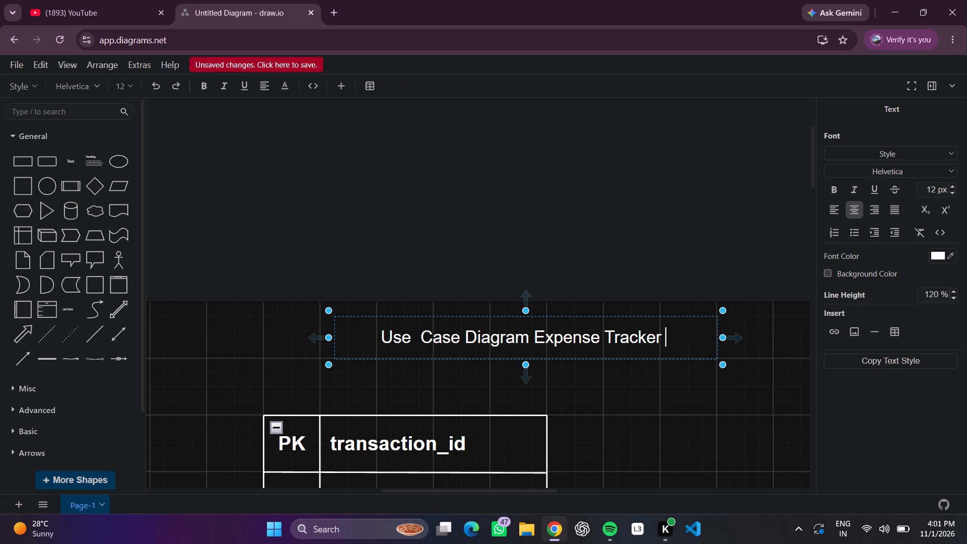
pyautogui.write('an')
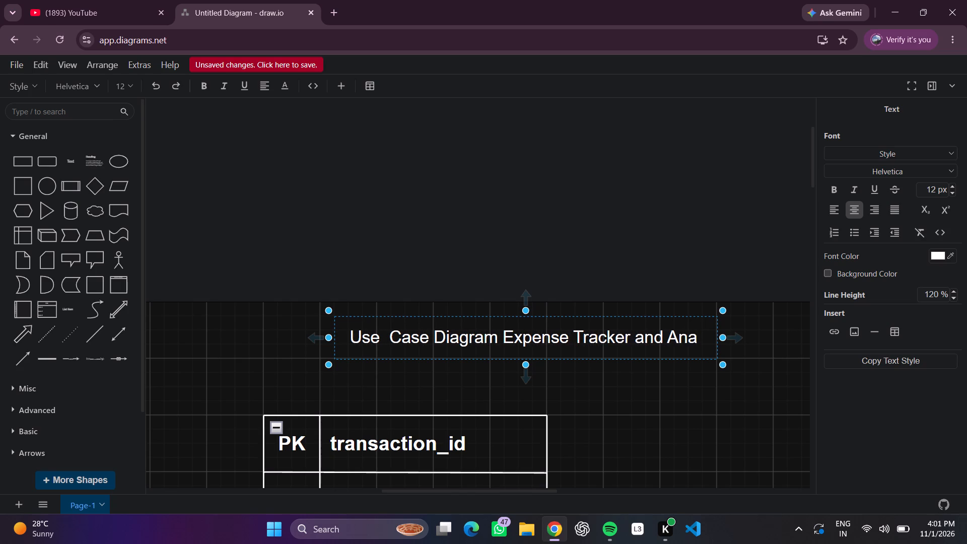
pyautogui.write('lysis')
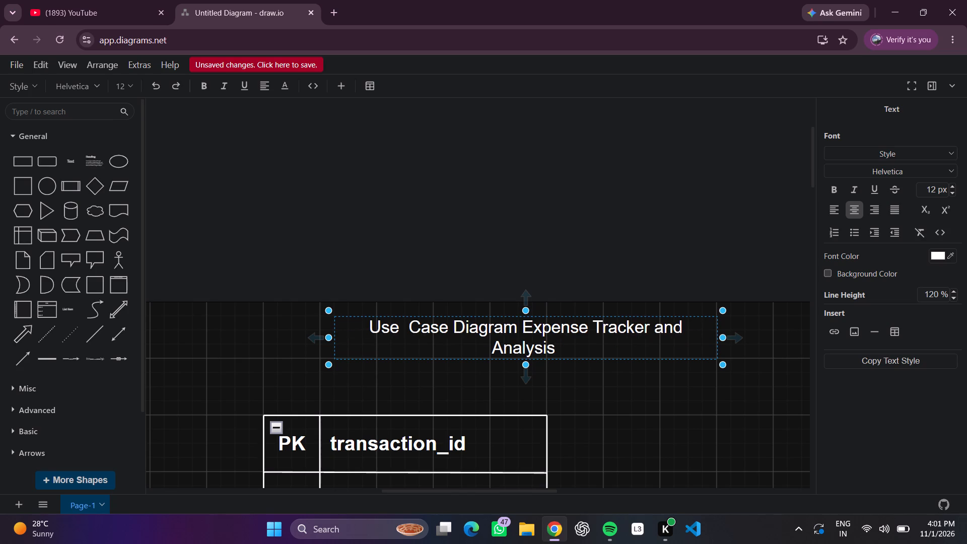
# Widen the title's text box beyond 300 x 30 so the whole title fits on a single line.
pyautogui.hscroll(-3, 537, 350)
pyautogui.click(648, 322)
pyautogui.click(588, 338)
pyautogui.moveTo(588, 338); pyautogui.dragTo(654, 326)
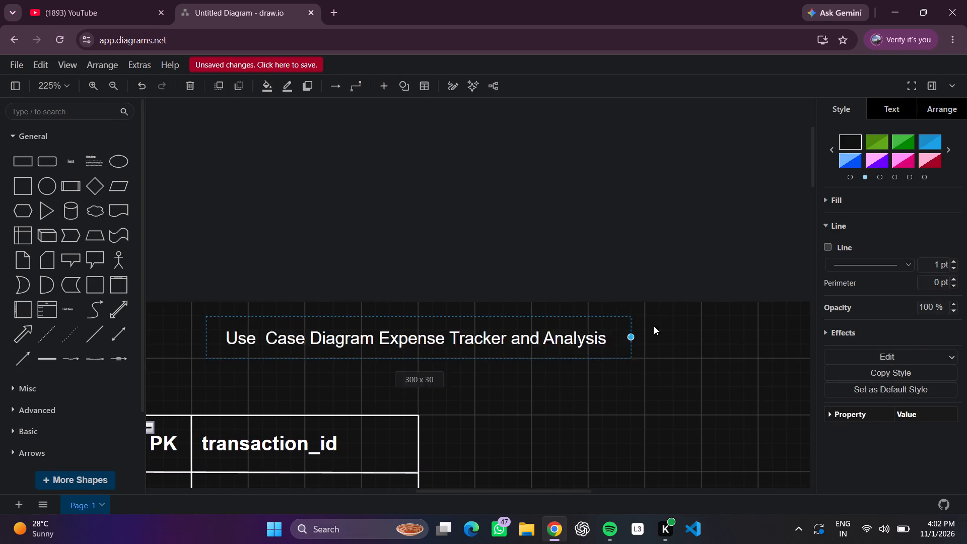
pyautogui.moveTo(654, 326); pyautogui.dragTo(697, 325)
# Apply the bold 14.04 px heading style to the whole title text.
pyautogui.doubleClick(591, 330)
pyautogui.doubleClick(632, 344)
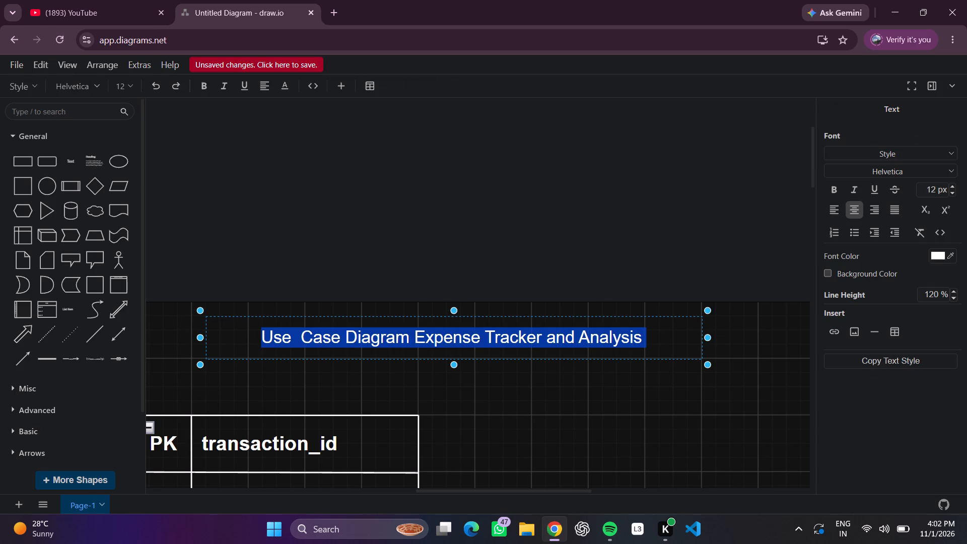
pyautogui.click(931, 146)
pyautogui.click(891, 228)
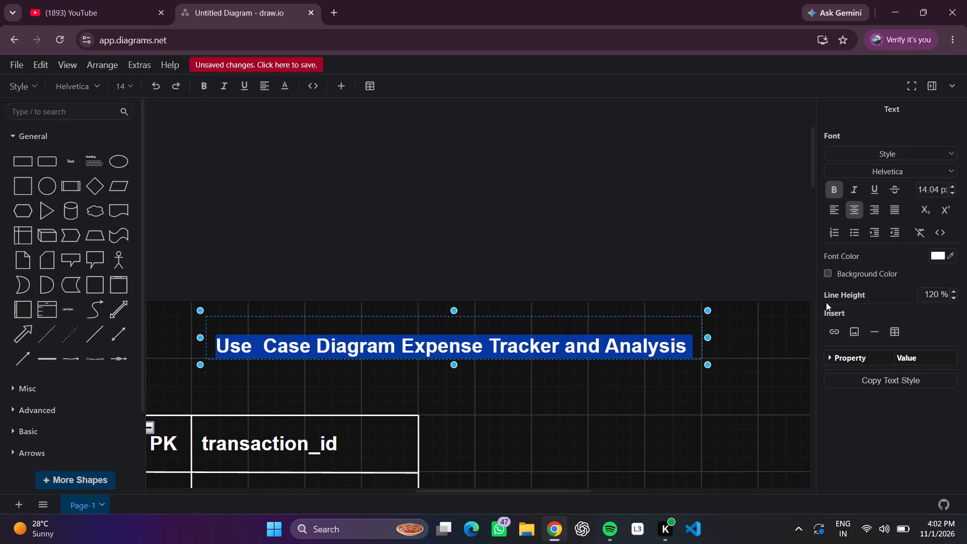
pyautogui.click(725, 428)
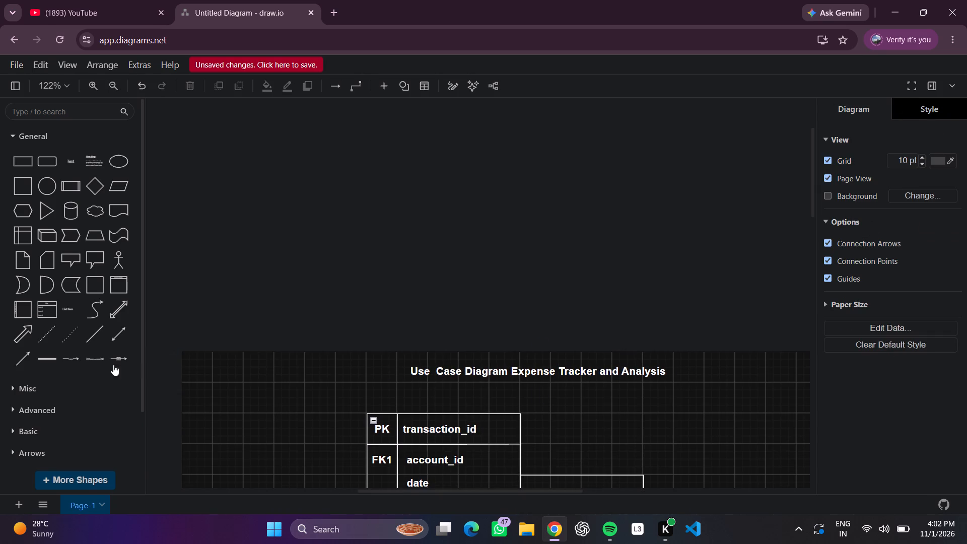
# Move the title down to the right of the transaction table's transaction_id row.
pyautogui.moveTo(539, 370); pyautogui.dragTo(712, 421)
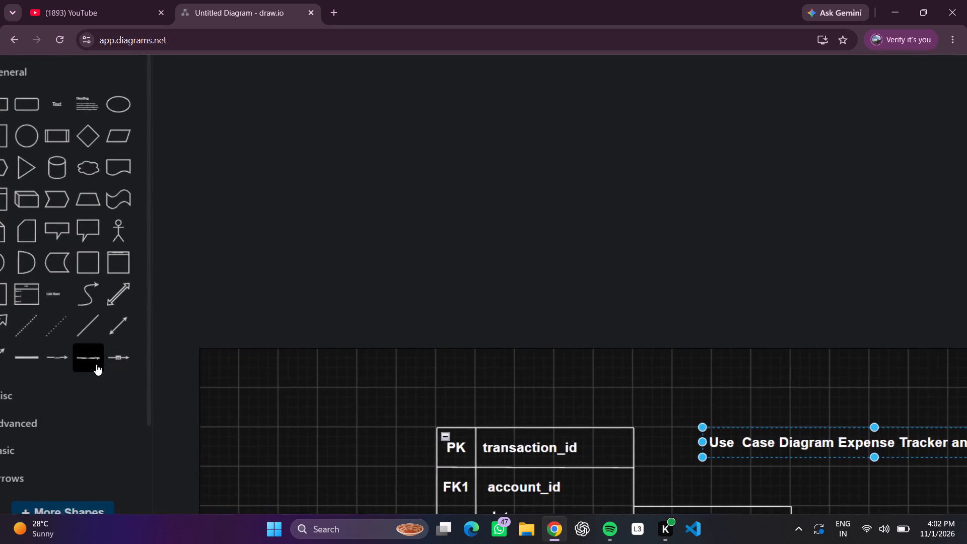
# Insert a rectangle and place it near the top of the page, above and to the right of the transaction table.
pyautogui.click(19, 165)
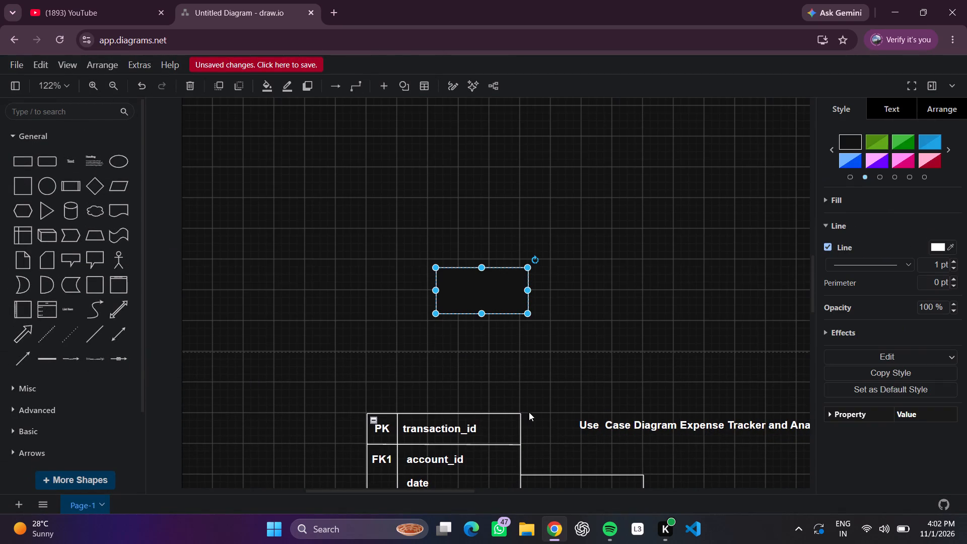
pyautogui.moveTo(475, 282); pyautogui.dragTo(551, 382)
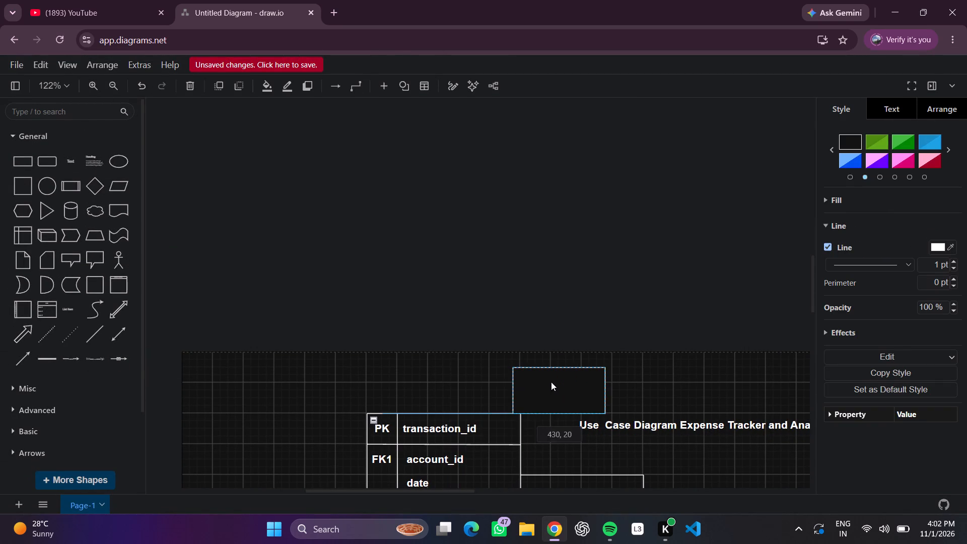
pyautogui.moveTo(551, 382); pyautogui.dragTo(559, 337)
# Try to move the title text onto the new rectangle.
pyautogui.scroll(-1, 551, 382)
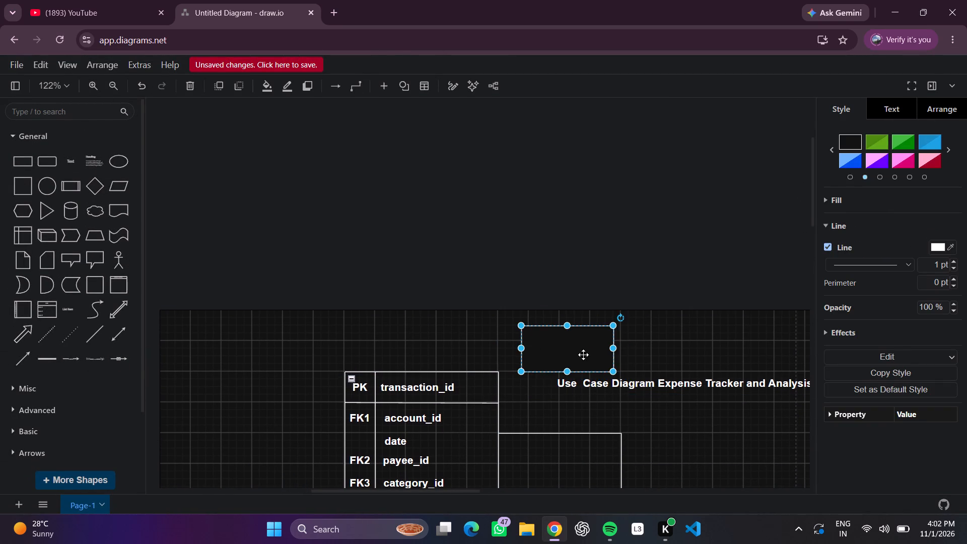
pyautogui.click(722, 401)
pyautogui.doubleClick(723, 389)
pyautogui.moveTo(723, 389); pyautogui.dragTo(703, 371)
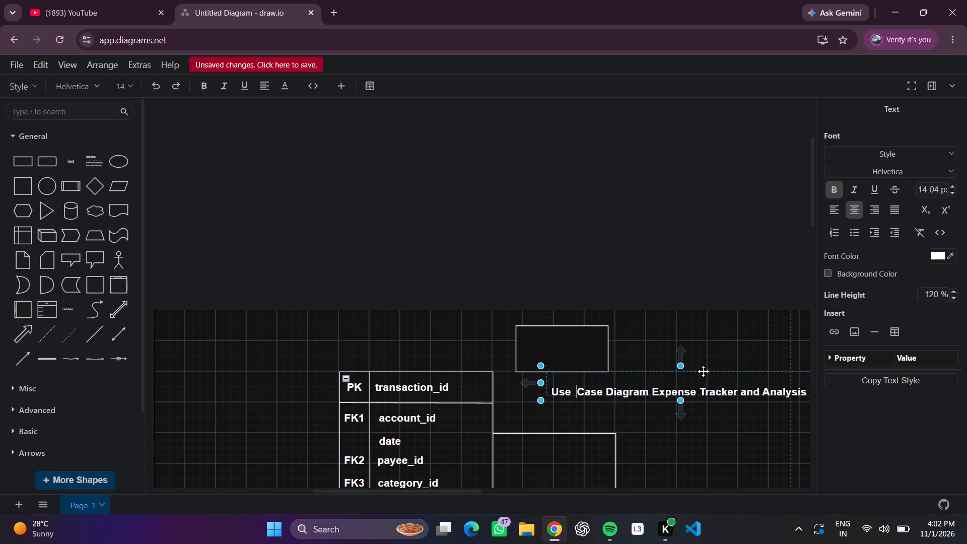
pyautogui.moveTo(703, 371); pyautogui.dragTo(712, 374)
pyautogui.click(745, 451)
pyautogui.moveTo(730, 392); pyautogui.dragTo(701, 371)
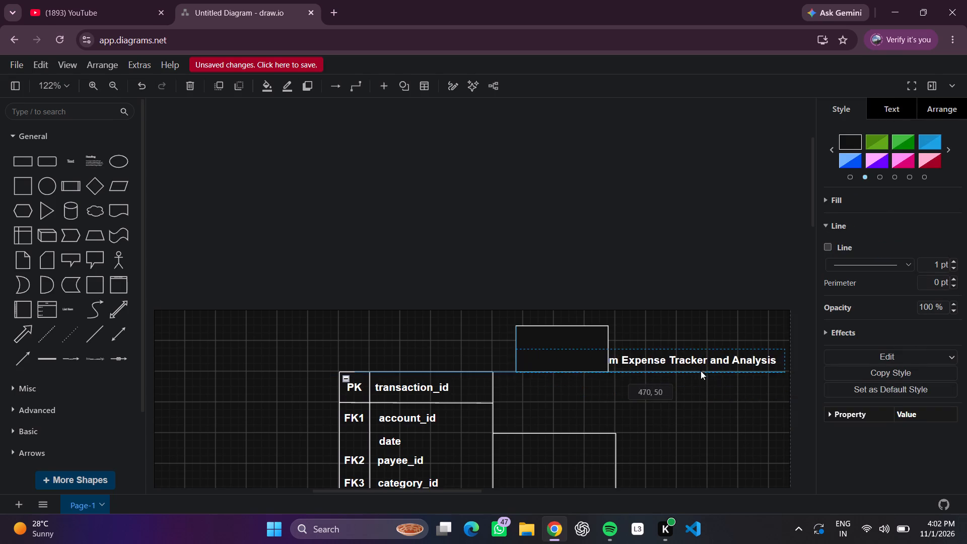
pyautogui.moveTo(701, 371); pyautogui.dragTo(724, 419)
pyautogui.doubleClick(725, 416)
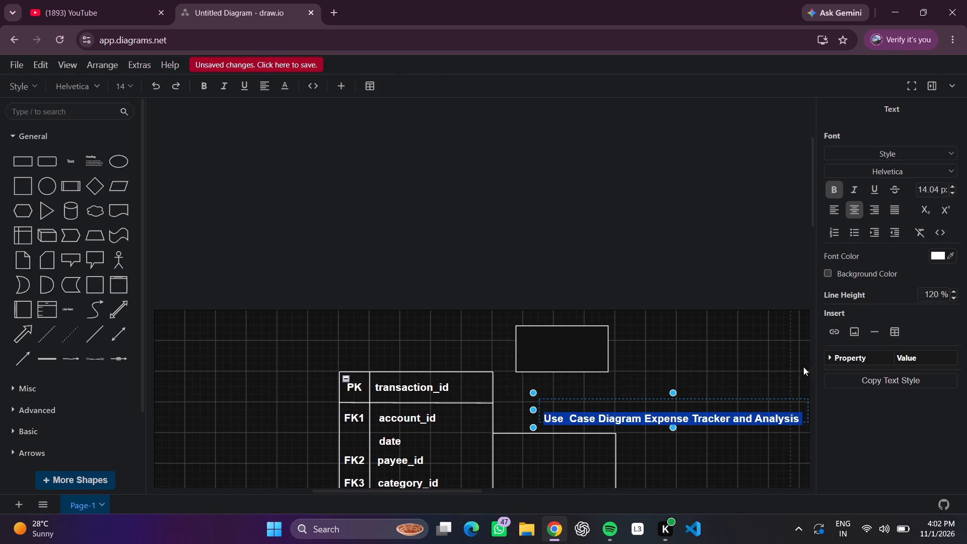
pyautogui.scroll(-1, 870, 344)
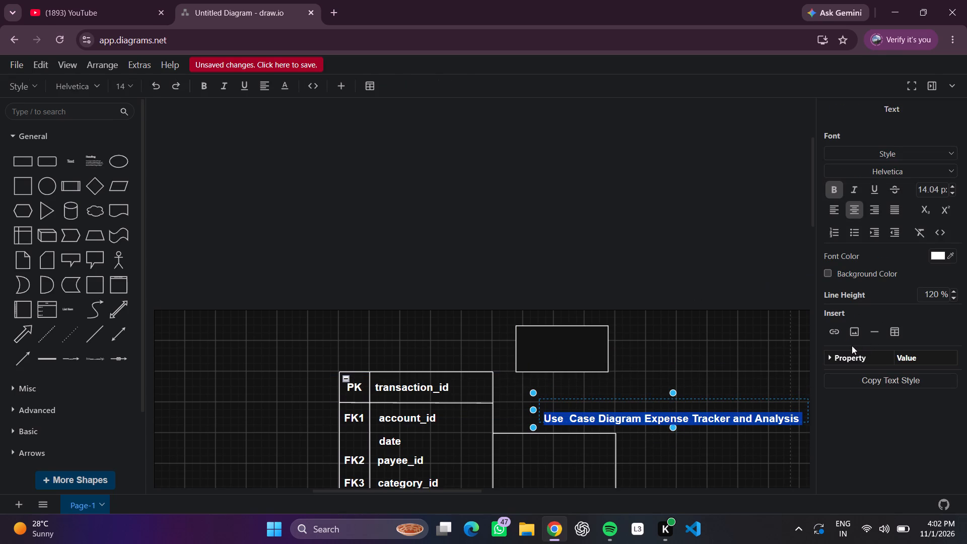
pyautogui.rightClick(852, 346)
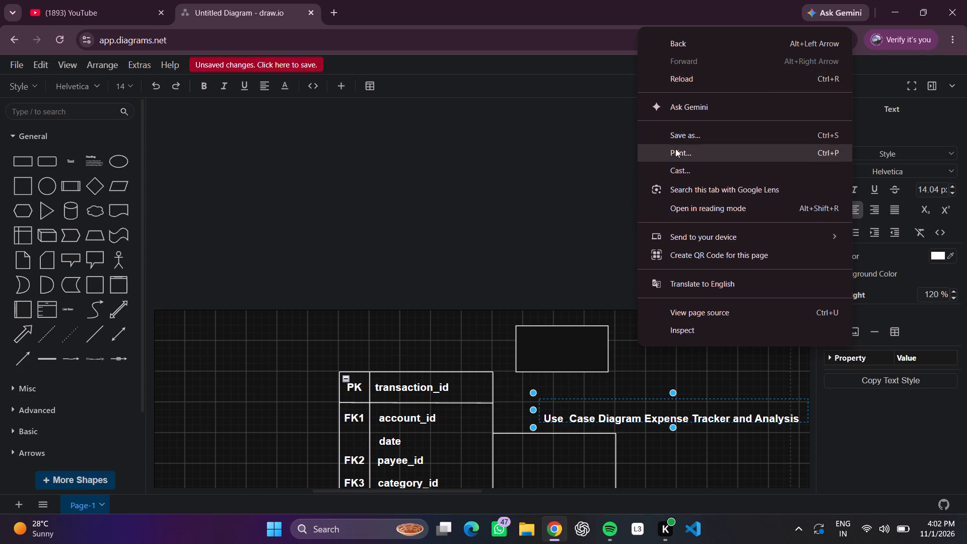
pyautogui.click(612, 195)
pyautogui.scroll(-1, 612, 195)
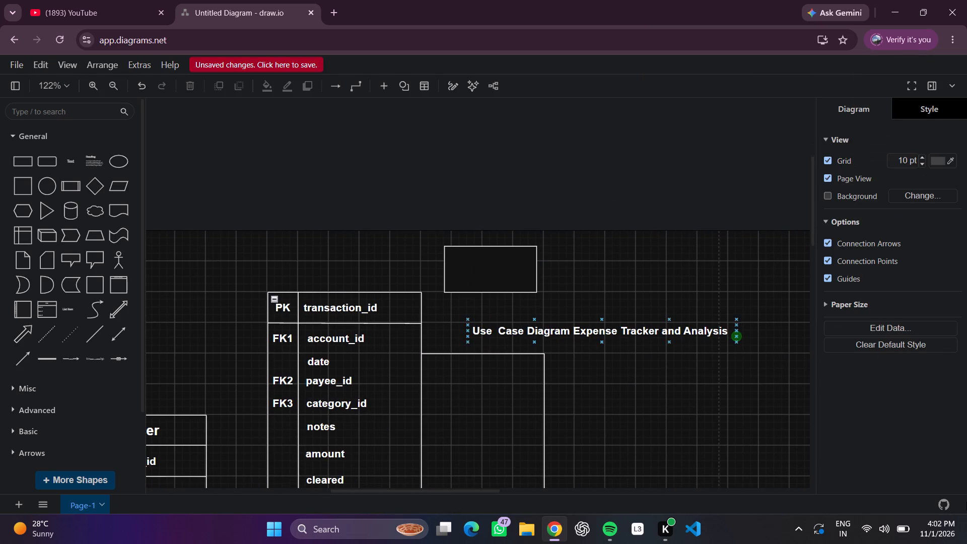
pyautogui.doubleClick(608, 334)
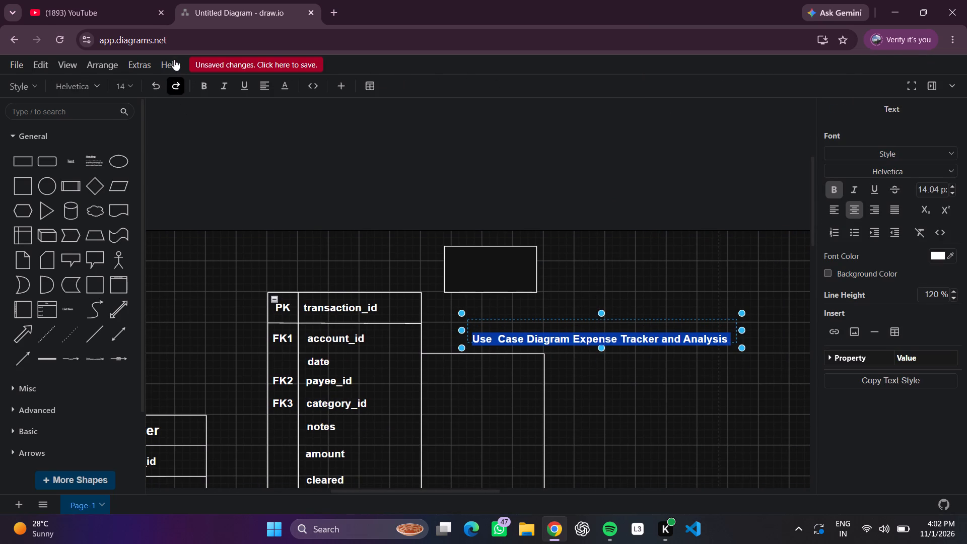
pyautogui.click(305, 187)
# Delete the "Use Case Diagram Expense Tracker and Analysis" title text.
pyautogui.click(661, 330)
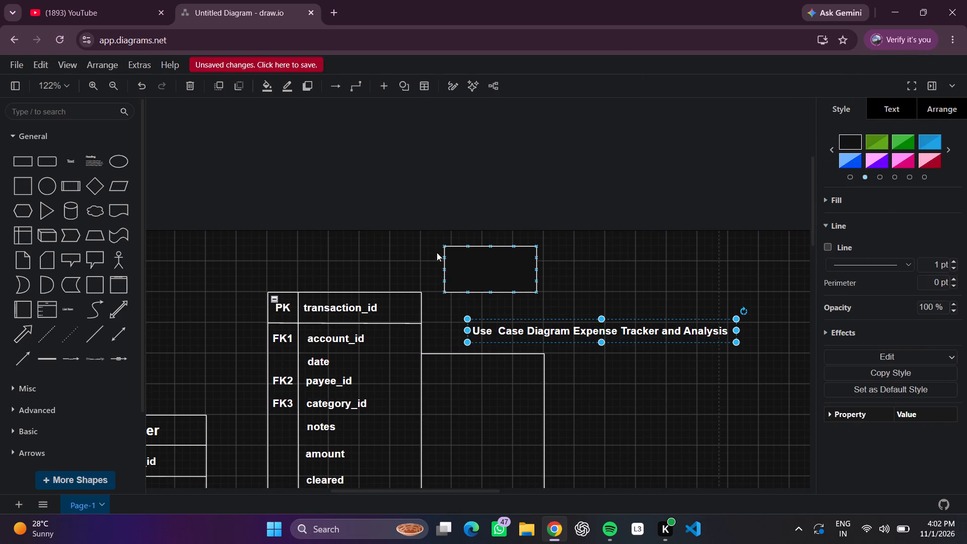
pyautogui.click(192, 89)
# Align the rectangle with the page's top edge and stretch it into a wide banner of about 400 x 40 above the transaction table.
pyautogui.click(482, 264)
pyautogui.hscroll(1, 482, 266)
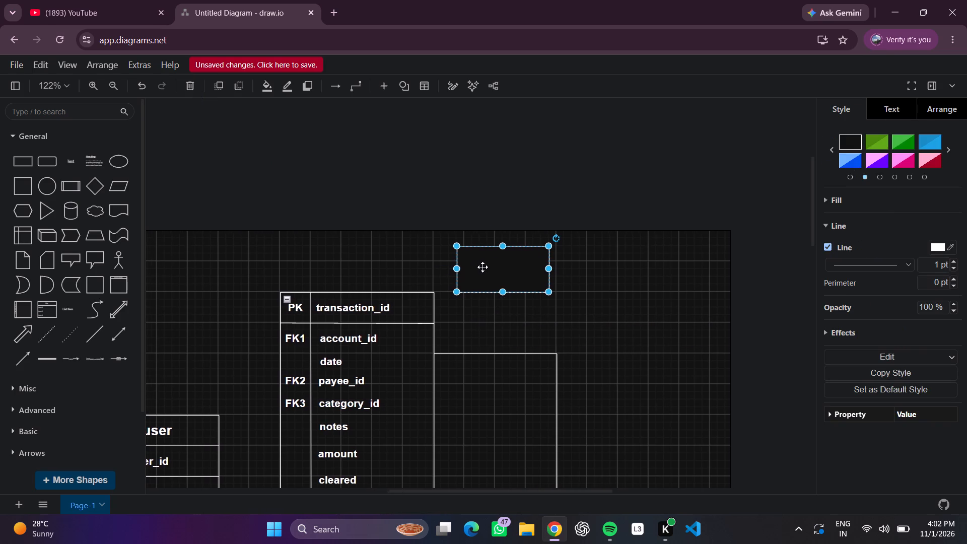
pyautogui.hscroll(1, 493, 276)
pyautogui.moveTo(649, 324); pyautogui.dragTo(647, 286)
pyautogui.moveTo(511, 278); pyautogui.dragTo(211, 273)
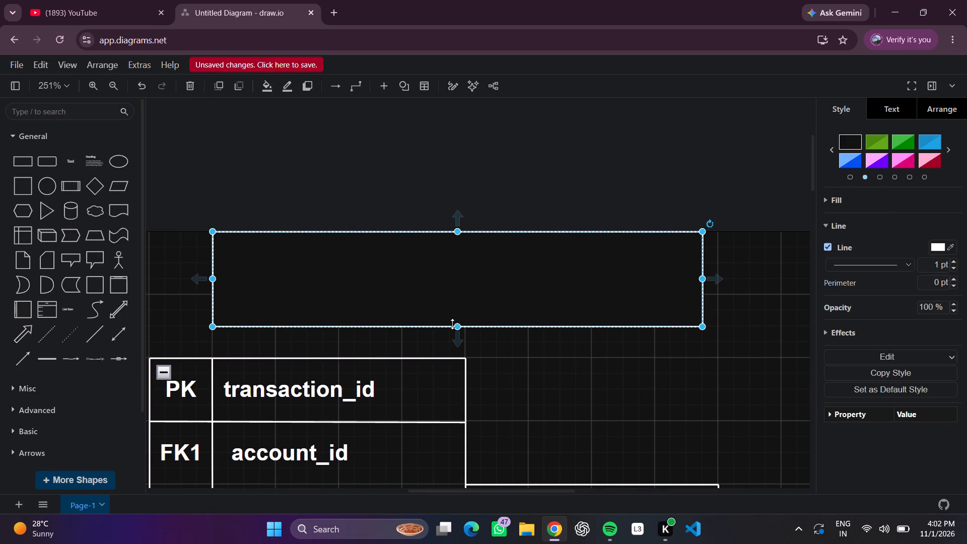
pyautogui.moveTo(453, 325); pyautogui.dragTo(454, 298)
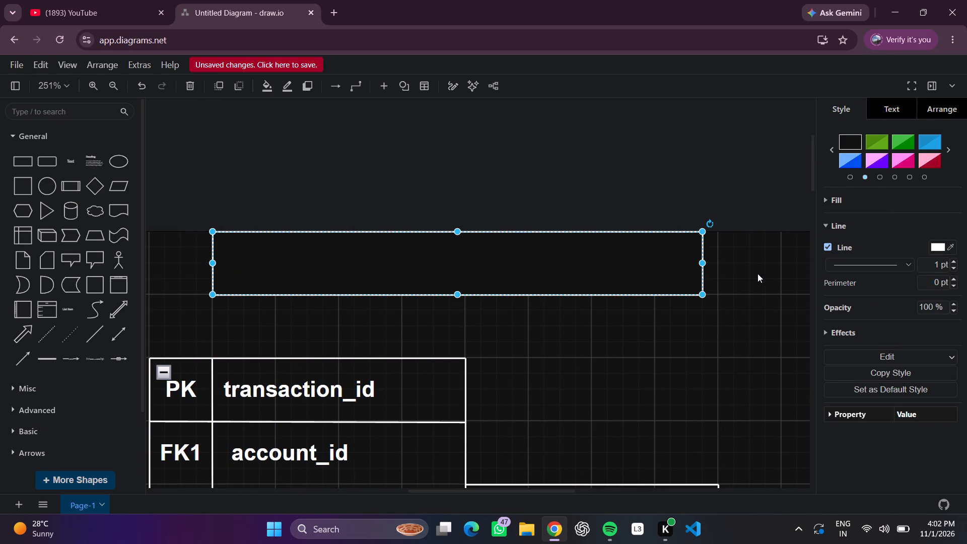
pyautogui.moveTo(706, 263); pyautogui.dragTo(816, 265)
pyautogui.moveTo(724, 262); pyautogui.dragTo(733, 262)
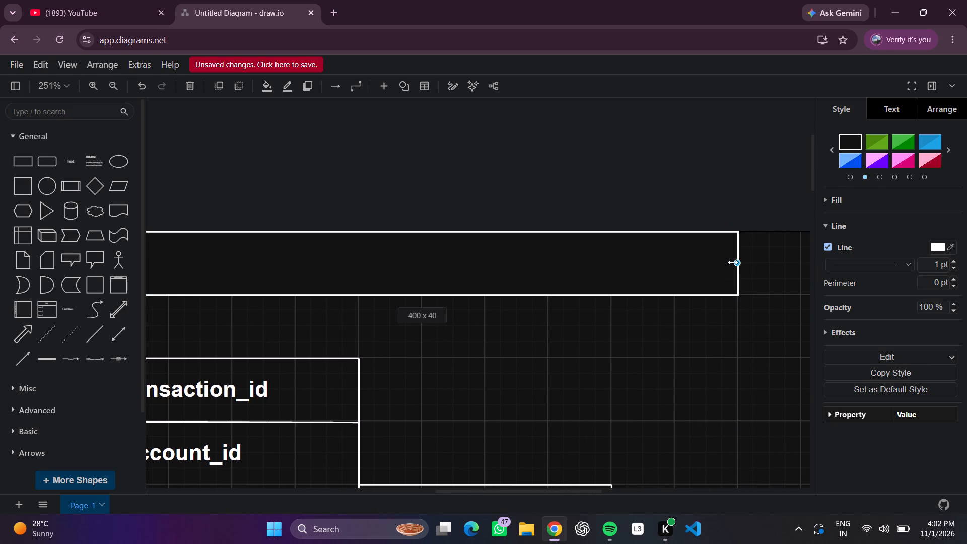
# Widen the empty title banner rightward, bringing its right edge in line with the category table's right edge.
pyautogui.moveTo(733, 262); pyautogui.dragTo(795, 264)
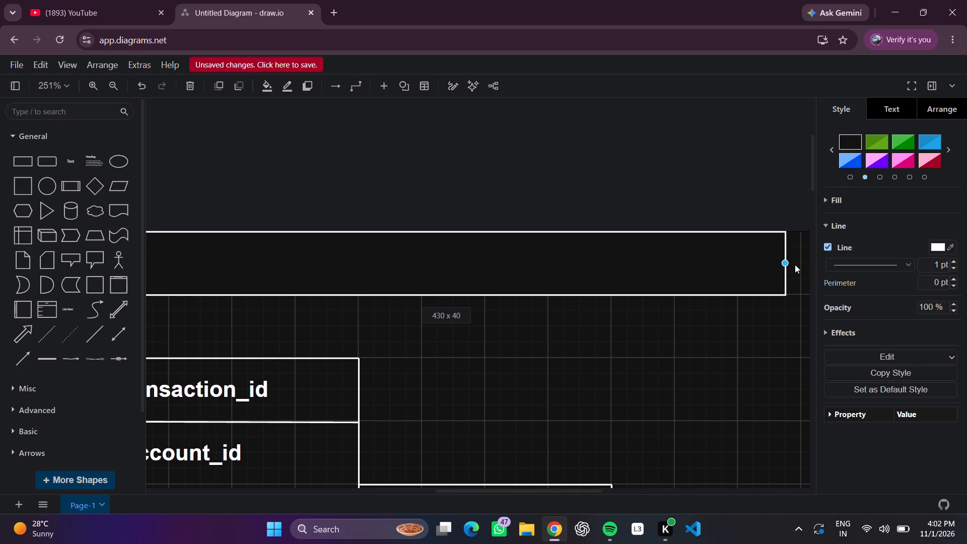
pyautogui.moveTo(795, 264); pyautogui.dragTo(798, 264)
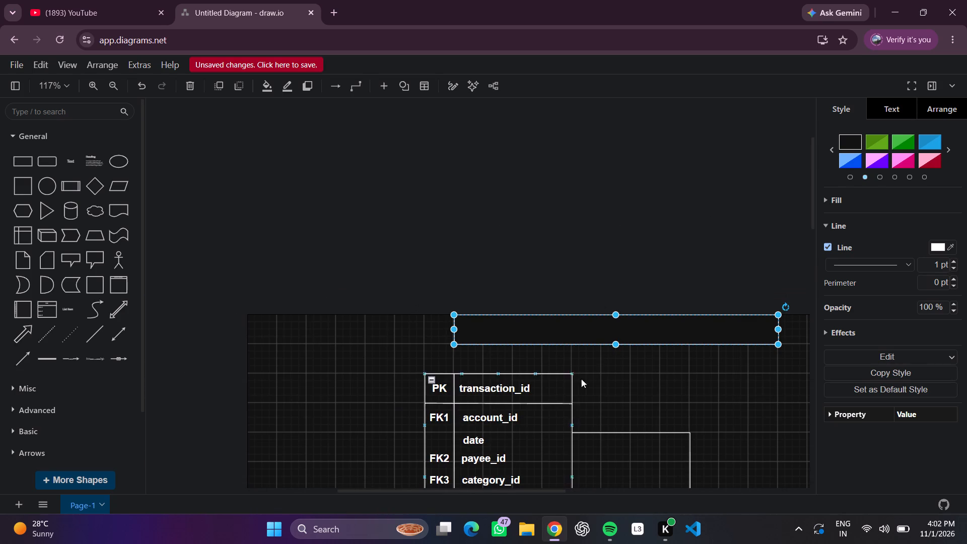
# Label the banner rectangle with the title "Use Case Diagram Expense Tracker and Analsisi".
pyautogui.doubleClick(573, 326)
pyautogui.click(573, 326)
pyautogui.doubleClick(574, 326)
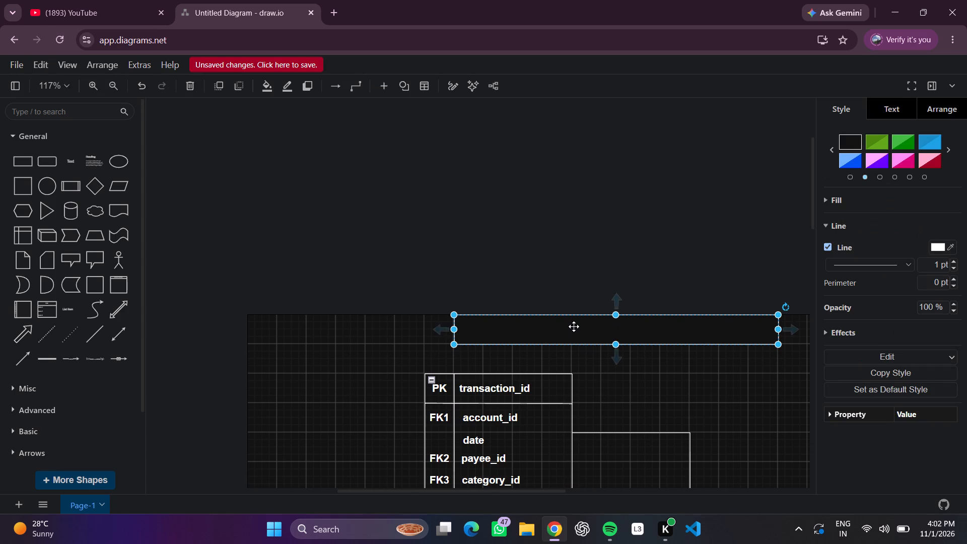
pyautogui.doubleClick(572, 329)
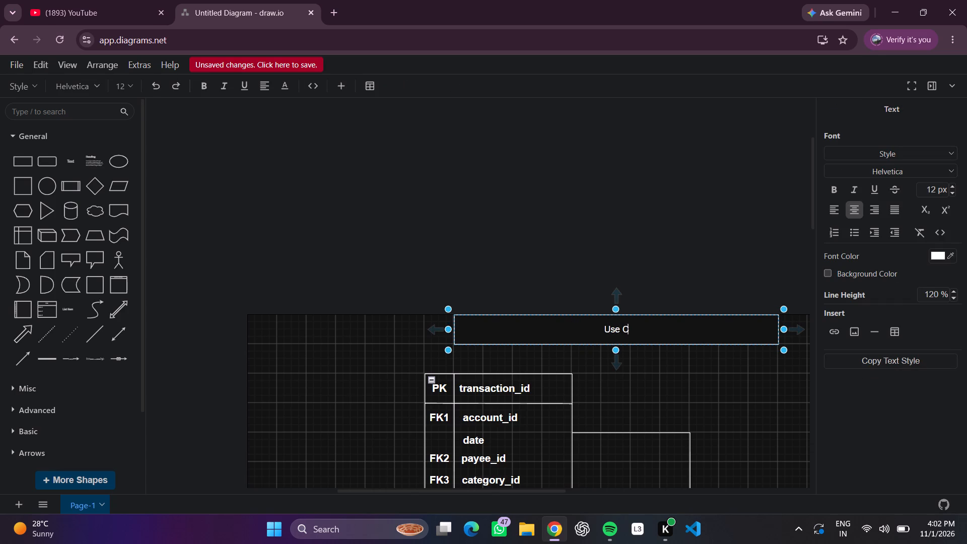
pyautogui.press('a')
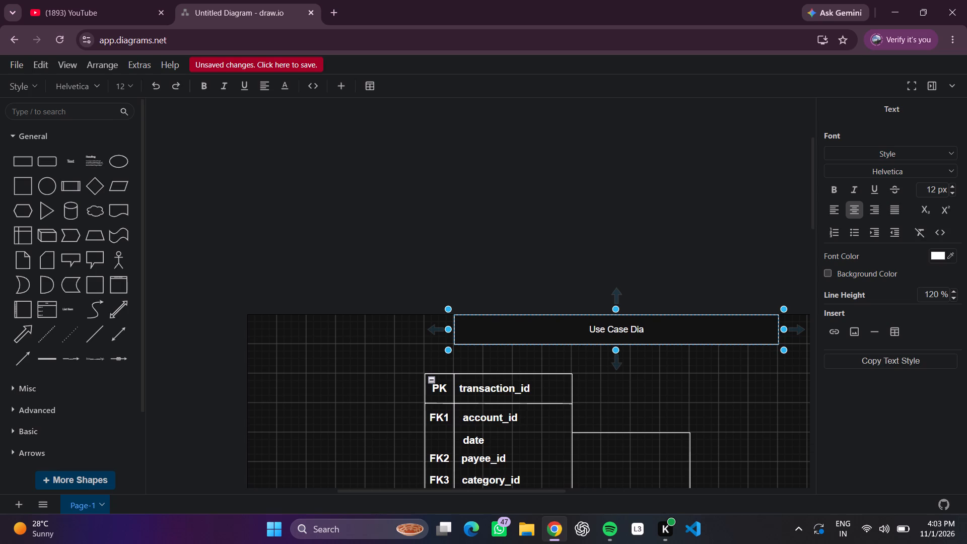
pyautogui.write('gram')
pyautogui.press('space')
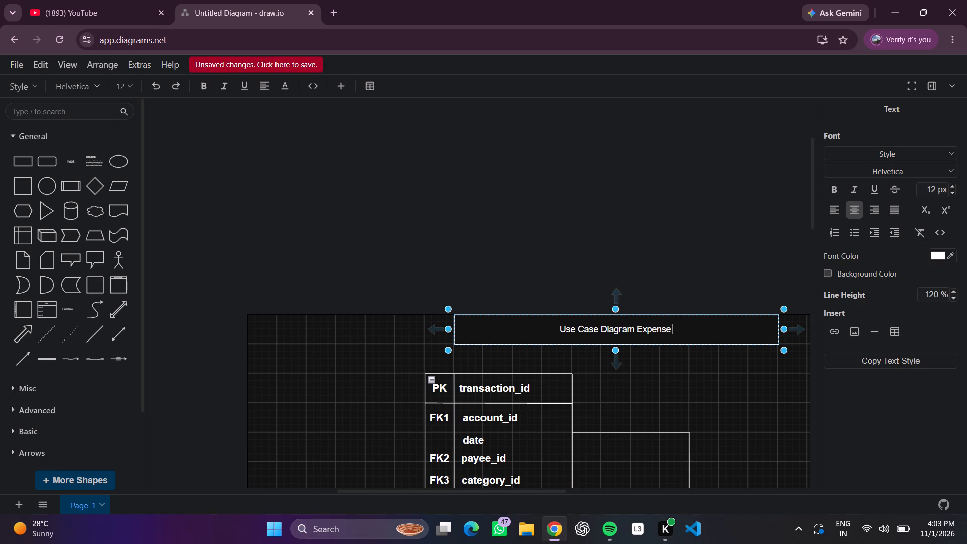
pyautogui.press('BackSpace')
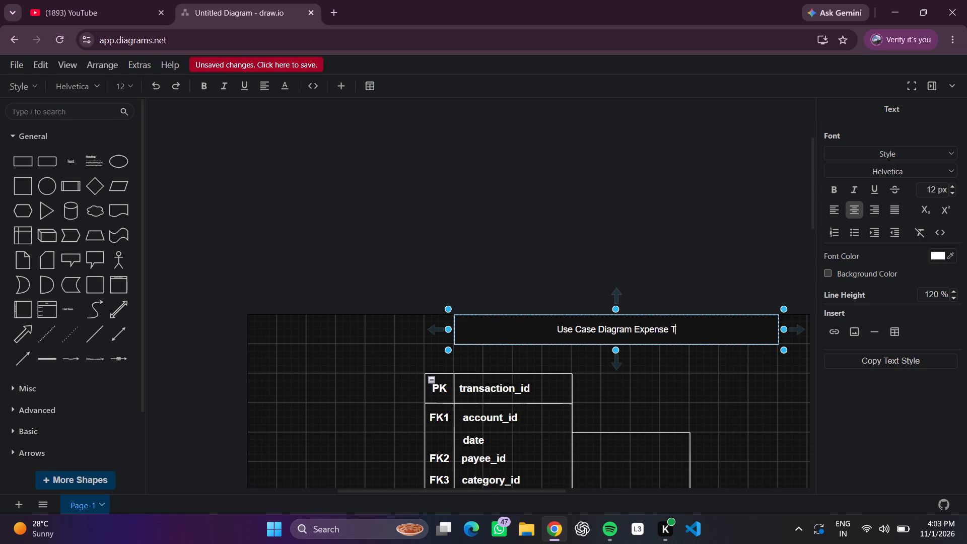
pyautogui.press('c')
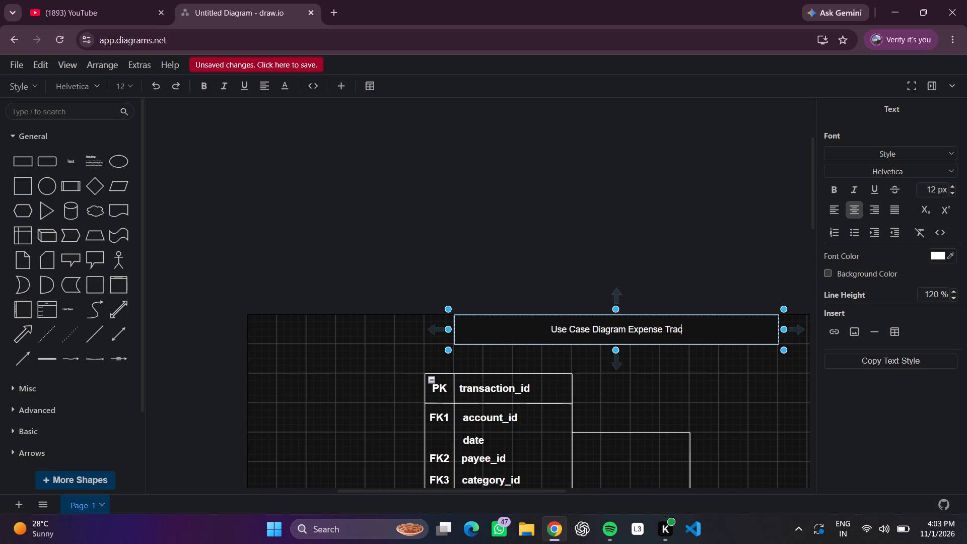
pyautogui.write('ker')
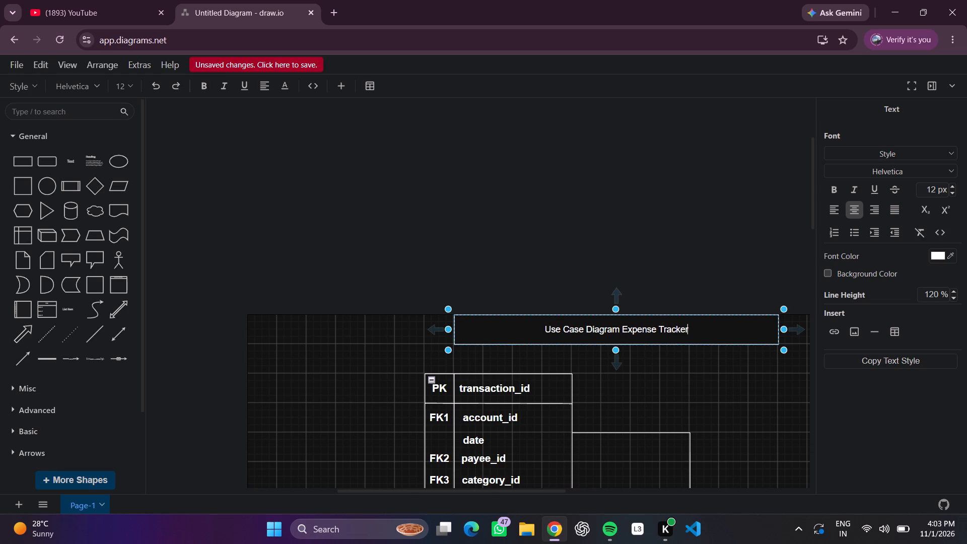
pyautogui.press('space')
pyautogui.write('and')
pyautogui.press('space')
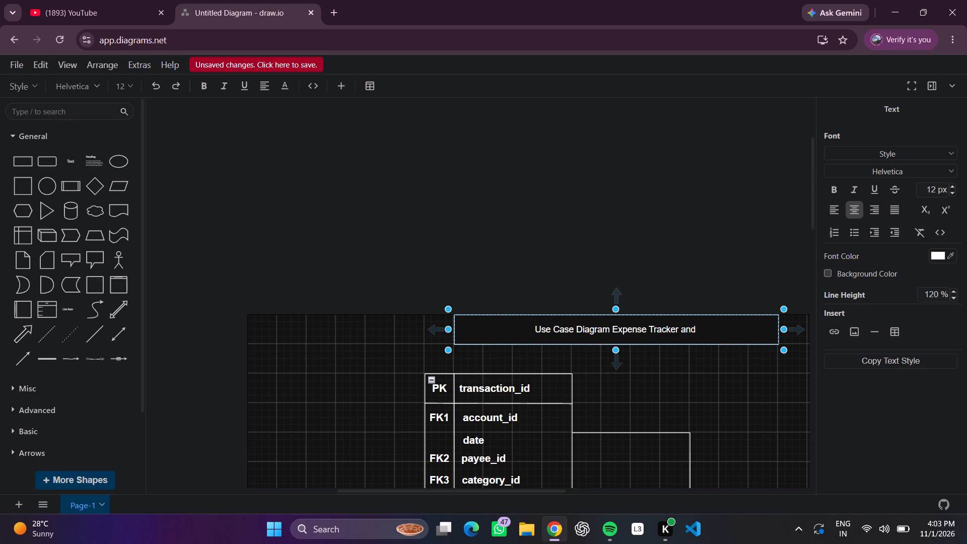
pyautogui.write('lsisi')
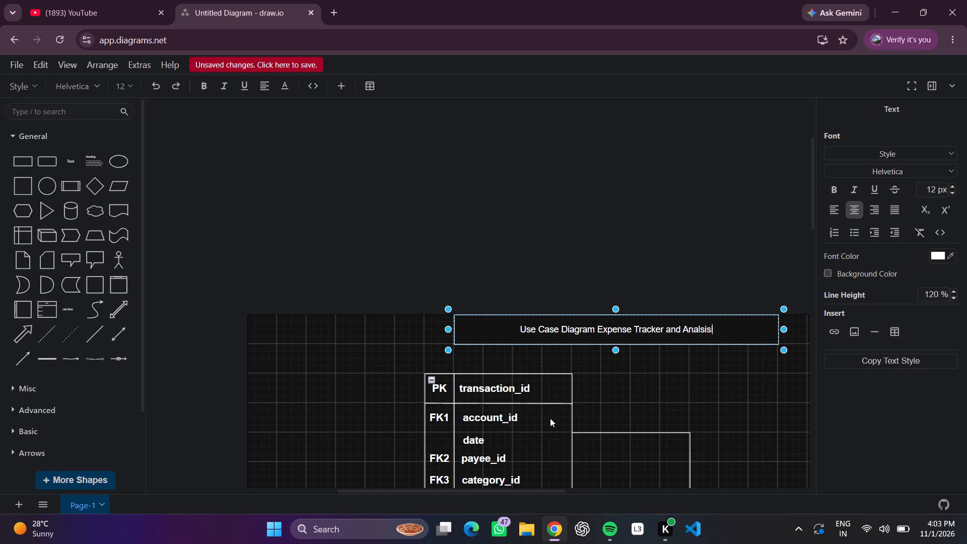
pyautogui.click(675, 385)
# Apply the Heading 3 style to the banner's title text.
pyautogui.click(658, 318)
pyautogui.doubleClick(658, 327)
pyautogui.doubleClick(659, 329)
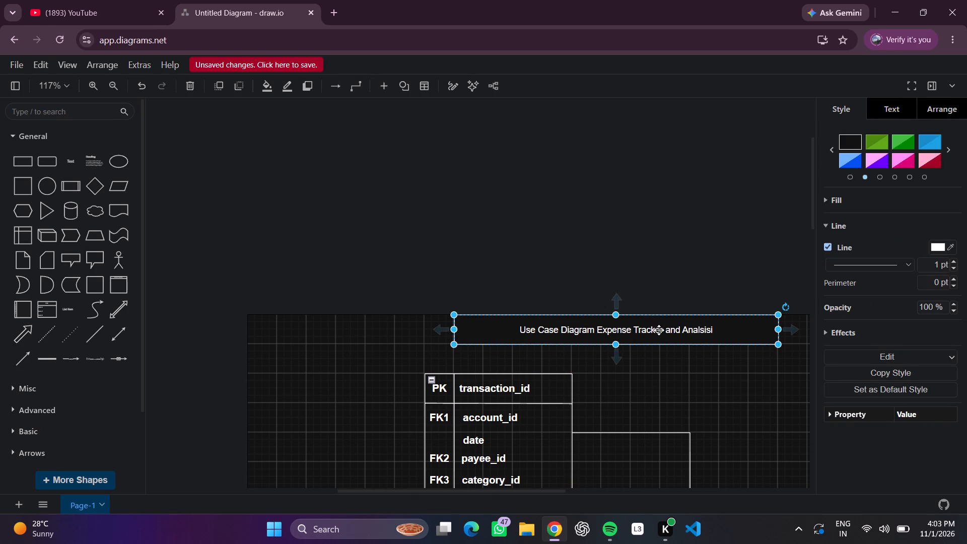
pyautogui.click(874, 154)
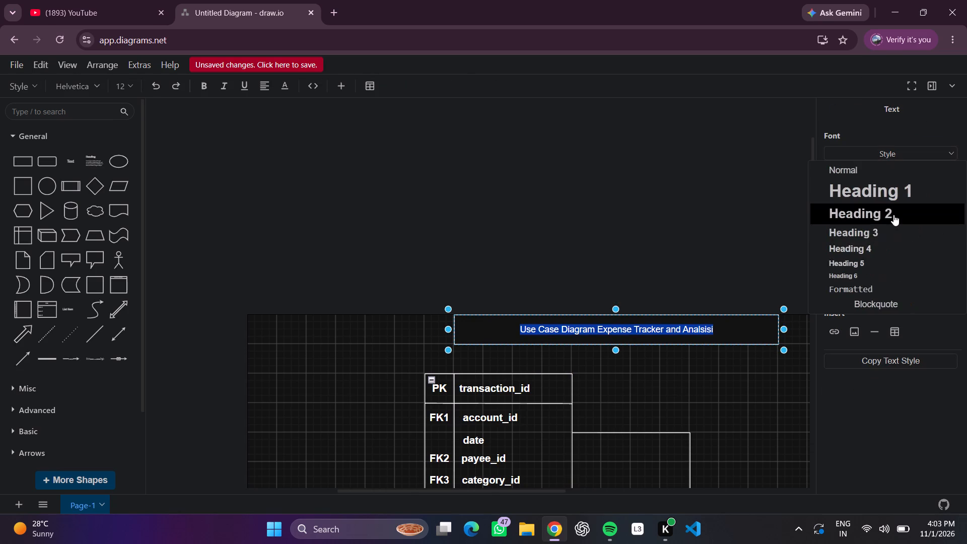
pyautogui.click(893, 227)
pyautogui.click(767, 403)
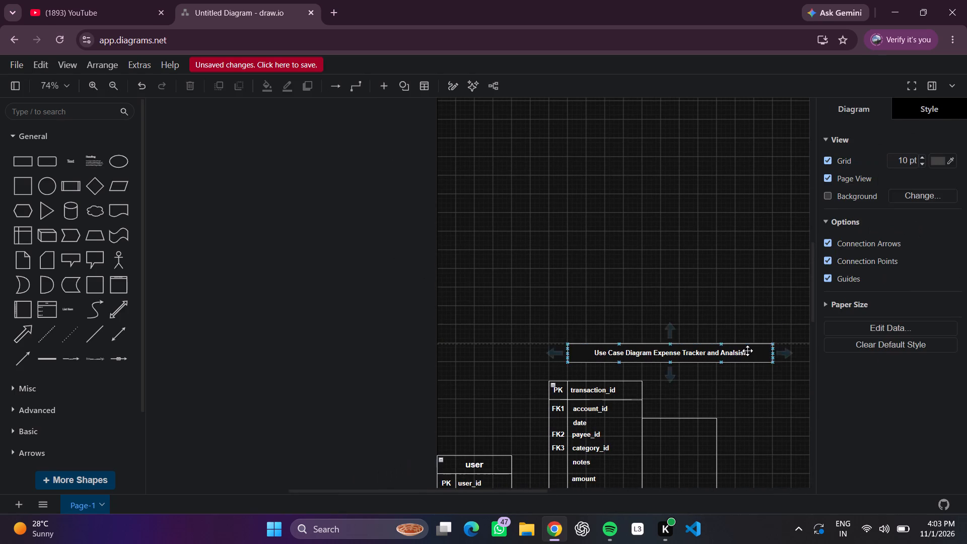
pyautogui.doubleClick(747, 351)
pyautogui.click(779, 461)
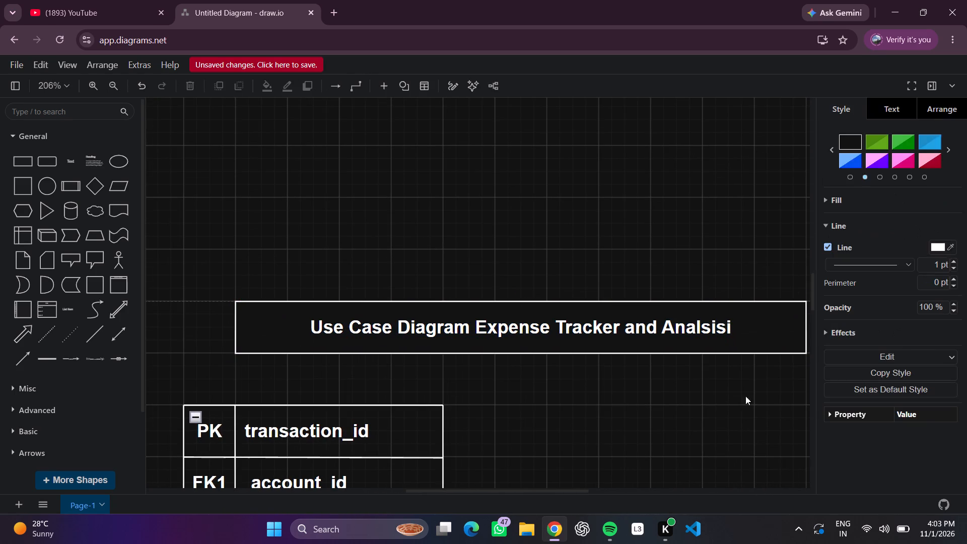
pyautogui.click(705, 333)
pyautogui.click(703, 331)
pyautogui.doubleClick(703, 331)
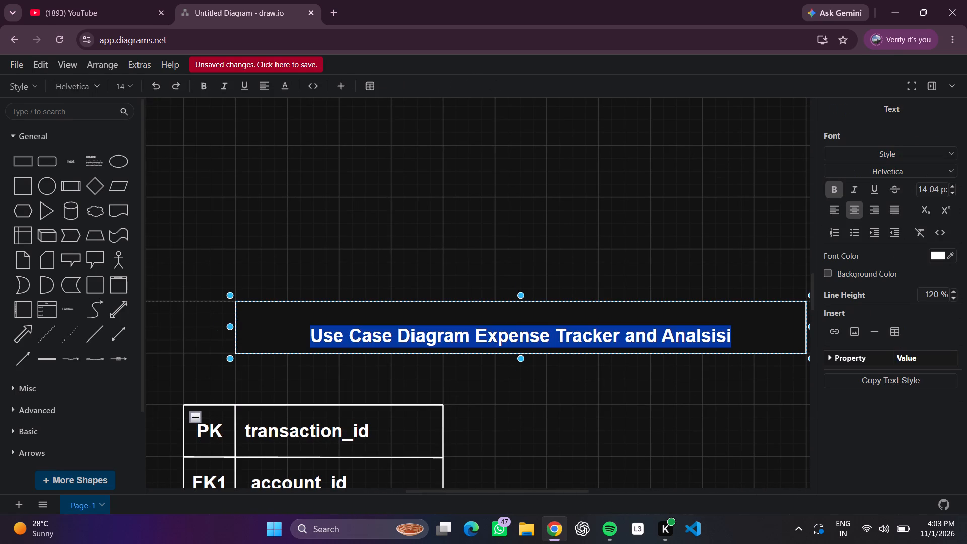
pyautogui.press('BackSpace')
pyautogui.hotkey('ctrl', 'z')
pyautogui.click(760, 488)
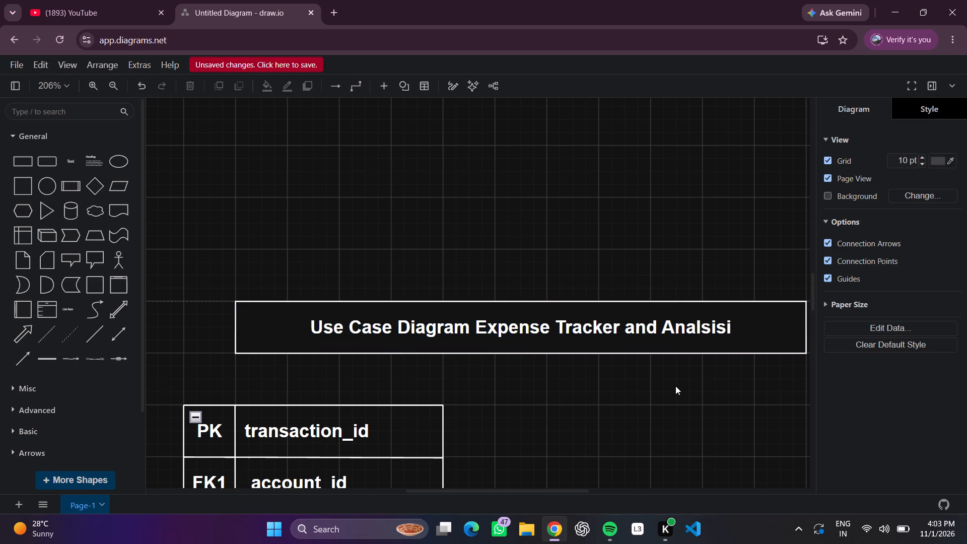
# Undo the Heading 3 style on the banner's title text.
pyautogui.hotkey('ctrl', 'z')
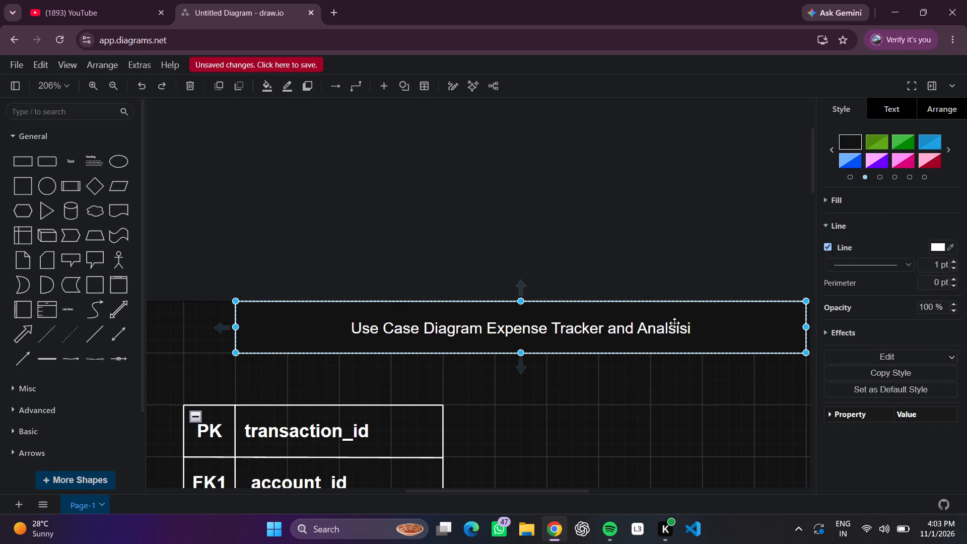
# Correct the misspelled last word of the banner title so it reads "Use Case Diagram Expense Tracker and Analysis".
pyautogui.doubleClick(674, 319)
pyautogui.click(677, 325)
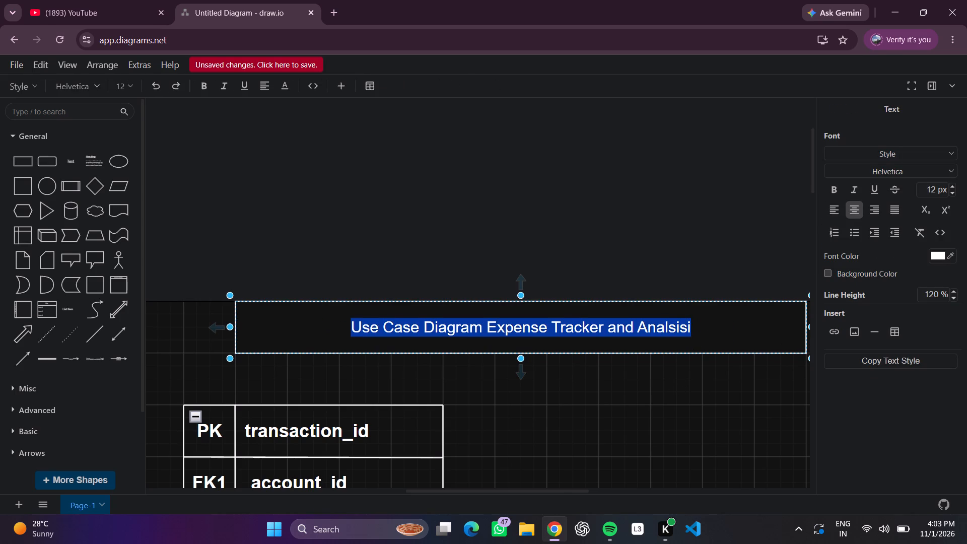
pyautogui.click(700, 340)
pyautogui.doubleClick(694, 329)
pyautogui.click(694, 328)
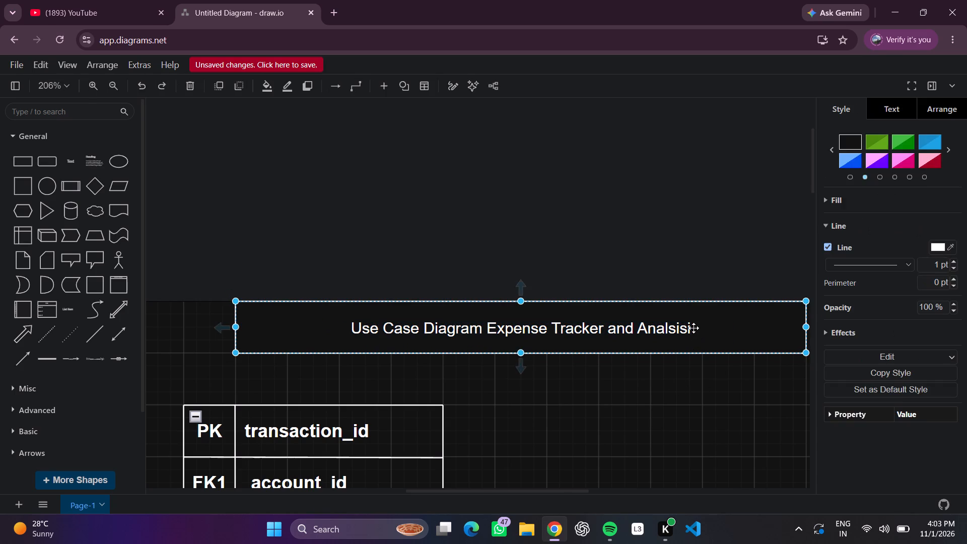
pyautogui.tripleClick(693, 328)
pyautogui.click(599, 374)
pyautogui.doubleClick(570, 336)
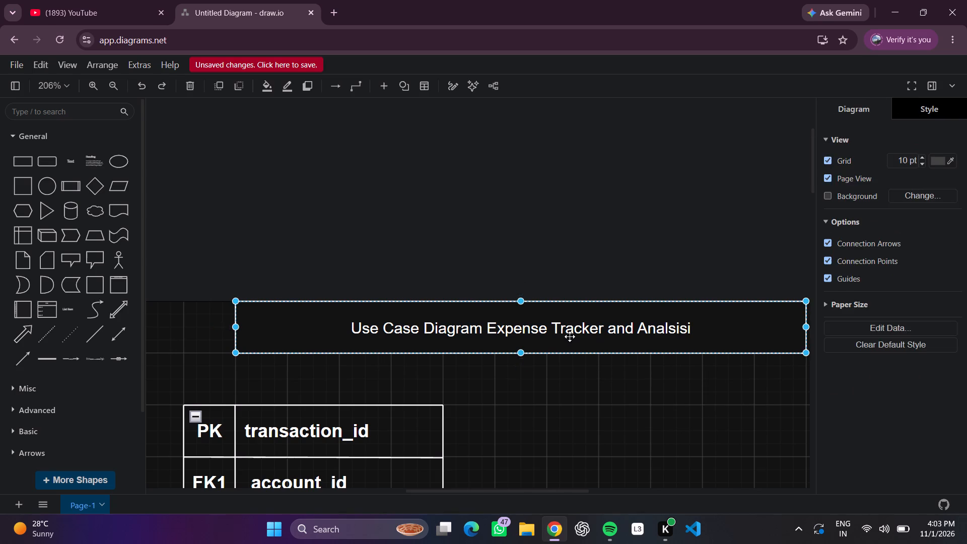
pyautogui.click(569, 334)
pyautogui.press('Right')
pyautogui.press('Right')
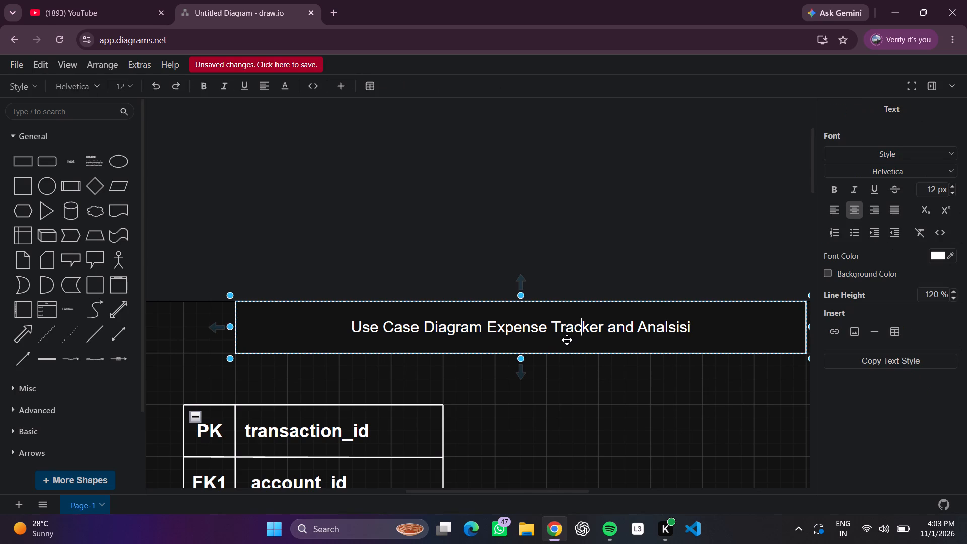
pyautogui.press('Right')
pyautogui.press('Right')
pyautogui.press('Right')
pyautogui.press('Right')
pyautogui.press('Right')
pyautogui.press('Right')
pyautogui.press('Right')
pyautogui.press('Right')
pyautogui.press('Right')
pyautogui.press('Right')
pyautogui.press('Right')
pyautogui.press('Right')
pyautogui.press('Right')
pyautogui.press('Right')
pyautogui.press('Right')
pyautogui.press('Right')
pyautogui.press('BackSpace')
pyautogui.press('BackSpace')
pyautogui.press('BackSpace')
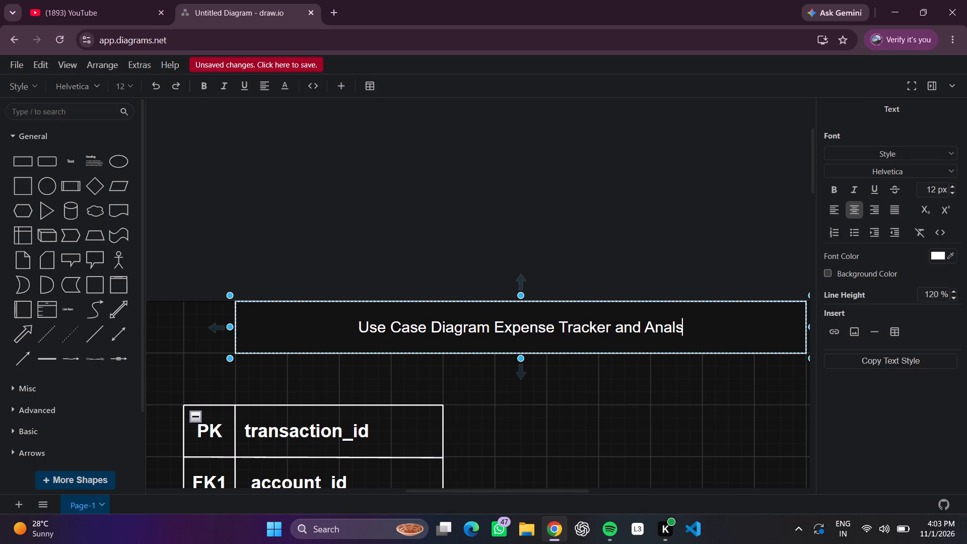
pyautogui.press('BackSpace')
pyautogui.write('ysis')
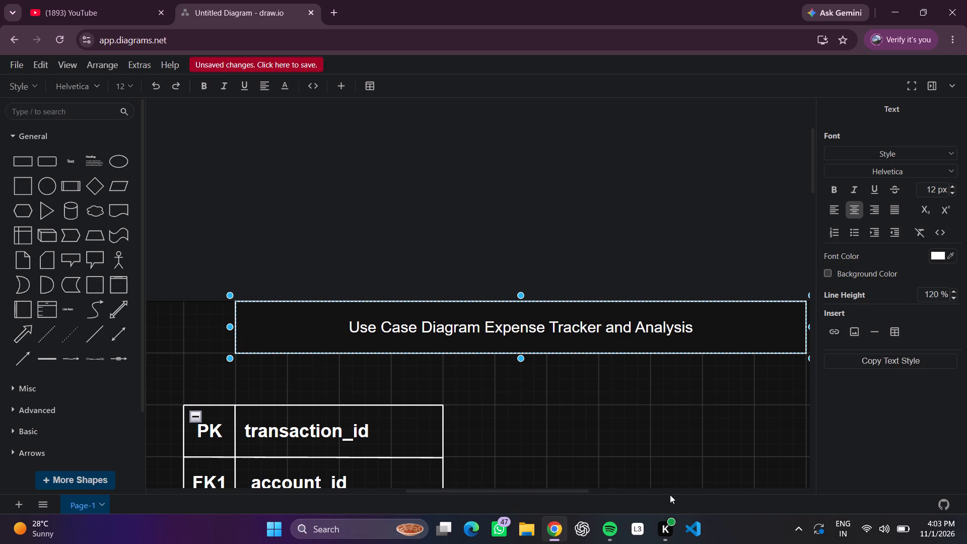
pyautogui.click(670, 495)
pyautogui.click(660, 423)
# Start saving the unsaved diagram and name the file "Use Case Diagram".
pyautogui.scroll(-3, 692, 407)
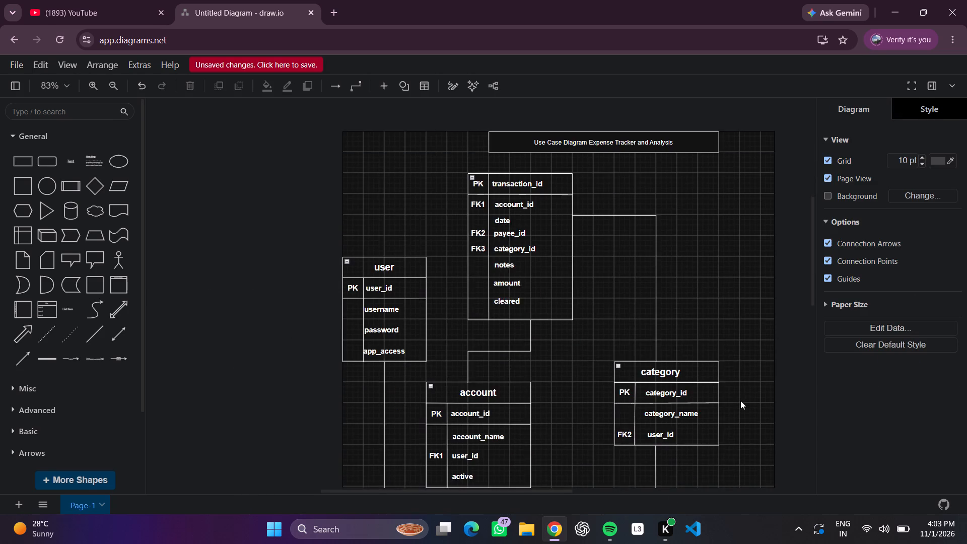
pyautogui.hscroll(-1, 740, 400)
pyautogui.scroll(-2, 739, 400)
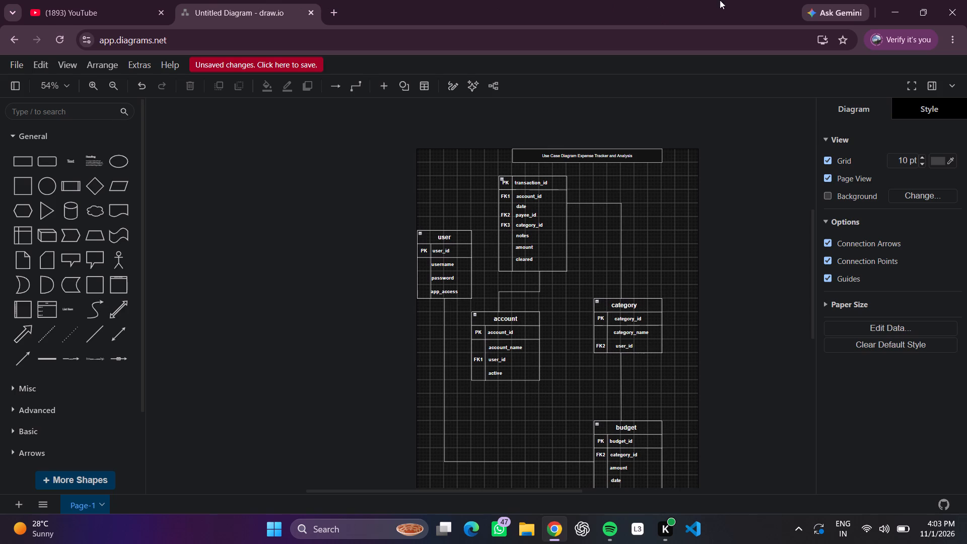
pyautogui.click(258, 61)
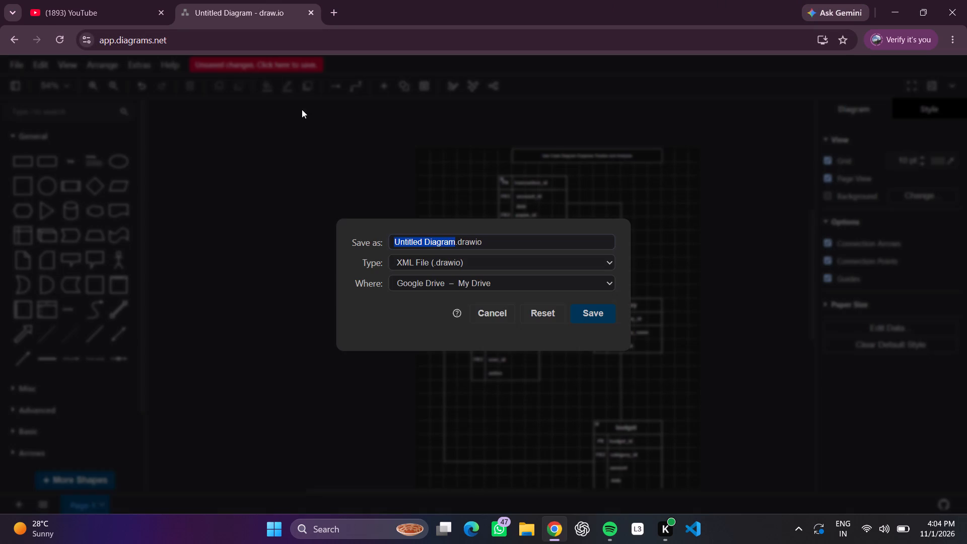
pyautogui.press('BackSpace')
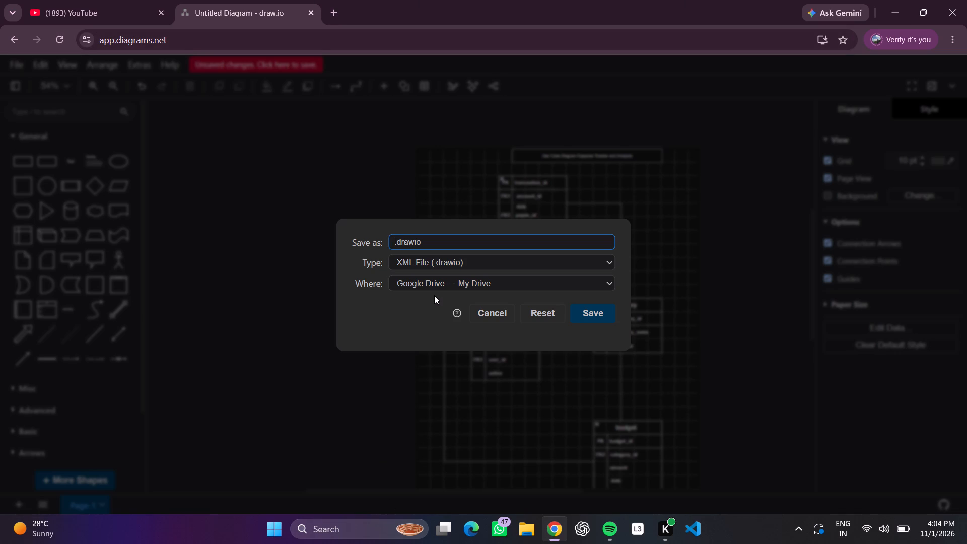
pyautogui.press('BackSpace')
pyautogui.press('BackSpace')
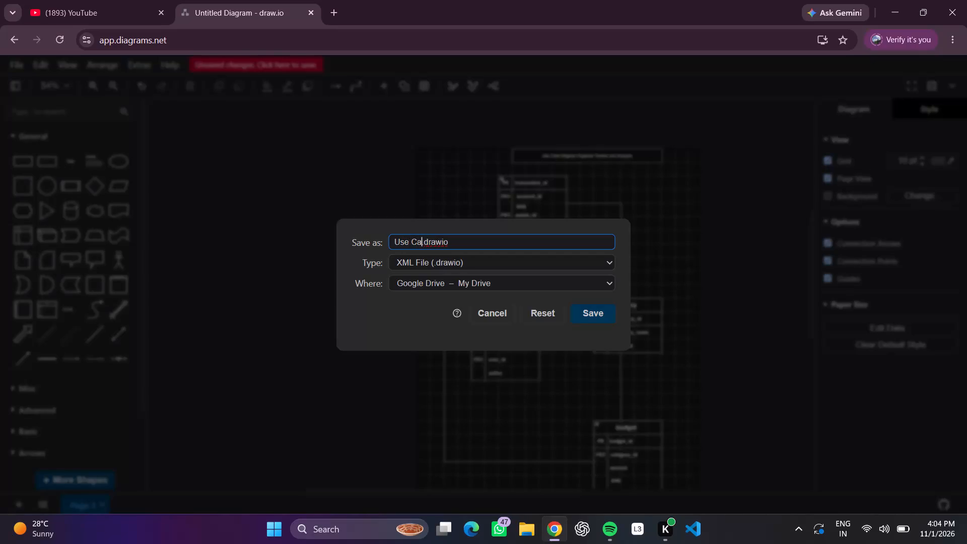
pyautogui.write('ia')
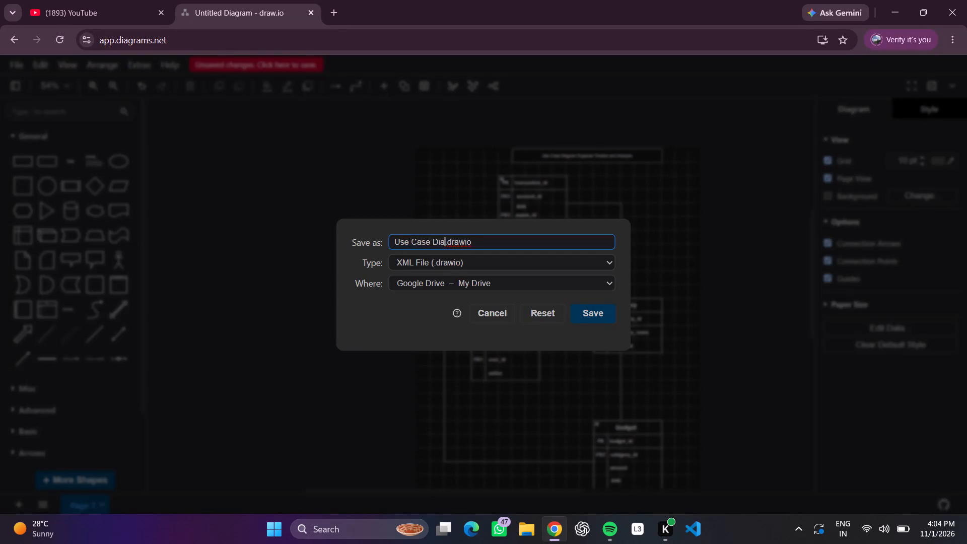
pyautogui.write('gramn')
pyautogui.press('space')
pyautogui.press('BackSpace')
pyautogui.press('BackSpace')
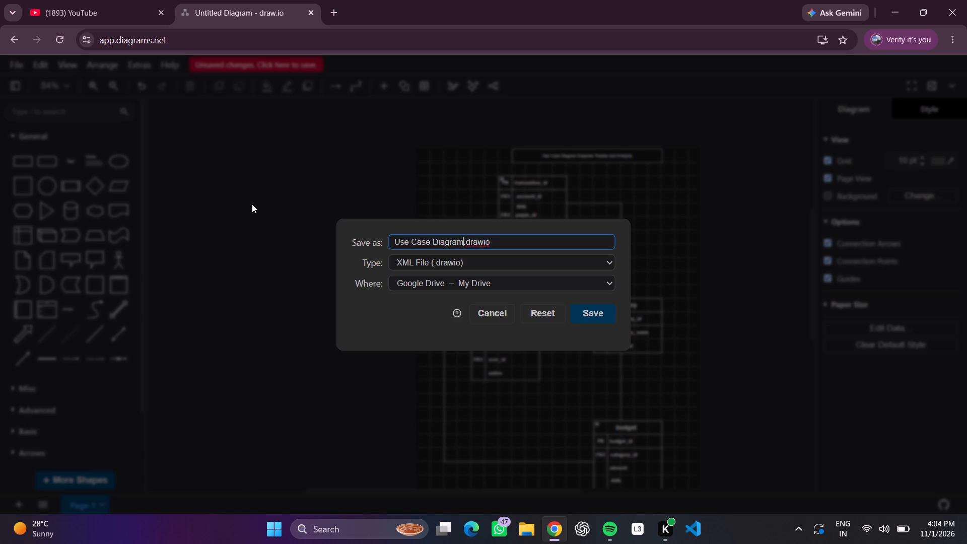
# Save the file as an Editable Bitmap Image (.png) with Download as the destination.
pyautogui.click(443, 261)
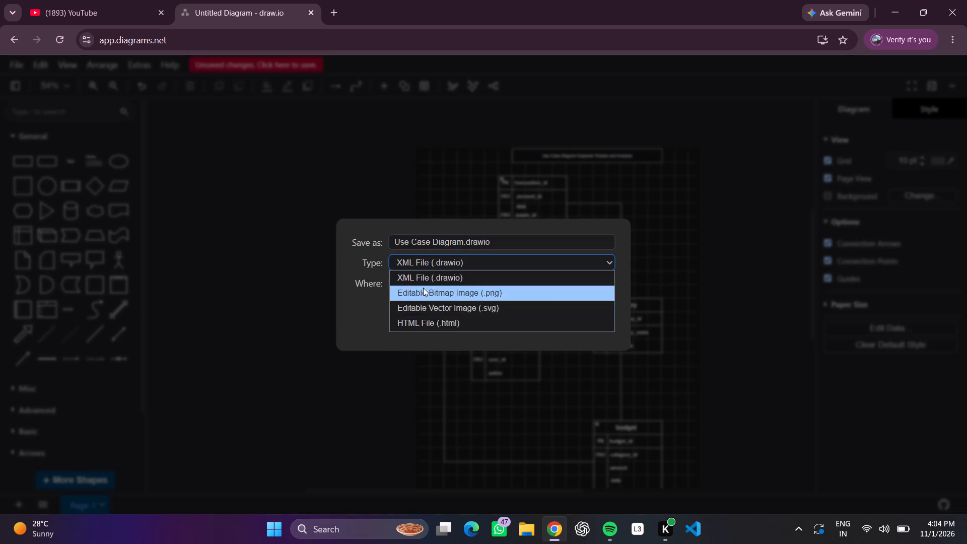
pyautogui.click(421, 290)
pyautogui.click(422, 287)
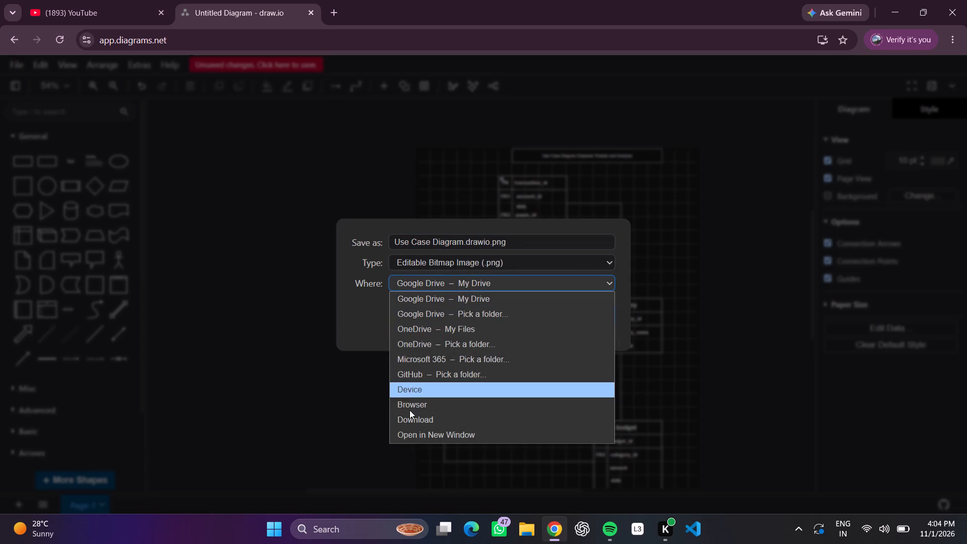
pyautogui.click(409, 417)
pyautogui.click(596, 320)
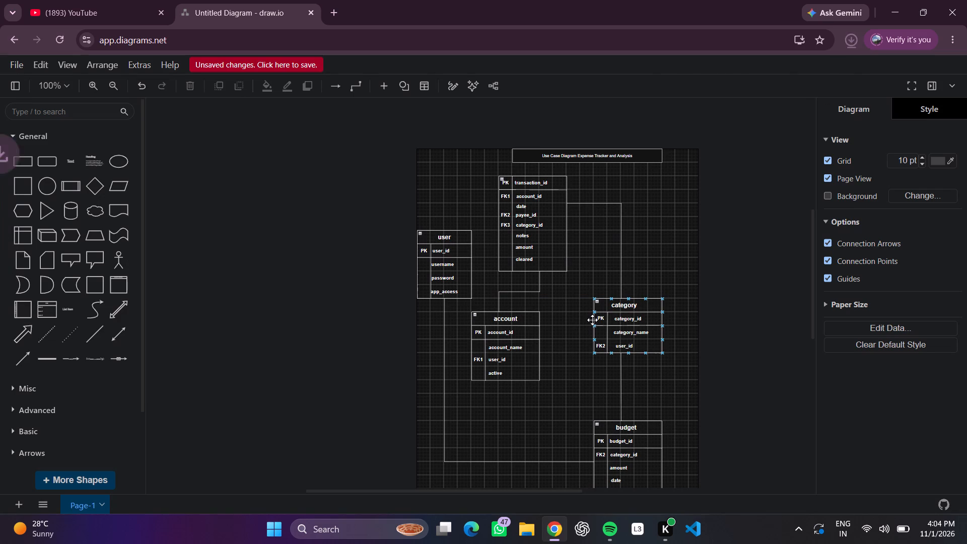
# Export the diagram as a PNG image with a transparent background.
pyautogui.click(17, 67)
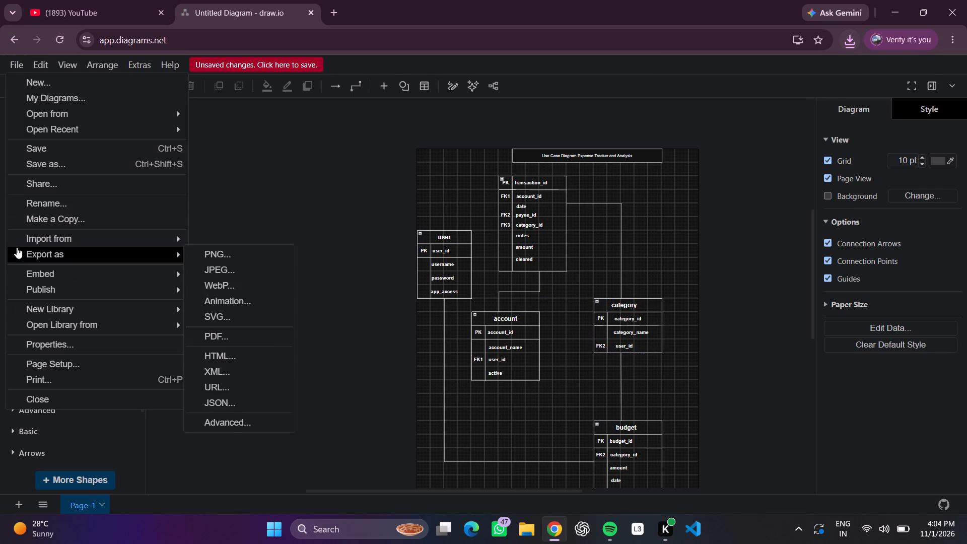
pyautogui.click(206, 260)
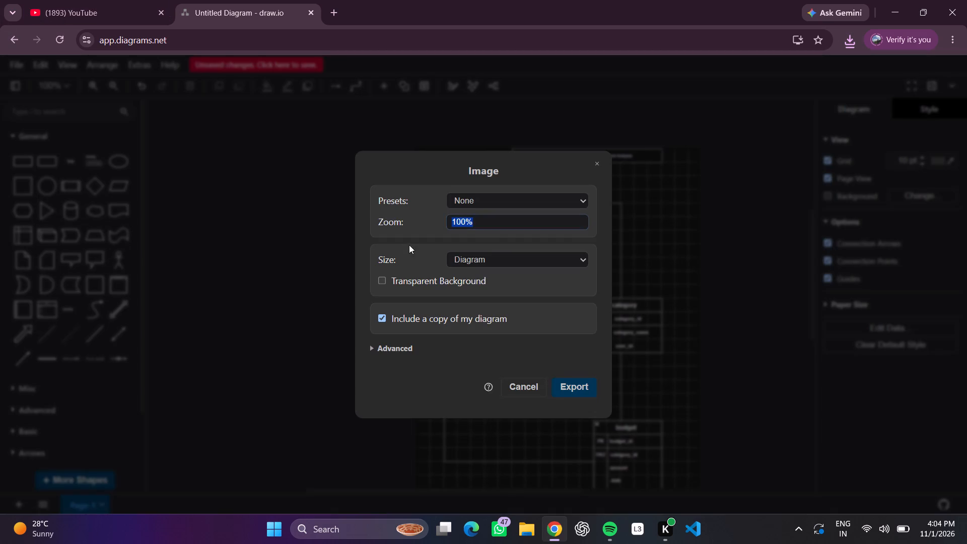
pyautogui.click(384, 285)
pyautogui.click(491, 285)
pyautogui.click(383, 278)
pyautogui.click(583, 385)
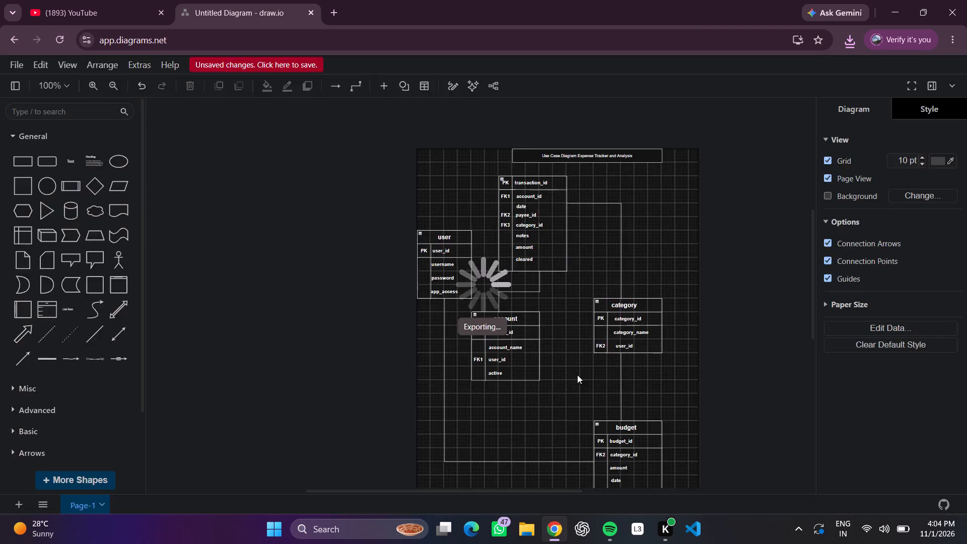
# Name the exported PNG "Use Case Diagram" and download it.
pyautogui.press('BackSpace')
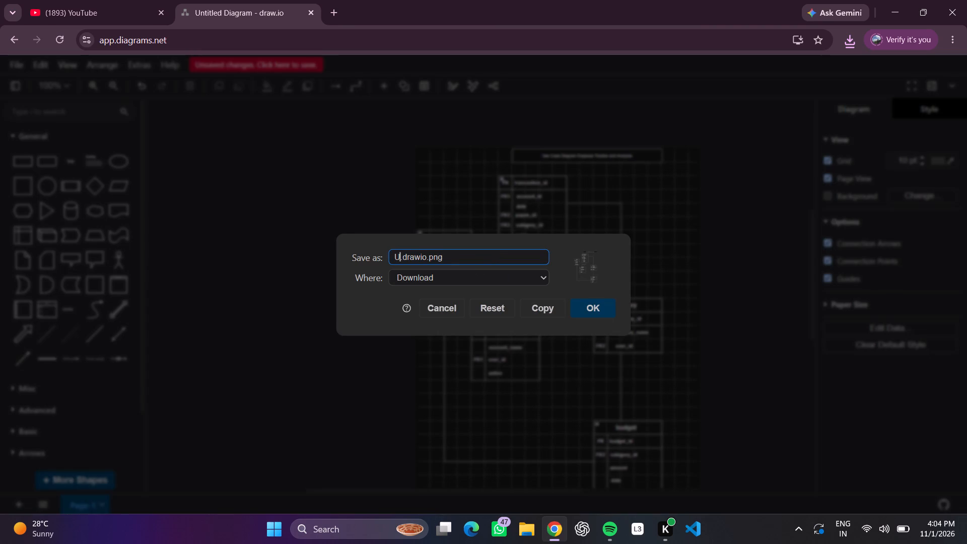
pyautogui.press('BackSpace')
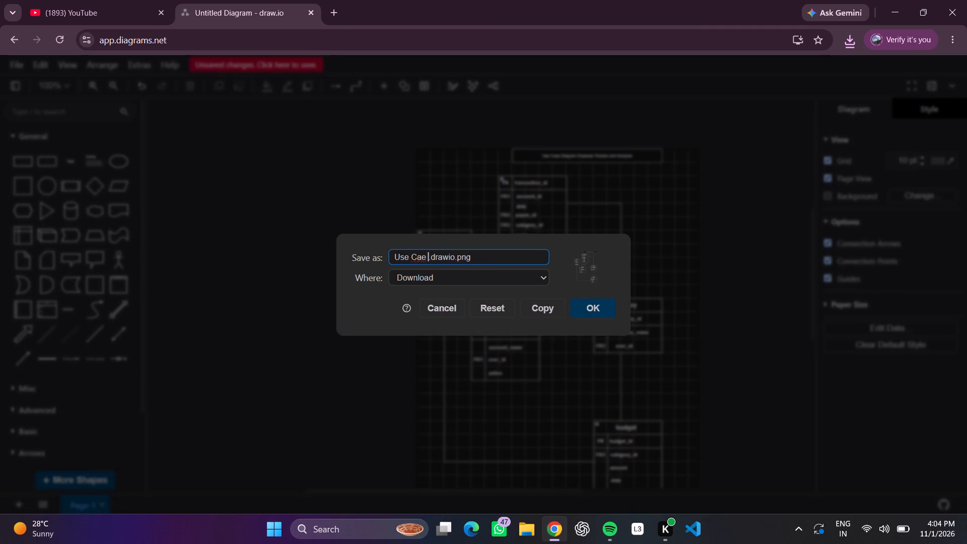
pyautogui.press('BackSpace')
pyautogui.press('BackSpace')
pyautogui.write('ai')
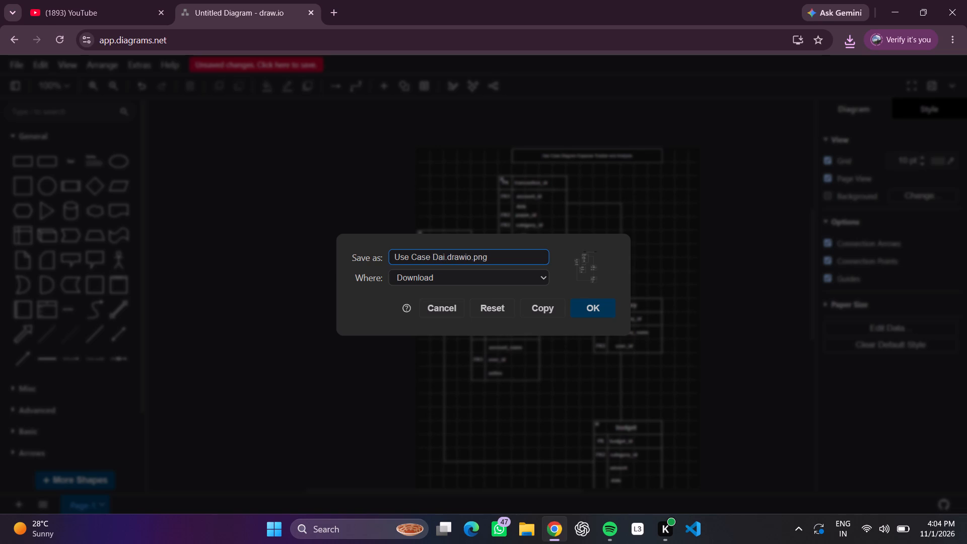
pyautogui.press('BackSpace')
pyautogui.press('BackSpace')
pyautogui.write('iagram')
pyautogui.press('space')
pyautogui.click(604, 316)
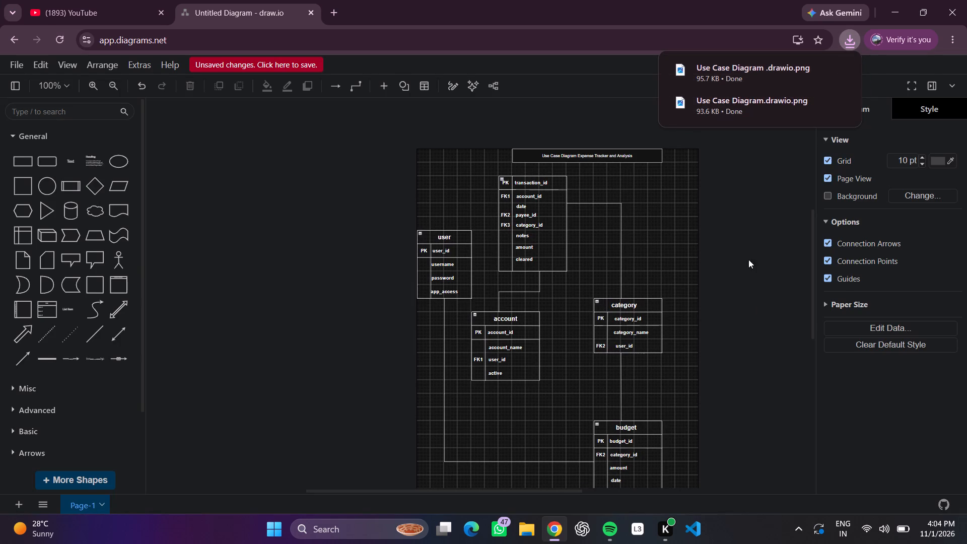
# Close the browser window containing the diagram.
pyautogui.click(716, 283)
pyautogui.click(966, 0)
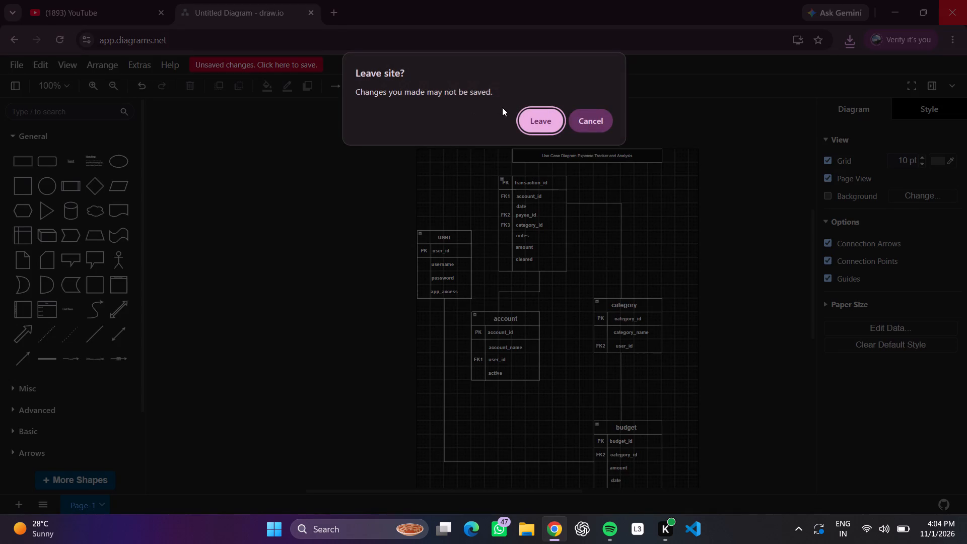